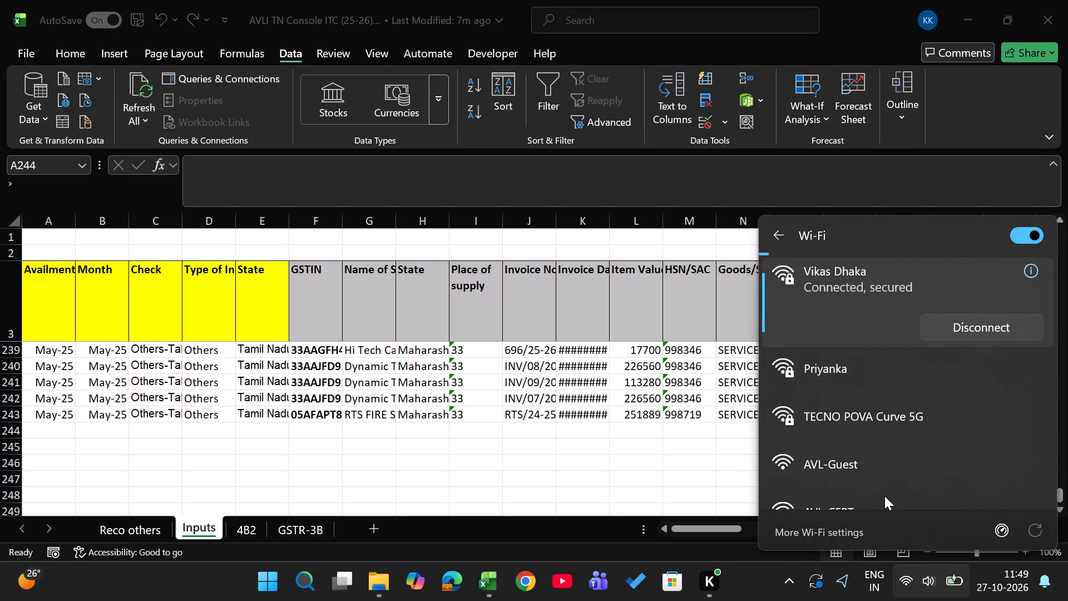
Switch to File Explorer and open AVL India HR_Console ITC (25-26).xlsx from the Consol folder under GSTR-9 & 9C for FY 2025-26.
click(588, 411)
key(alt+Tab)
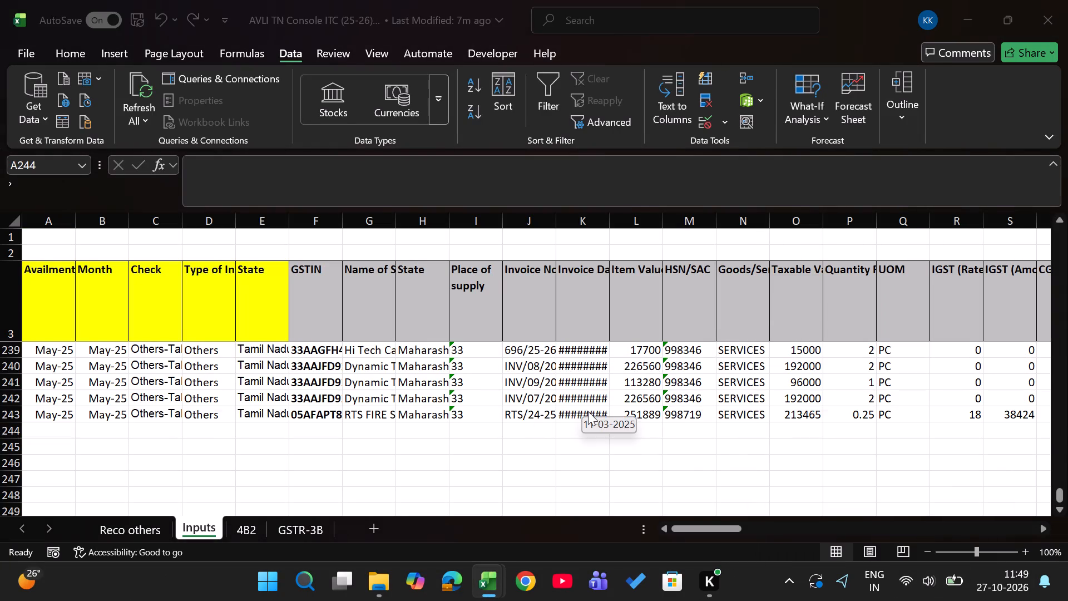
key(alt+Tab)
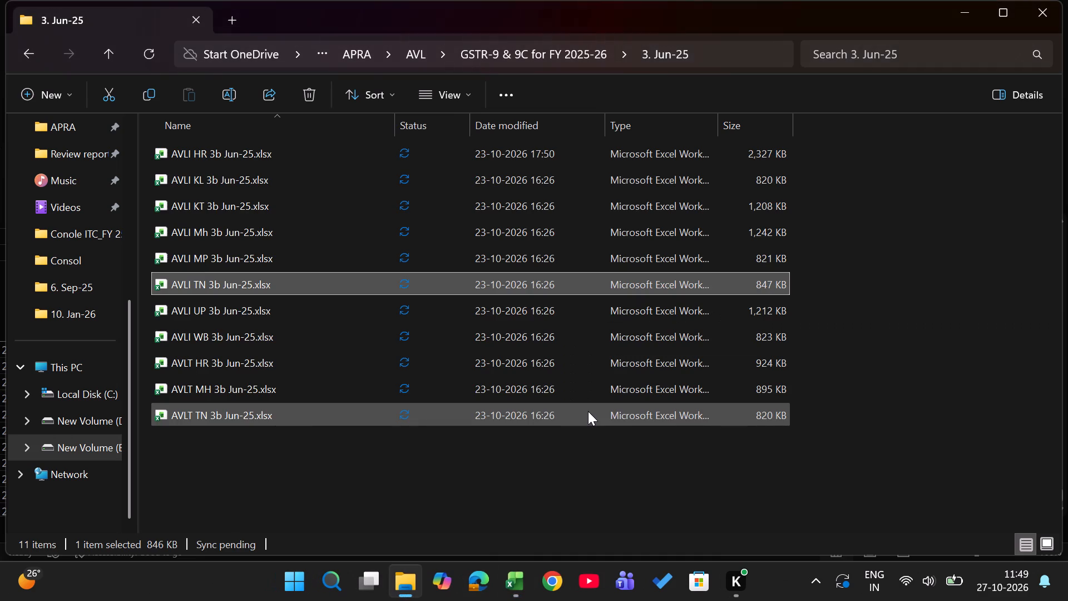
key(BackSpace)
key(Down)
key(Down)
key(Down)
key(Down)
key(Down)
key(Down)
key(Down)
key(Down)
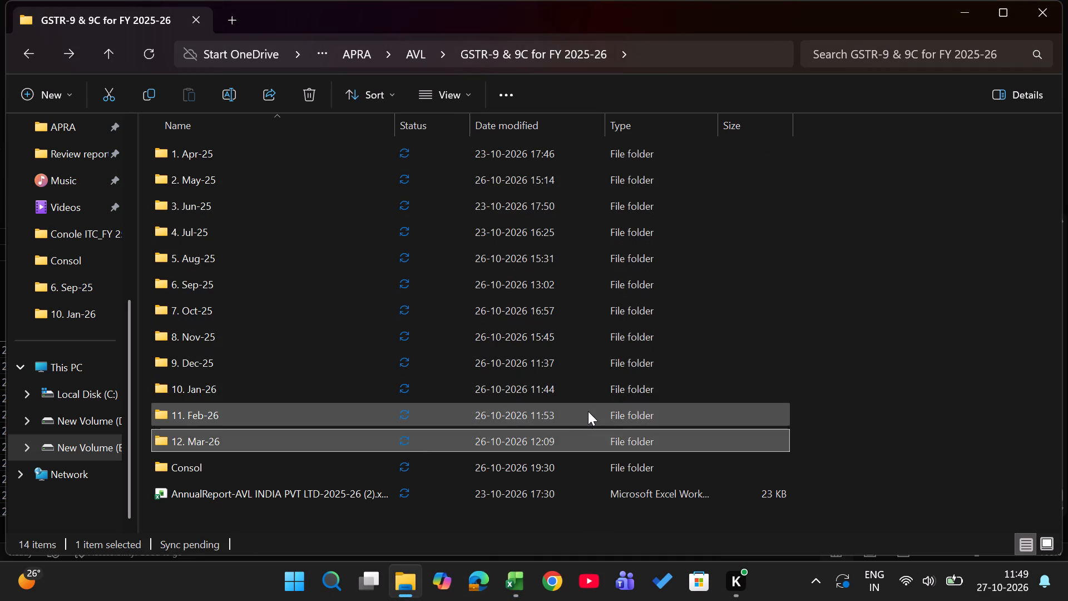
key(Down)
key(Down)
key(Return)
key(Down)
key(Up)
key(Return)
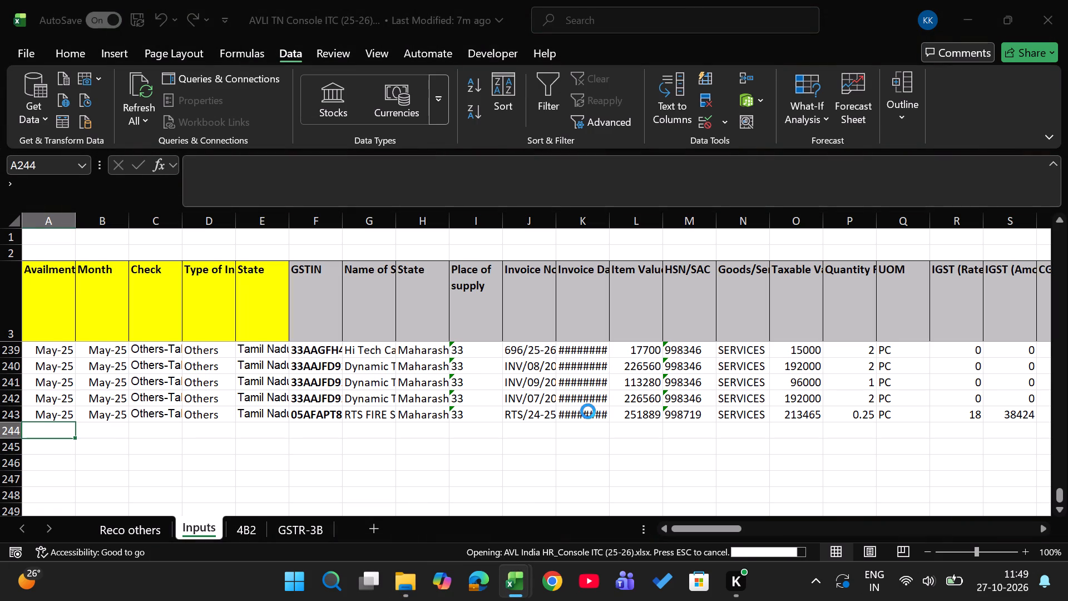
Examine the header row of the Other sheet, from Input availed month across to Respective Bill of entry/Invoice.
key(Left)
key(Left)
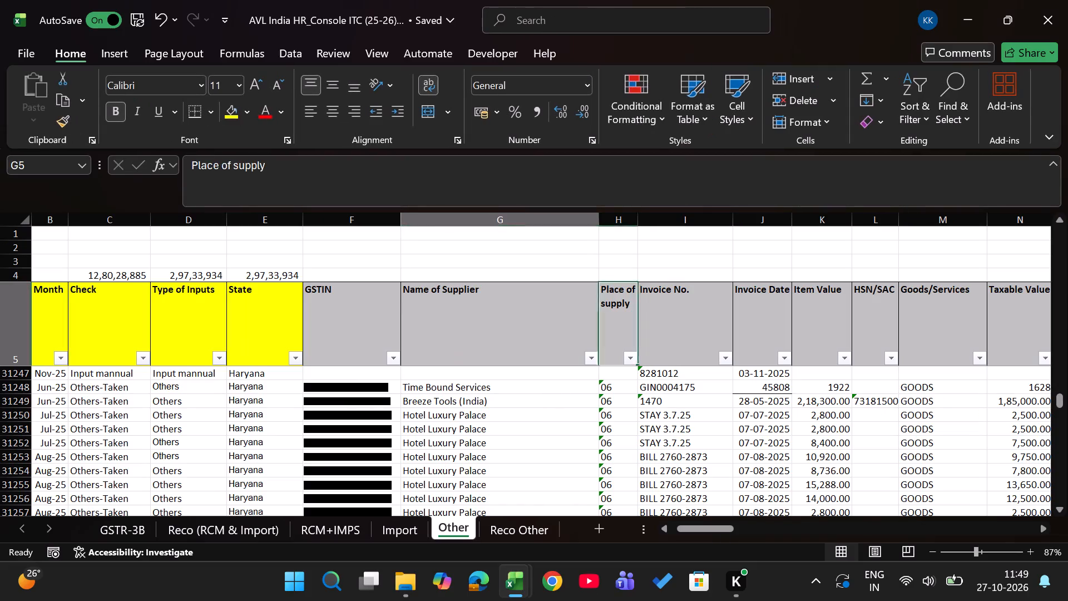
key(Left)
key(Left)
key(Left)
key(Left)
key(Left)
key(Left)
key(Left)
key(Left)
key(Right)
key(Right)
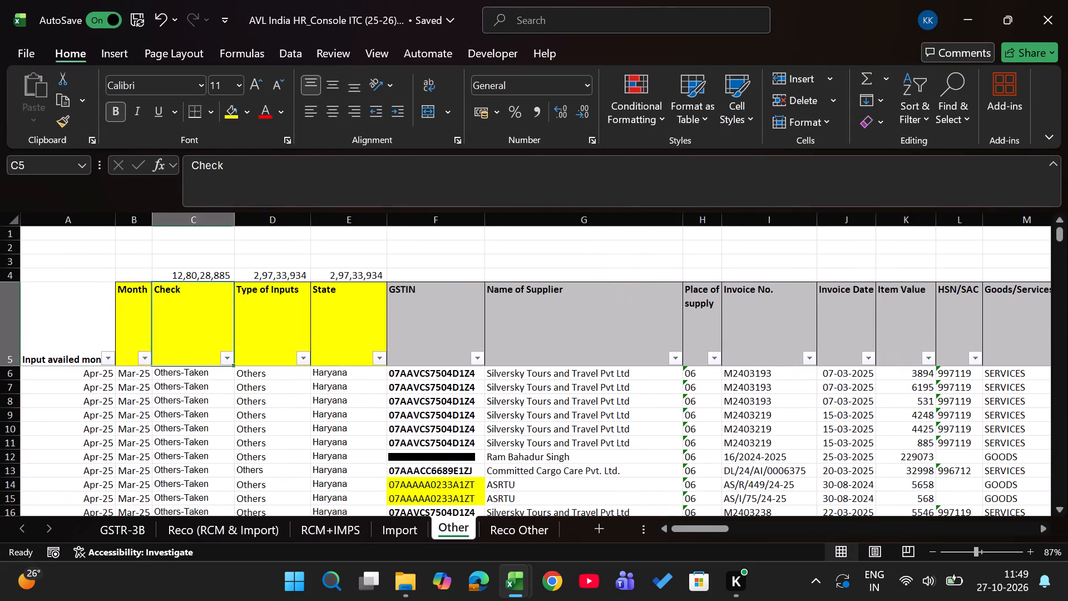
key(Left)
key(Left)
key(Left)
key(Right)
key(Right)
key(ctrl+Right)
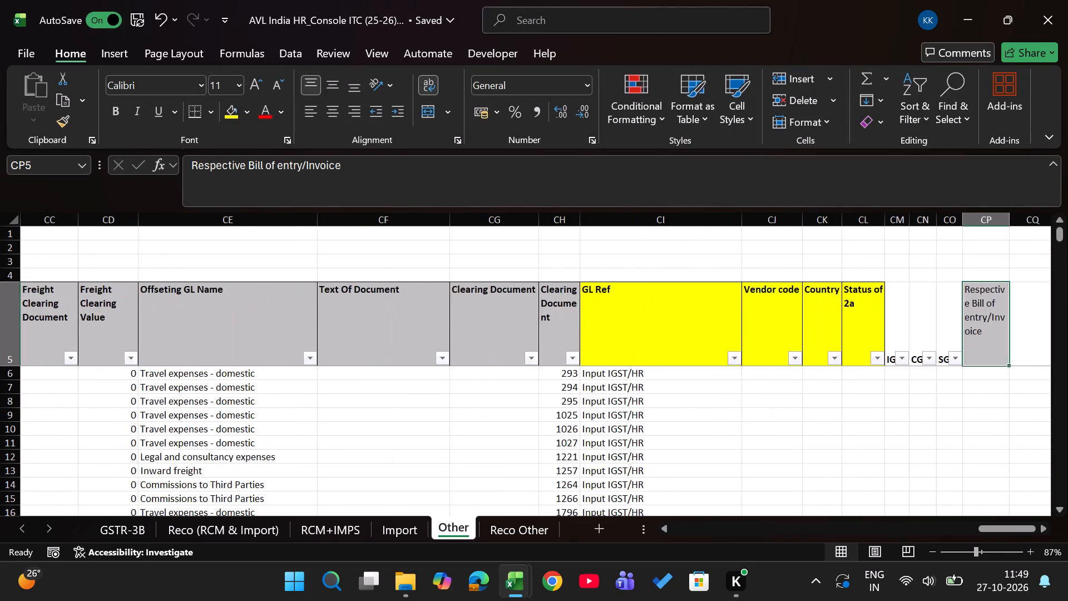
key(ctrl+Left)
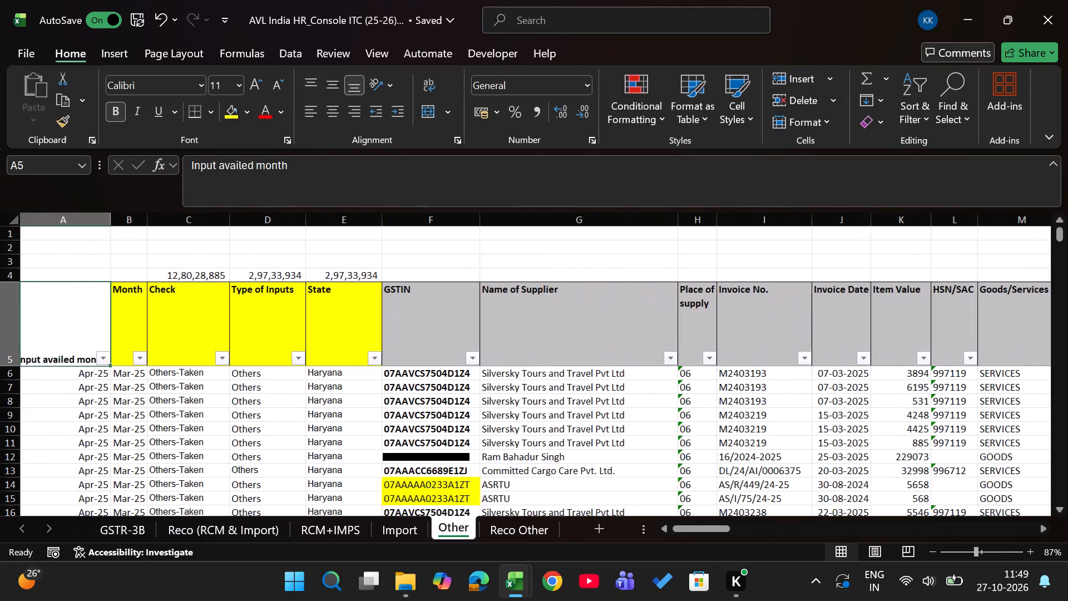
Rename the Other sheet as Input.
double_click(471, 527)
text(In)
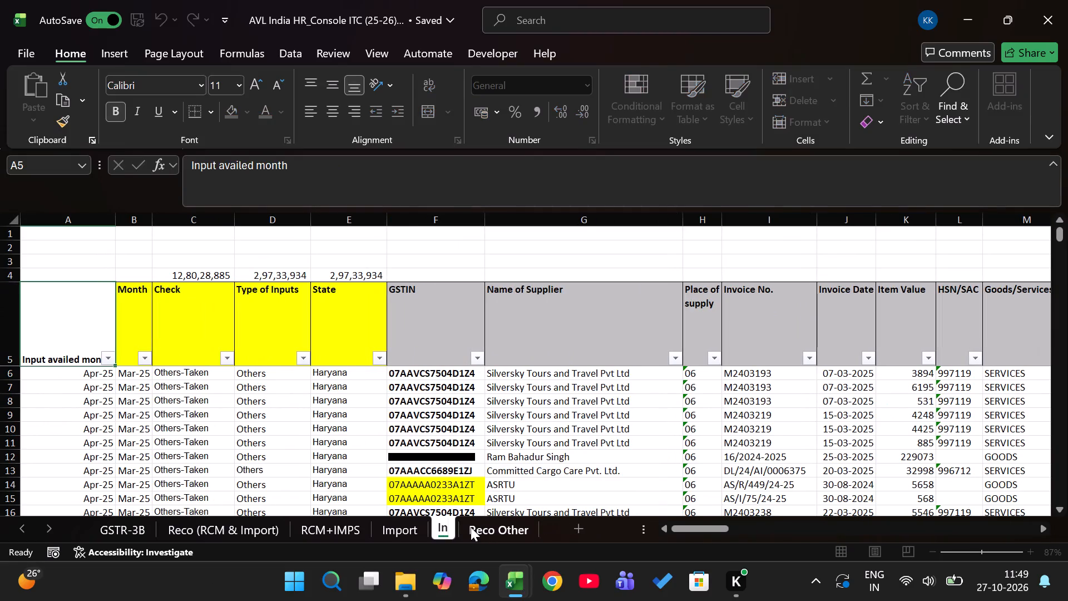
text(put)
key(Return)
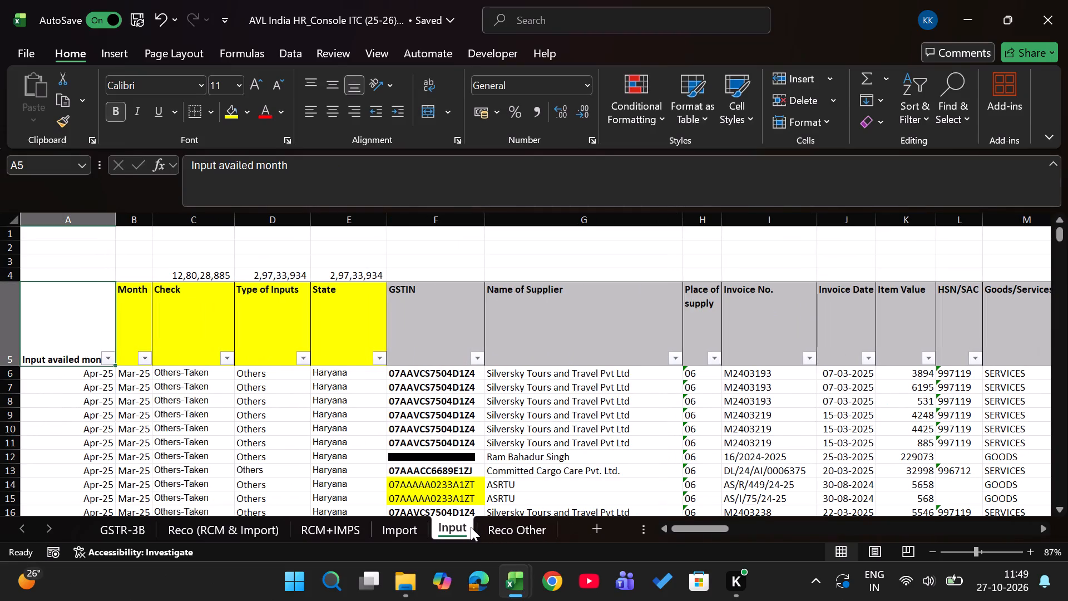
Examine the row 4 totals and the filter options of the Check column on the Input sheet.
key(Right)
key(Right)
key(Up)
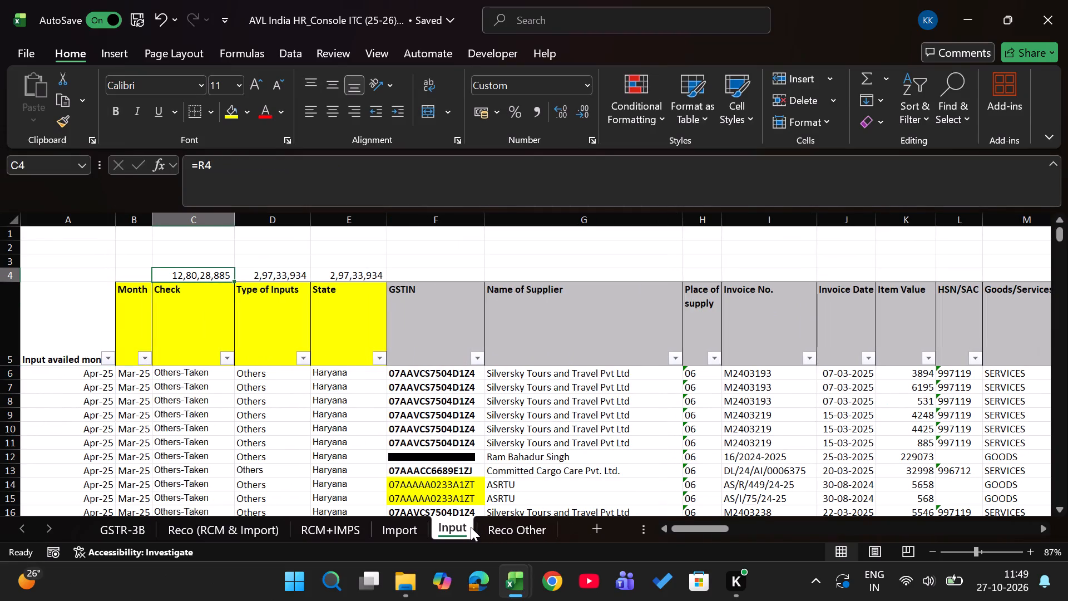
key(shift+Right)
key(shift+Right)
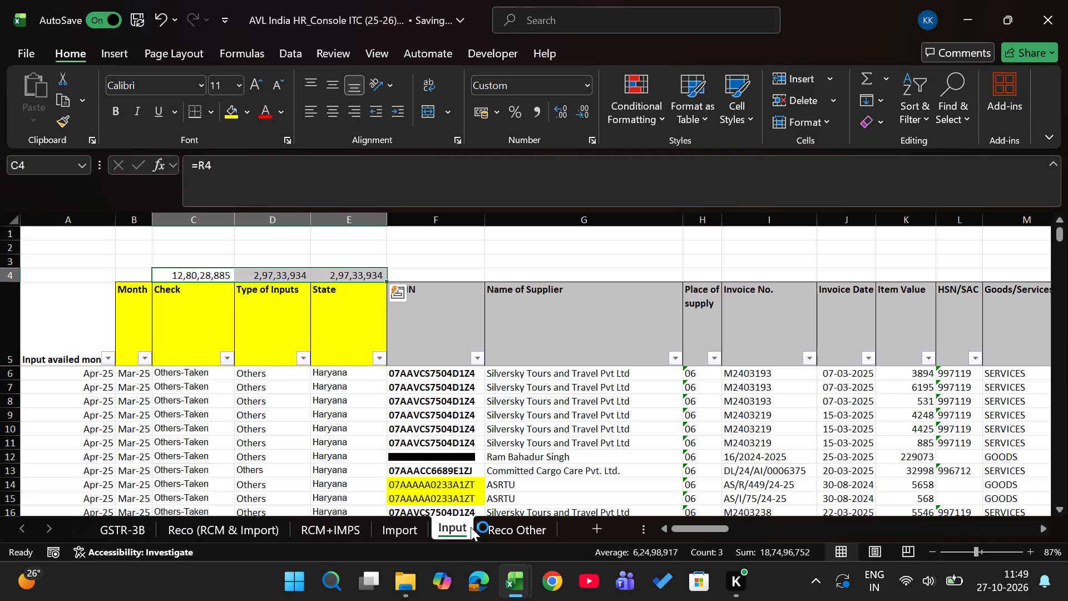
key(Left)
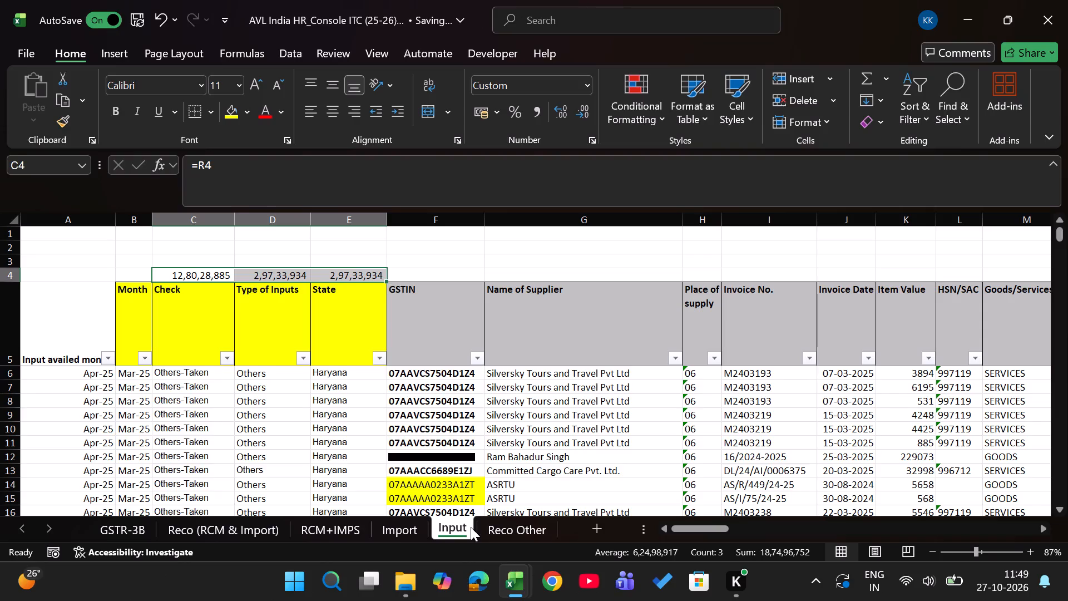
key(Left)
key(Right)
key(Right)
key(shift+Right)
key(shift+Right)
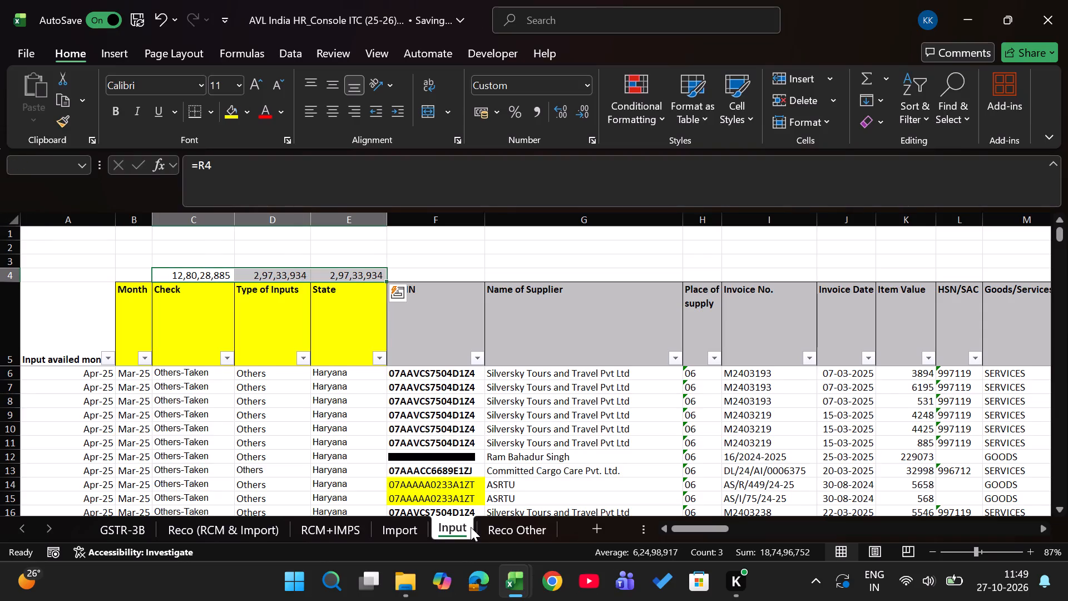
key(Down)
key(Down)
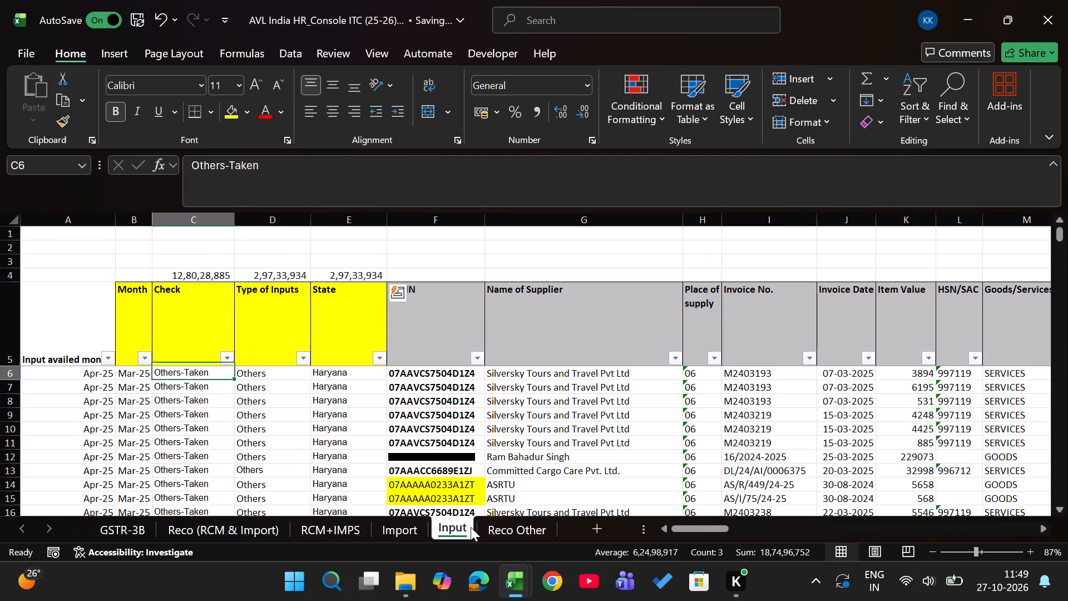
key(Down)
key(Up)
key(Left)
key(Right)
key(Up)
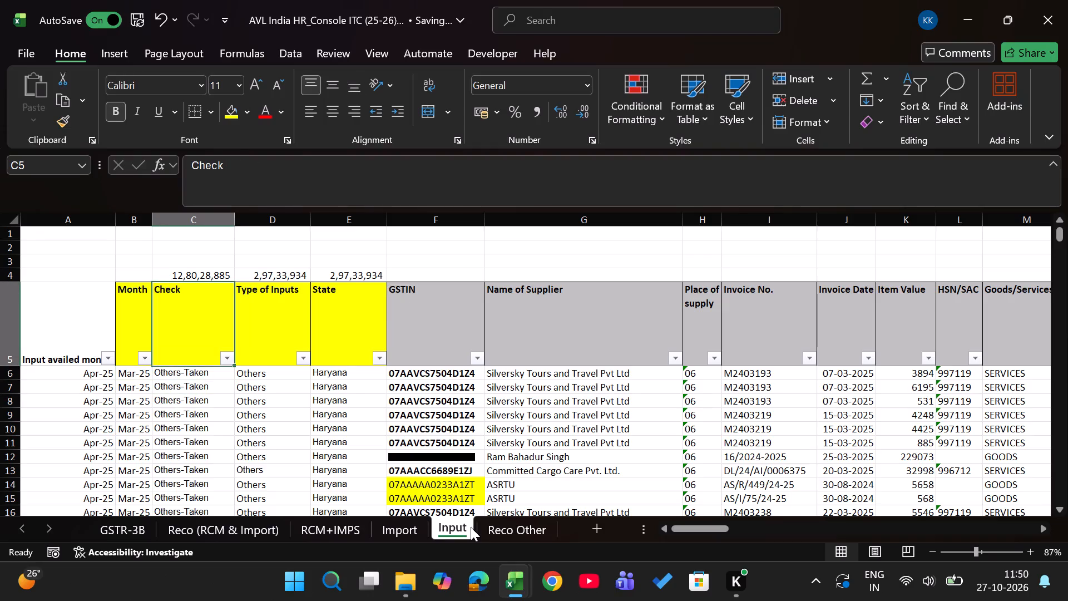
key(alt+Down)
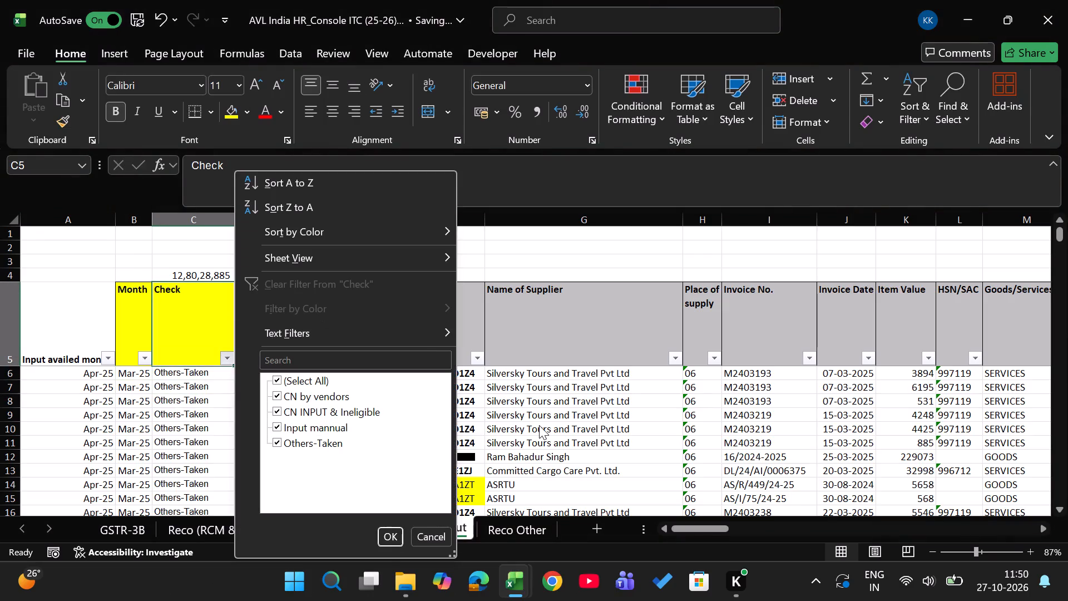
click(539, 425)
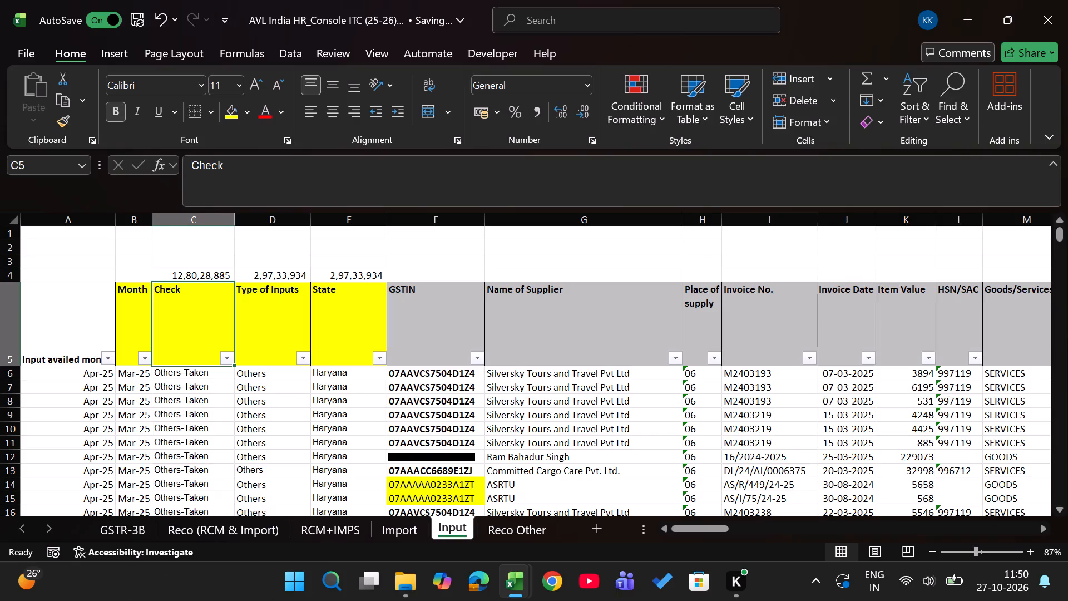
Select the whole Input table from the Input availed month header to view its extent.
key(Left)
key(Left)
key(Right)
key(Right)
key(Left)
key(Left)
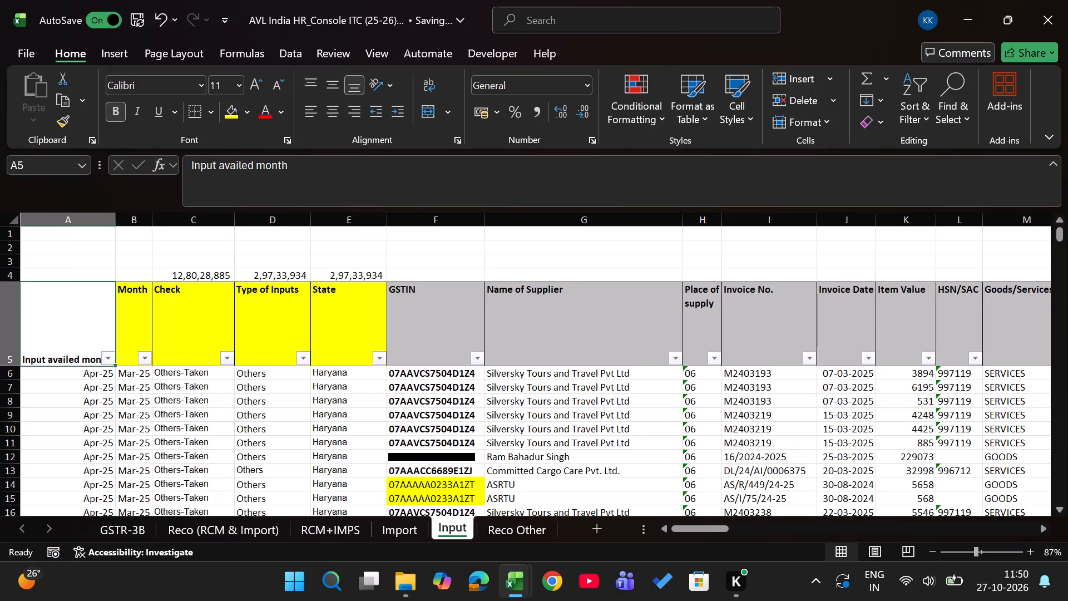
key(ctrl+shift+Down)
key(ctrl+shift+Right)
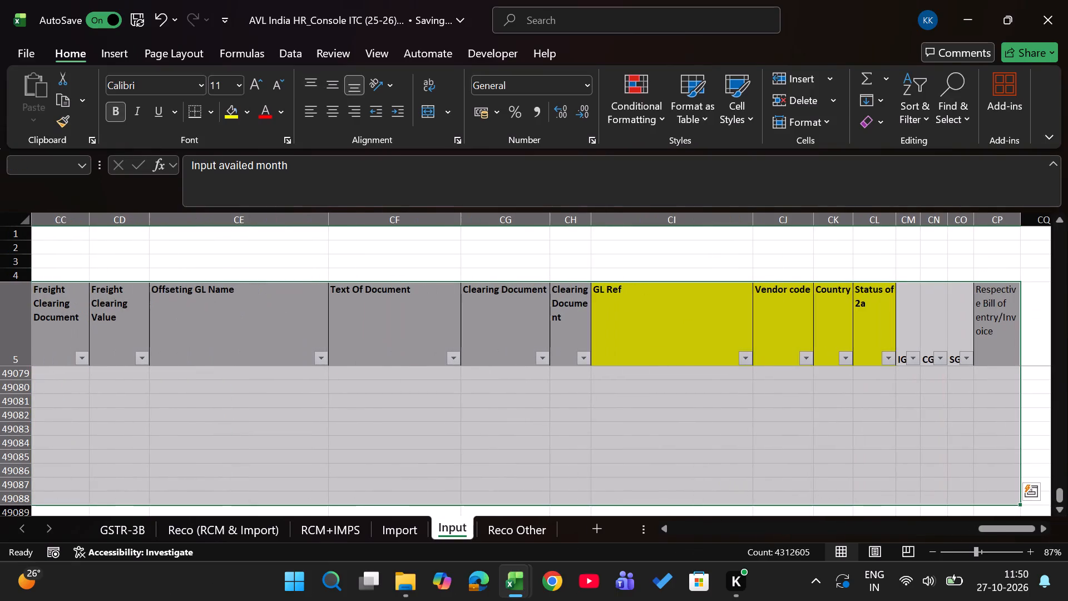
scroll(750, 382, left, 3)
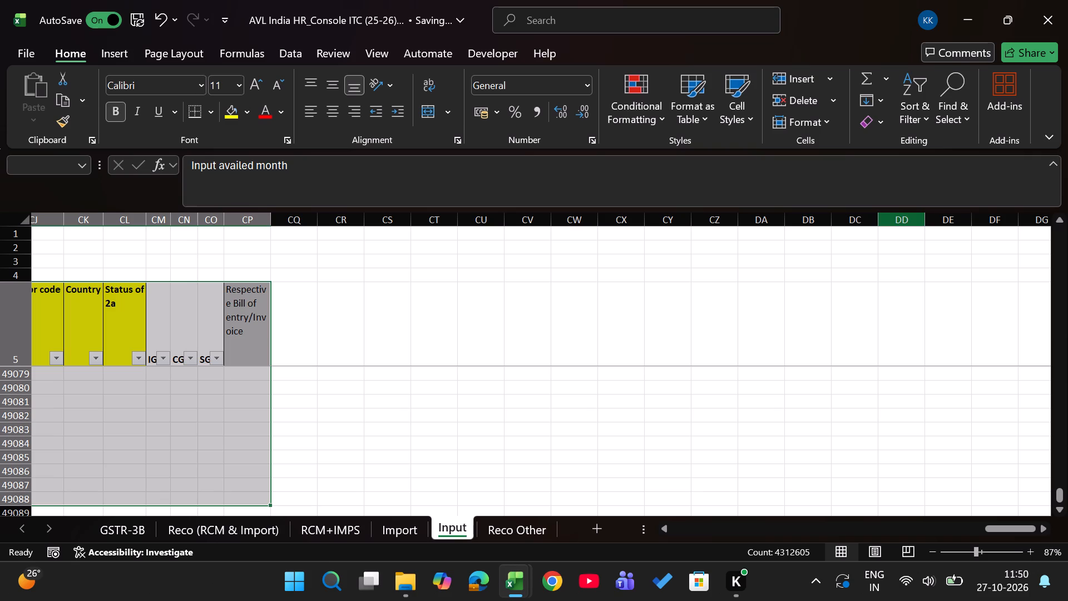
Close the AVL India HR_Console ITC (25-26) workbook.
click(1067, 0)
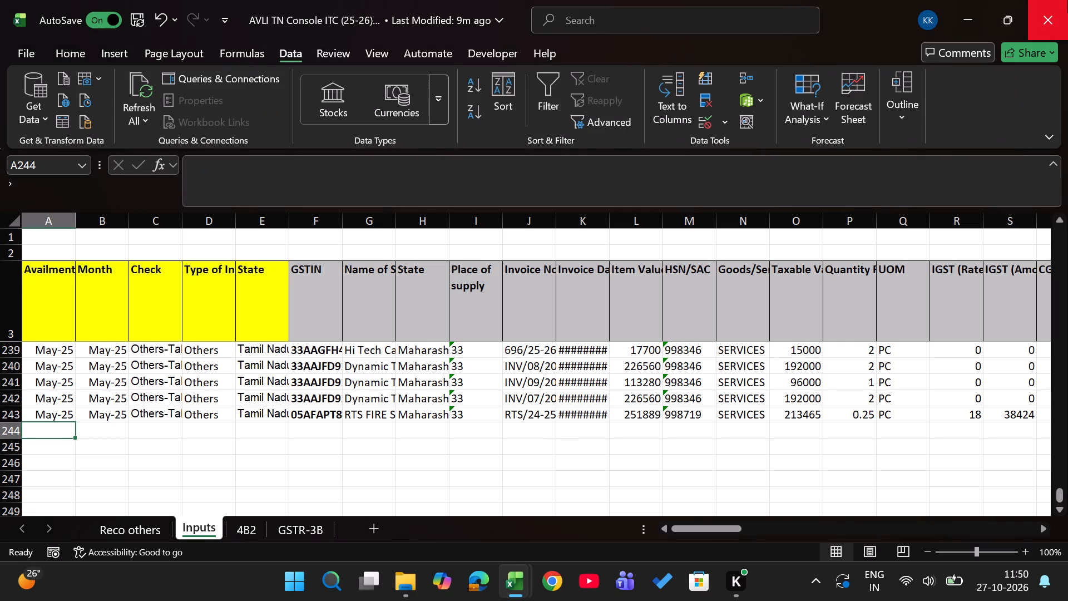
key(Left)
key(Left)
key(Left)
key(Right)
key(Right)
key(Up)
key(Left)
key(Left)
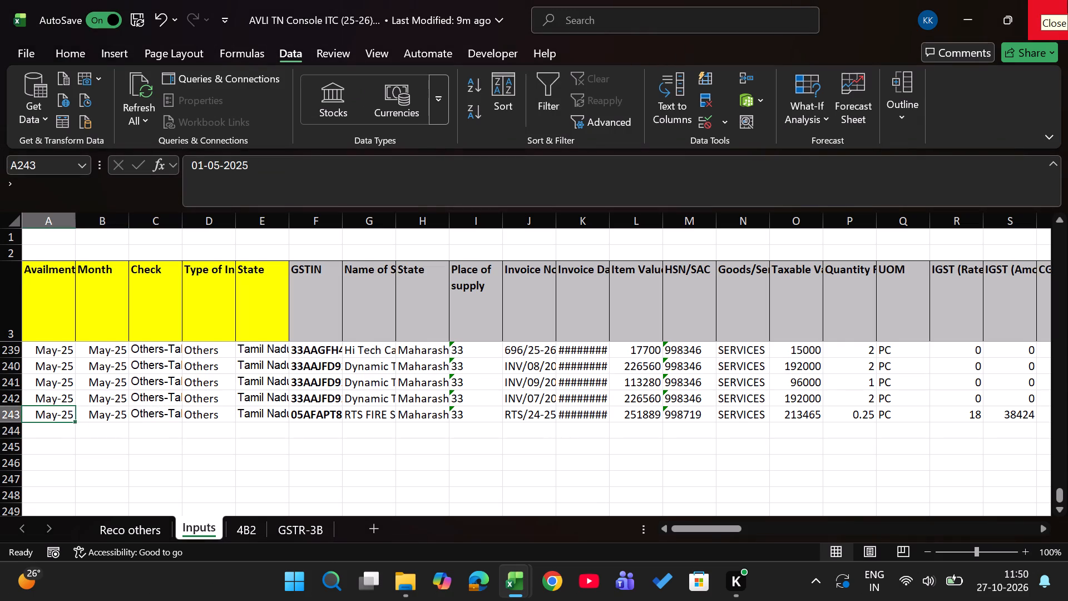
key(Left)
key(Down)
Examine the monthly Difference columns of both reconciliation tables on the Reco others sheet.
key(ctrl+Page_Up)
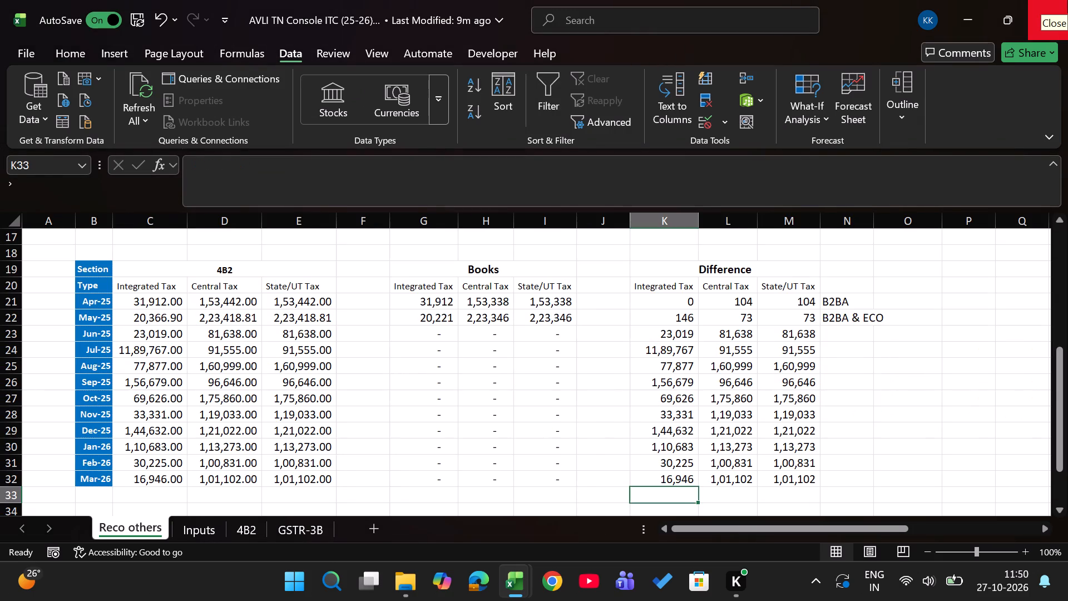
key(Up)
key(Up)
key(Up)
key(Up)
key(Up)
key(Up)
key(Up)
key(Up)
key(Up)
key(Up)
key(Up)
key(Up)
key(Up)
key(Up)
key(Up)
key(Up)
key(Up)
key(Up)
key(Up)
key(Up)
key(Up)
key(Up)
key(Up)
key(Up)
key(Up)
key(Up)
key(Up)
key(Up)
key(Up)
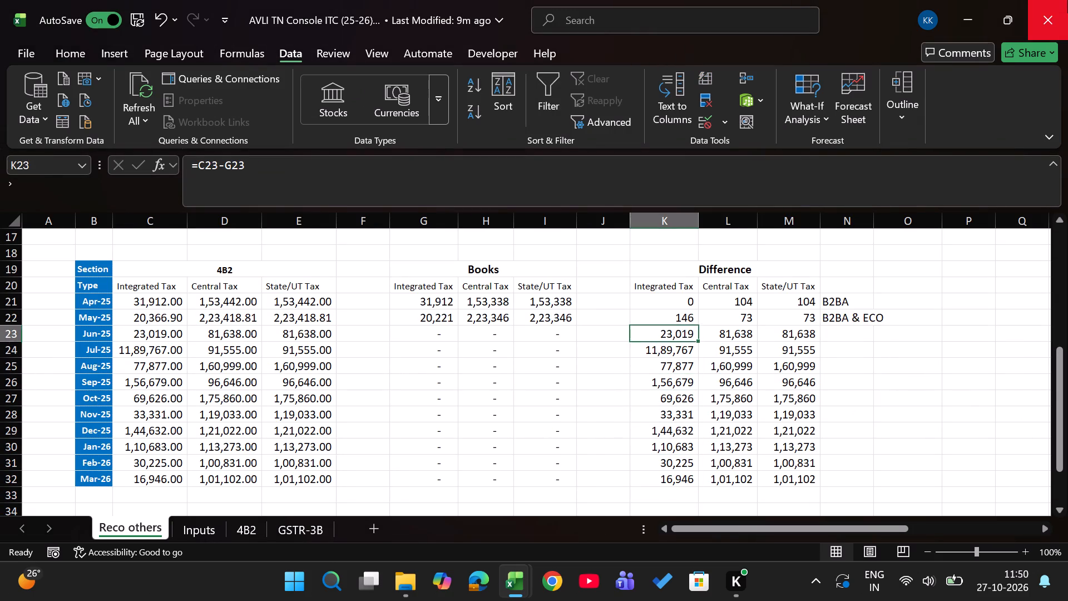
key(Down)
key(Down)
key(Down)
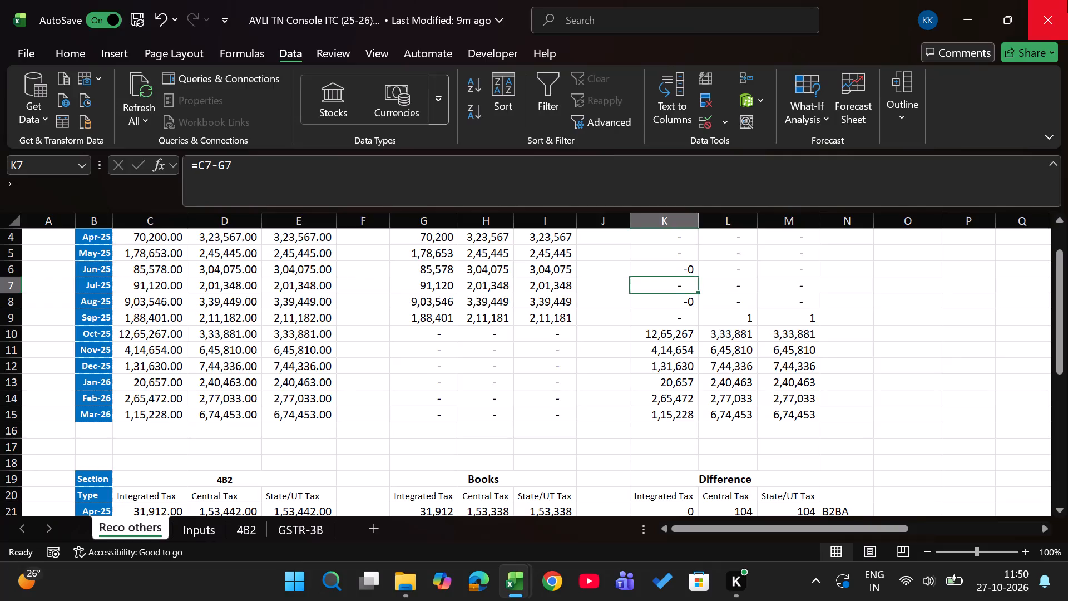
Copy the full table with headers from the Not Taken Same month 2b sheet of the AVLI TN 3b Jun-25 workbook.
key(alt+Tab)
key(alt+Tab)
key(Left)
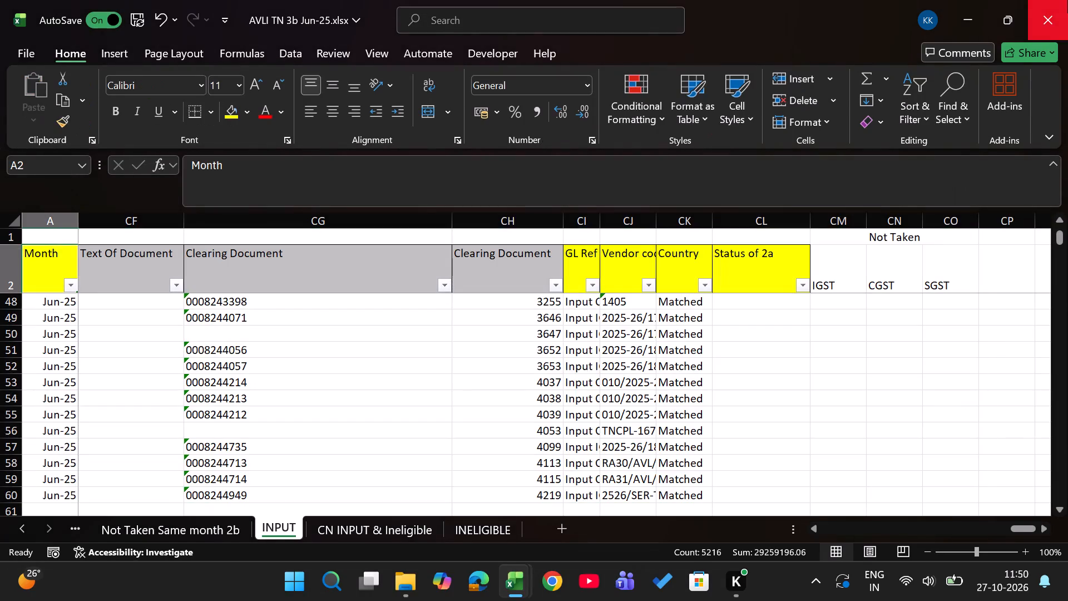
key(ctrl+Page_Up)
key(Left)
key(Left)
key(Left)
key(ctrl+Left)
key(ctrl+Left)
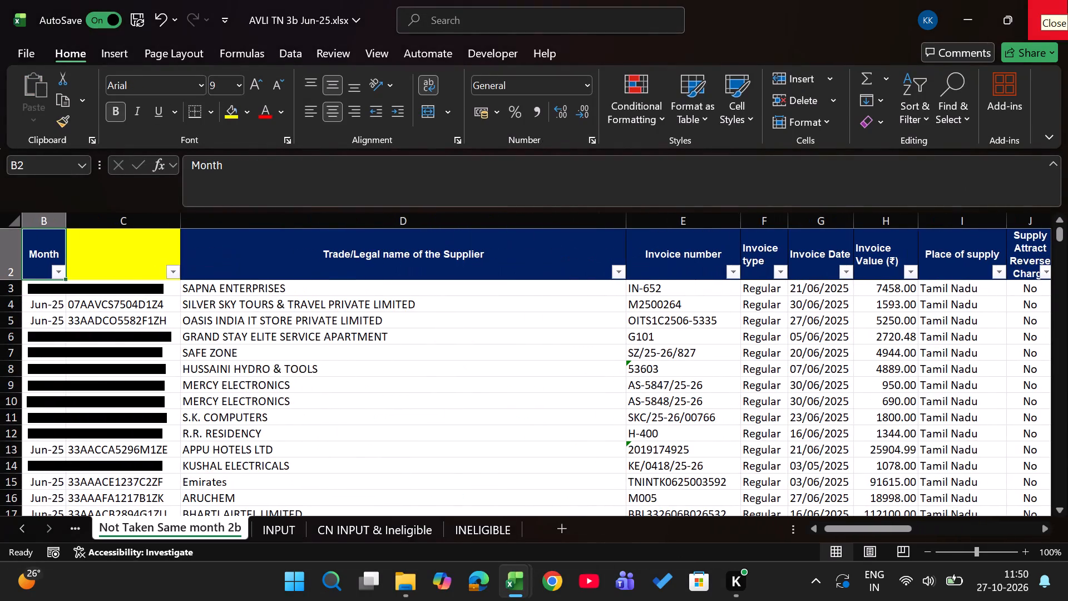
key(ctrl+shift+Down)
key(ctrl+shift+Right)
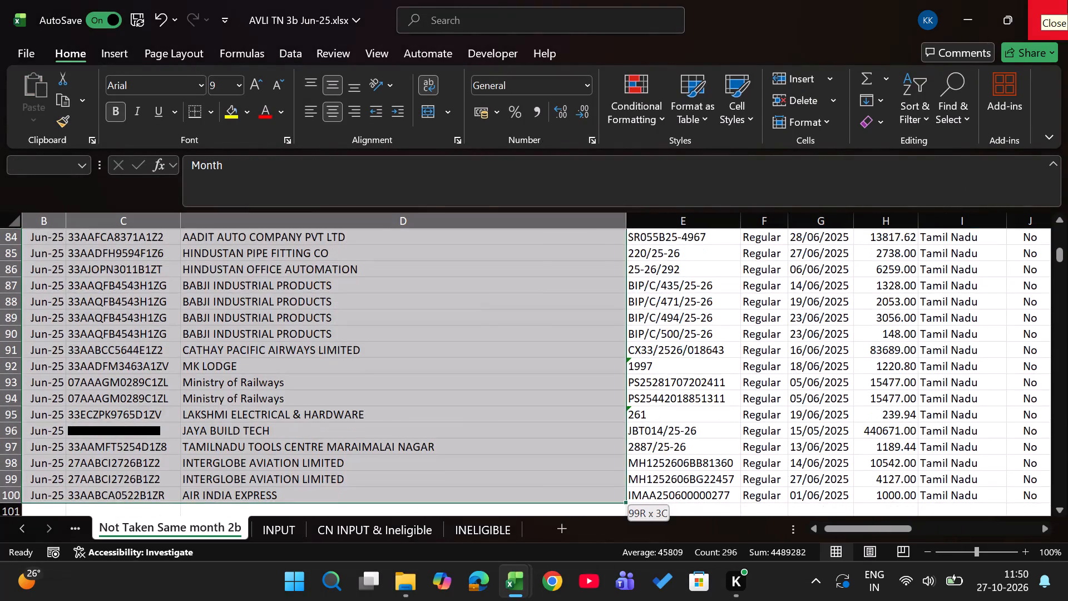
key(ctrl+shift+Right)
key(ctrl+c)
Paste the copied Jun-25 table into the AVLI TN Console's 4B2 sheet at B196, one blank row below the May-25 entries.
key(alt+Tab)
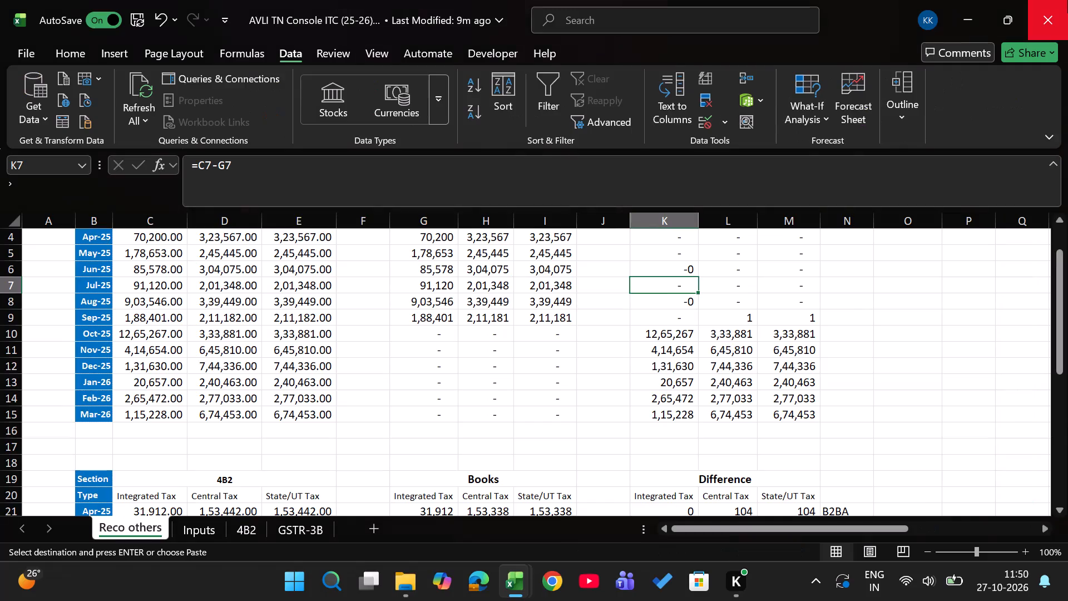
key(ctrl+Page_Down)
key(ctrl+Page_Down)
key(Left)
key(Left)
key(ctrl+Down)
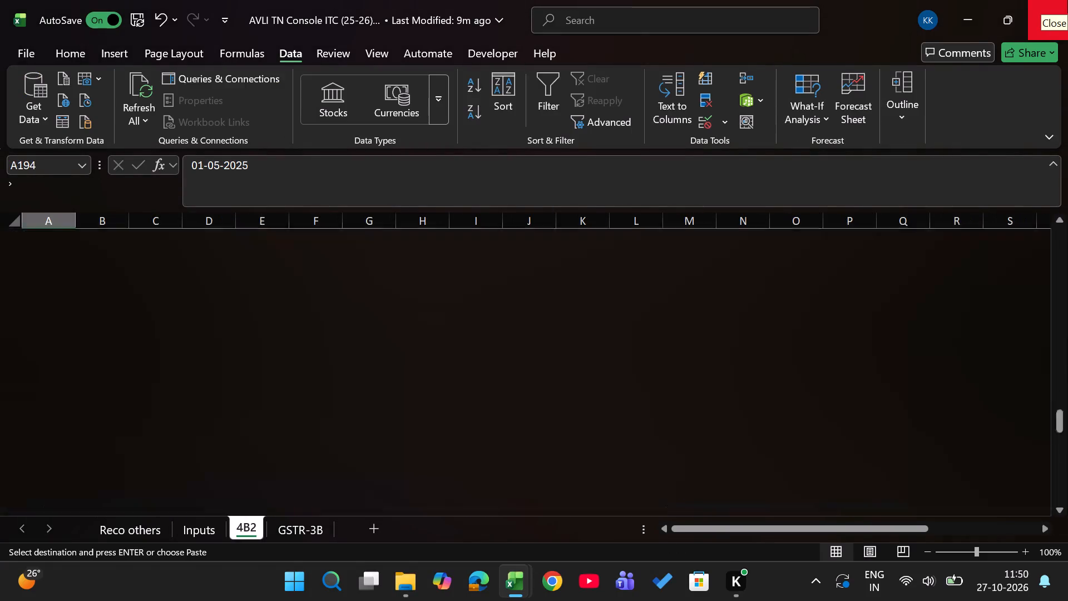
key(Right)
key(Down)
key(Down)
key(Return)
key(Up)
key(Down)
key(Down)
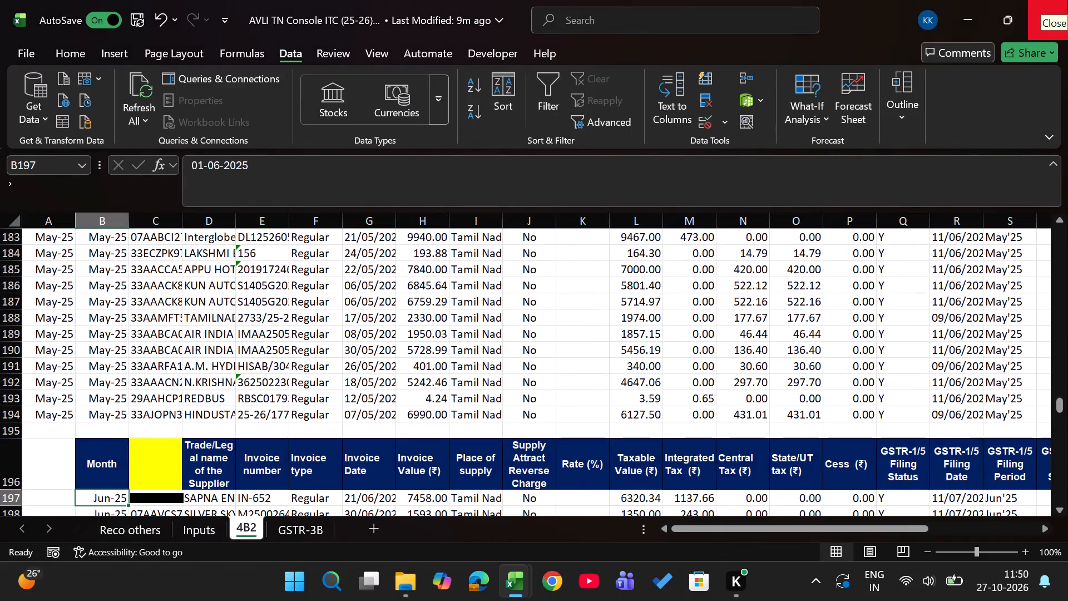
Fill column A with Jun-25 for all the pasted rows, copying the month from B197.
key(Left)
key(Right)
key(ctrl+c)
key(Left)
key(Return)
key(Right)
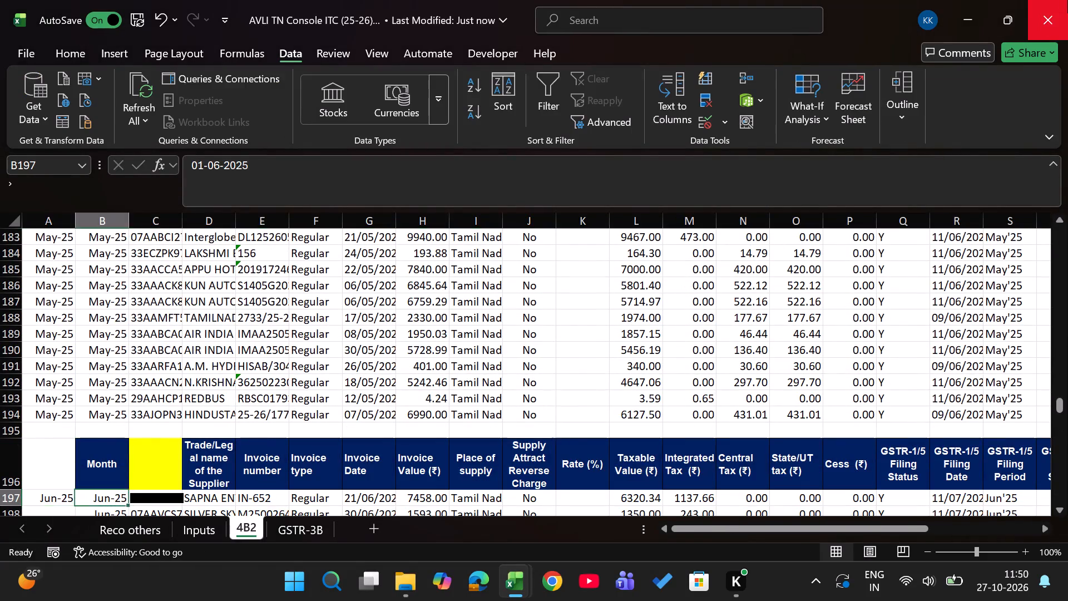
key(ctrl+Down)
key(Left)
key(ctrl+shift+Up)
key(ctrl+d)
key(ctrl+Up)
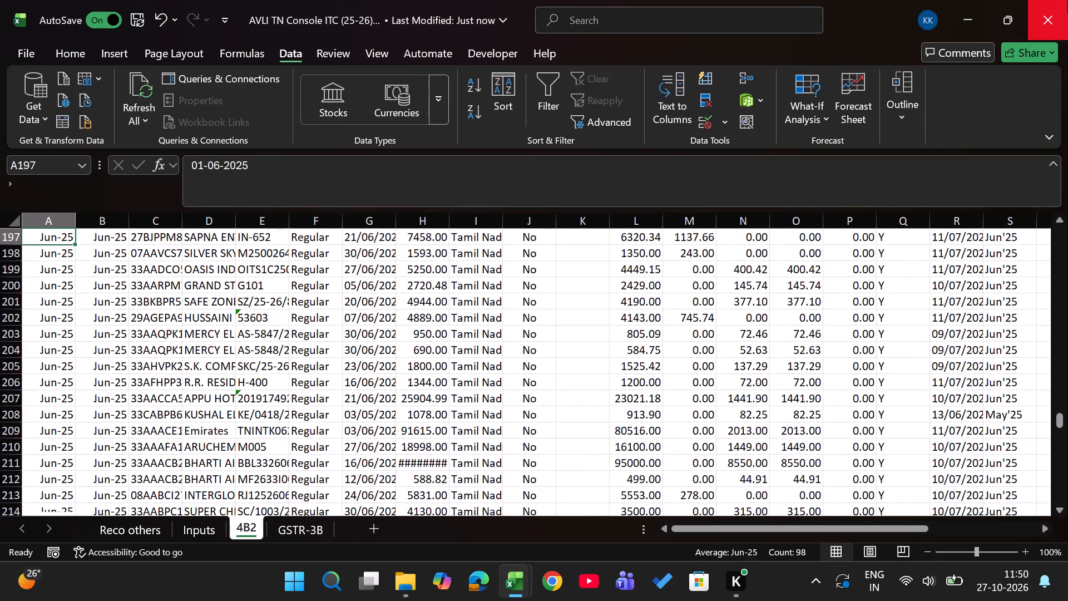
Delete the blank row 195 and the duplicate header row 196 between the May-25 and Jun-25 entries.
key(Up)
key(Up)
key(Up)
key(Up)
key(Down)
key(Down)
key(shift+space)
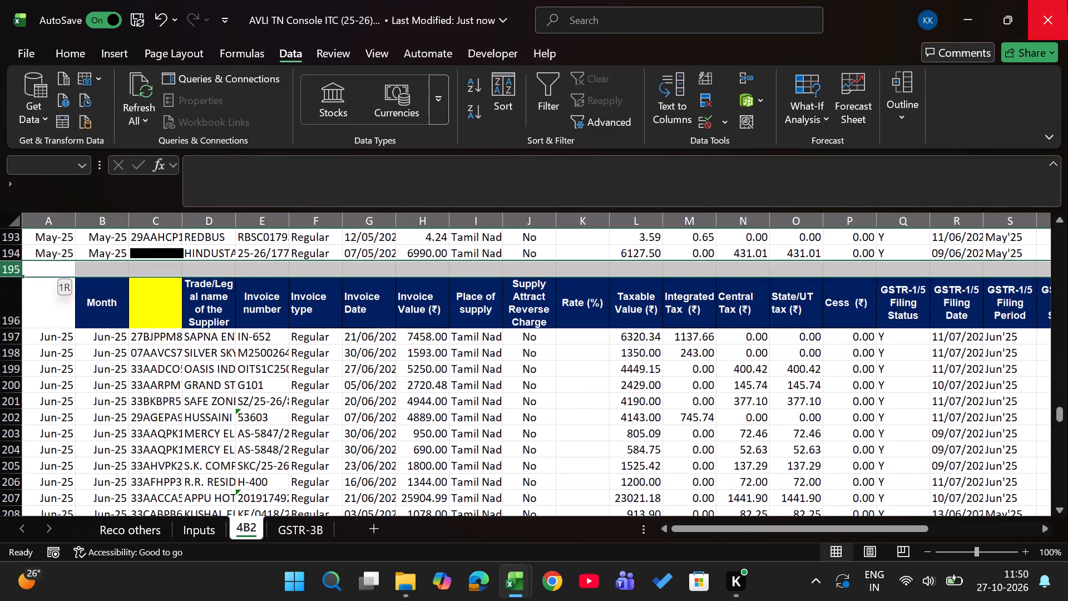
key(shift+Down)
key(ctrl+minus)
Freeze the 4B2 sheet's top two rows, through the header row, from cell A3.
key(ctrl+Up)
key(ctrl+Up)
key(ctrl+Up)
key(ctrl+Up)
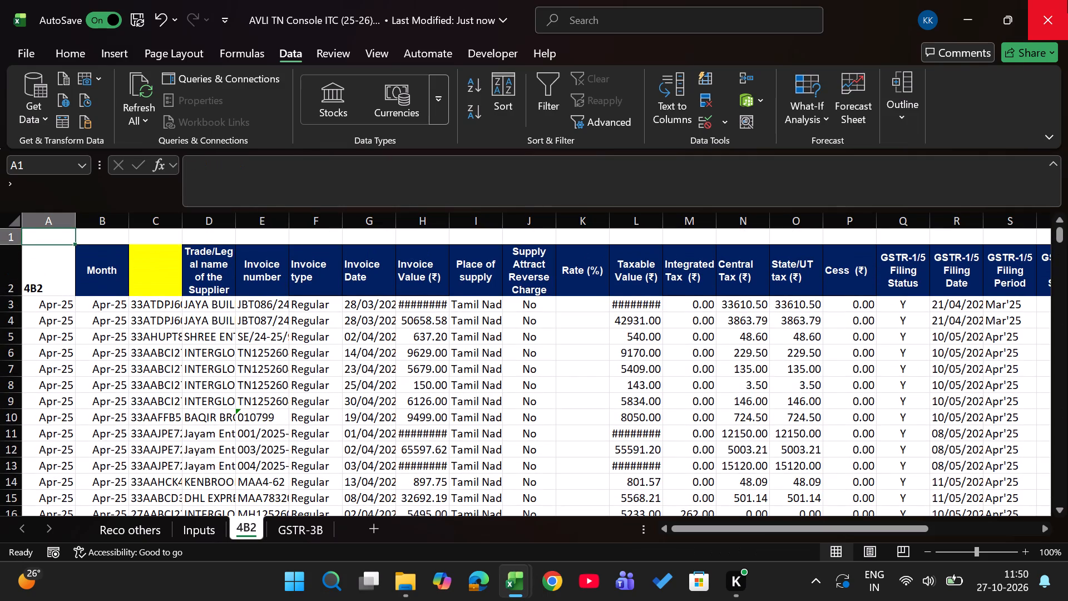
key(ctrl+Up)
key(Down)
key(Down)
key(Down)
key(Up)
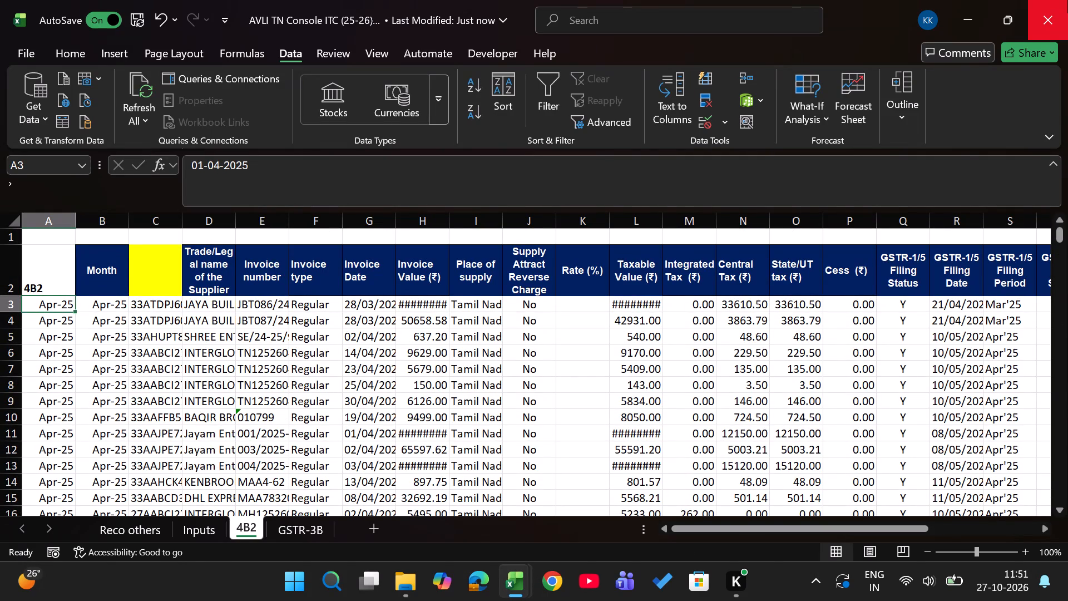
text(wf)
key(Return)
key(Return)
Check the end of the 4B2 data and the Jun-25 row of the 4B2-versus-Books differences on Reco others.
key(Right)
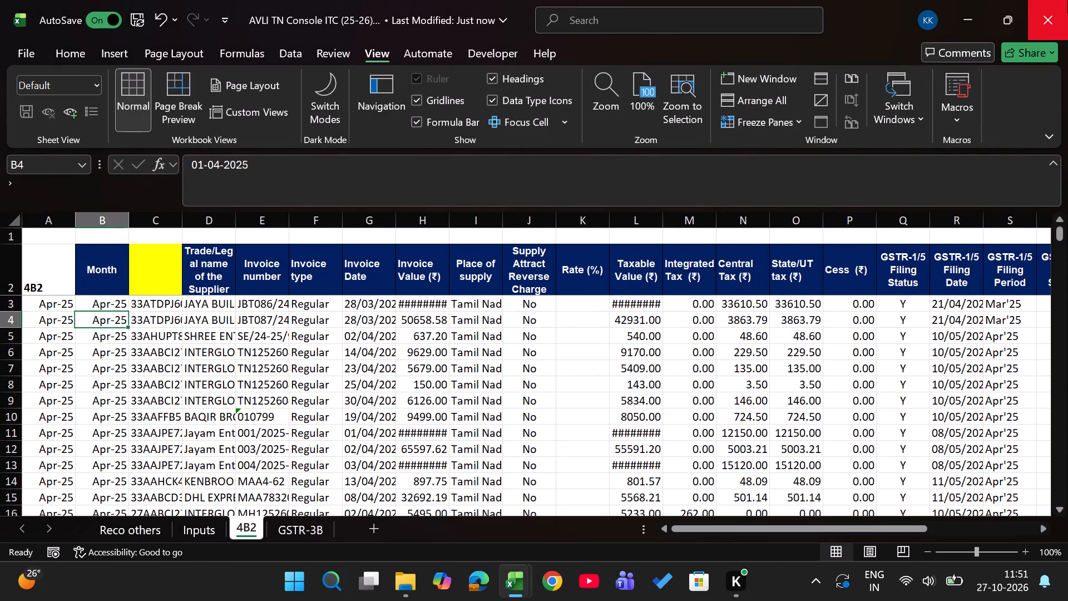
key(ctrl+Down)
key(Down)
key(Down)
key(Down)
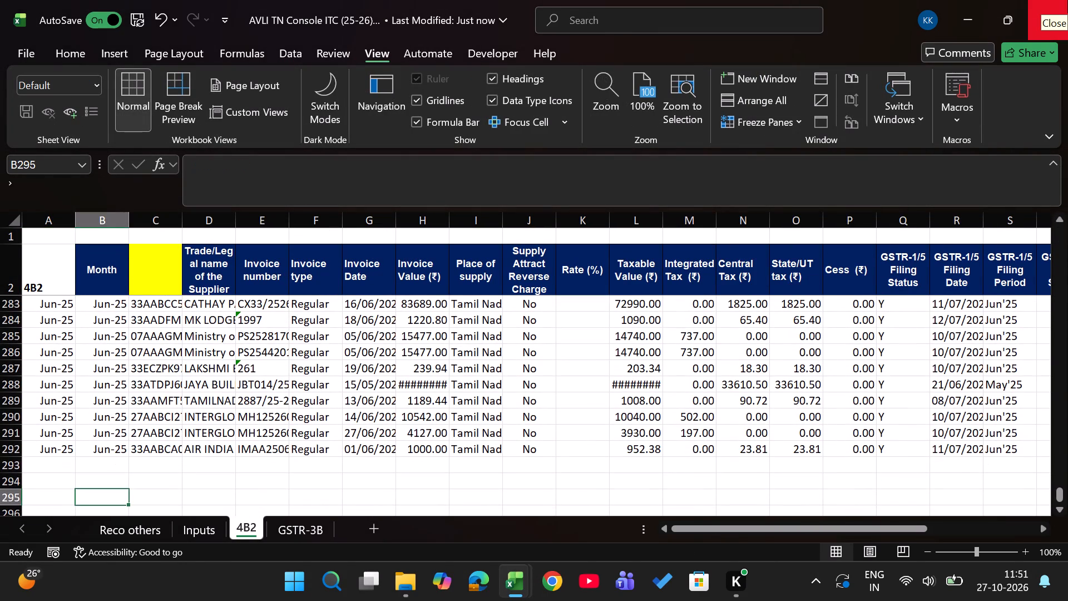
key(ctrl+Page_Up)
key(ctrl+Page_Up)
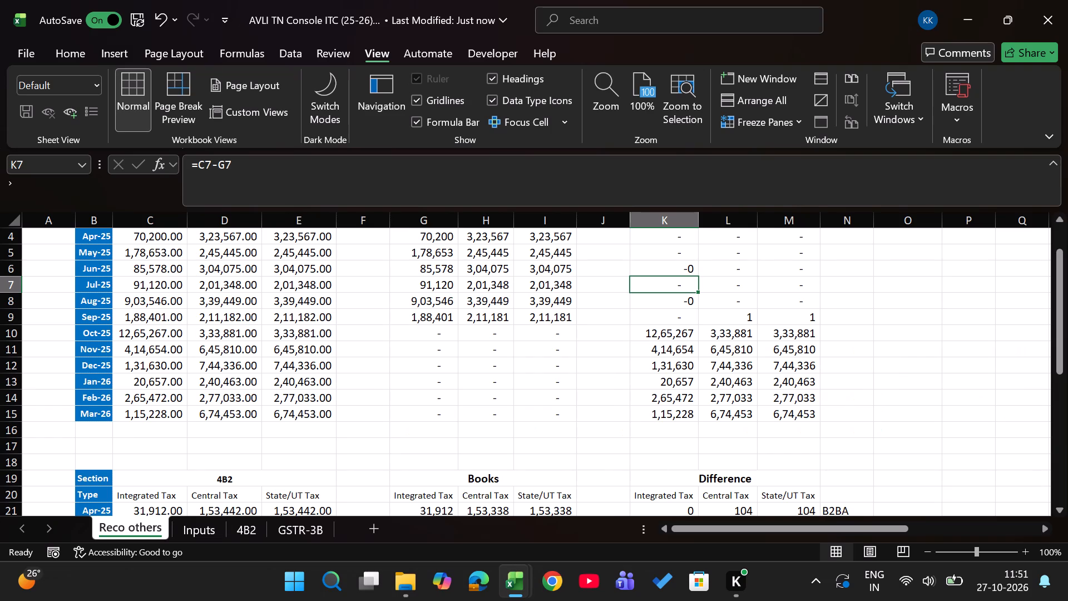
key(Down)
key(Down)
key(Down)
key(Down)
key(Down)
key(Down)
key(Down)
key(Down)
key(Down)
key(Down)
key(Down)
key(Down)
key(Down)
key(Down)
key(Down)
key(Down)
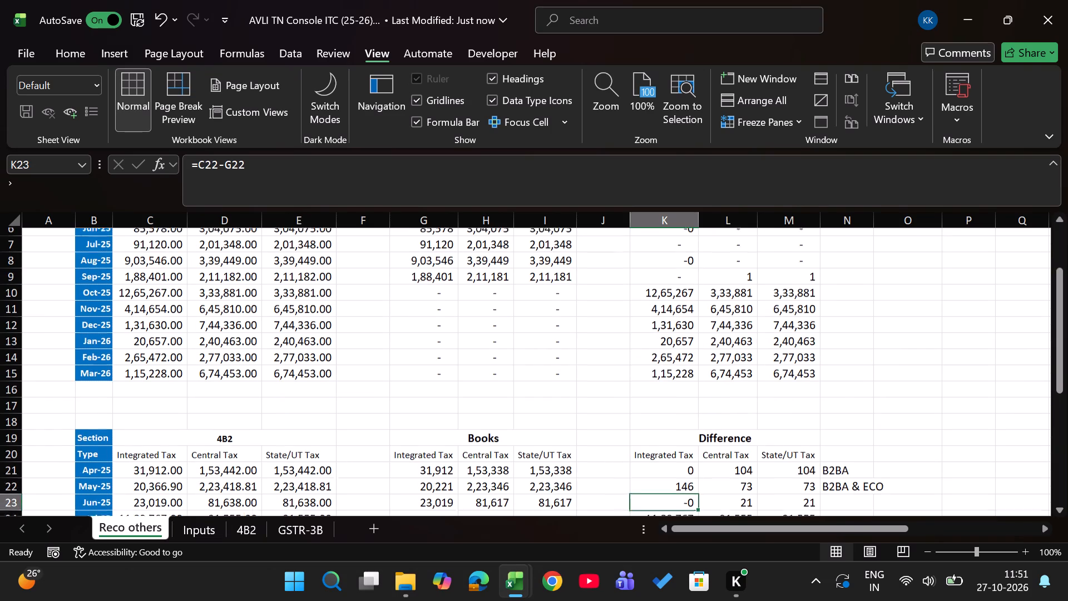
key(Down)
key(Down)
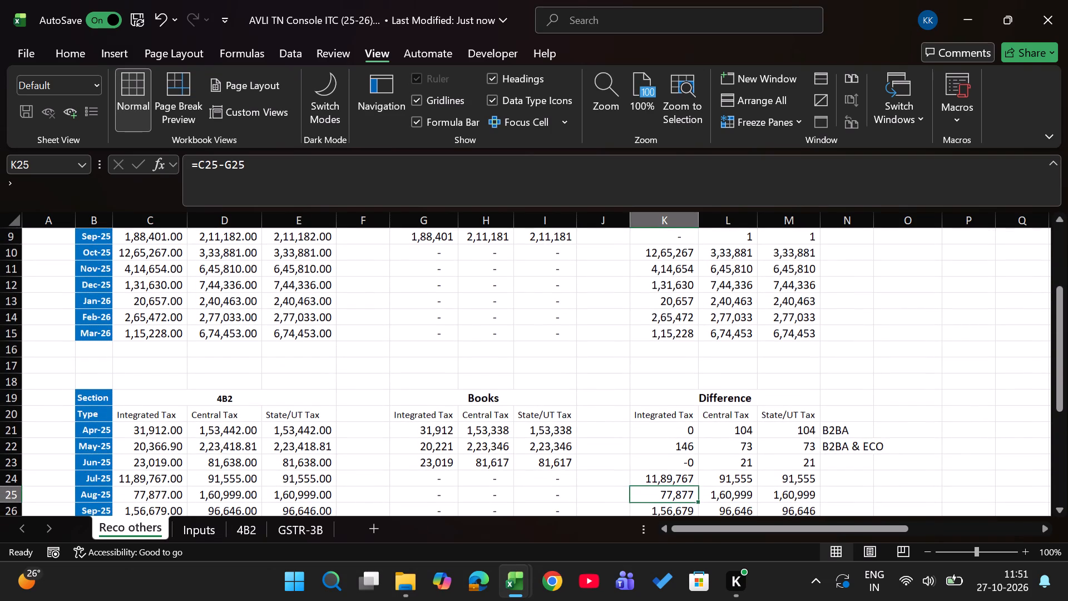
Examine the tax columns down to the entries below the Jun-25 workbook's Not Taken Same month 2b data for the cause of the June difference.
key(alt+Tab)
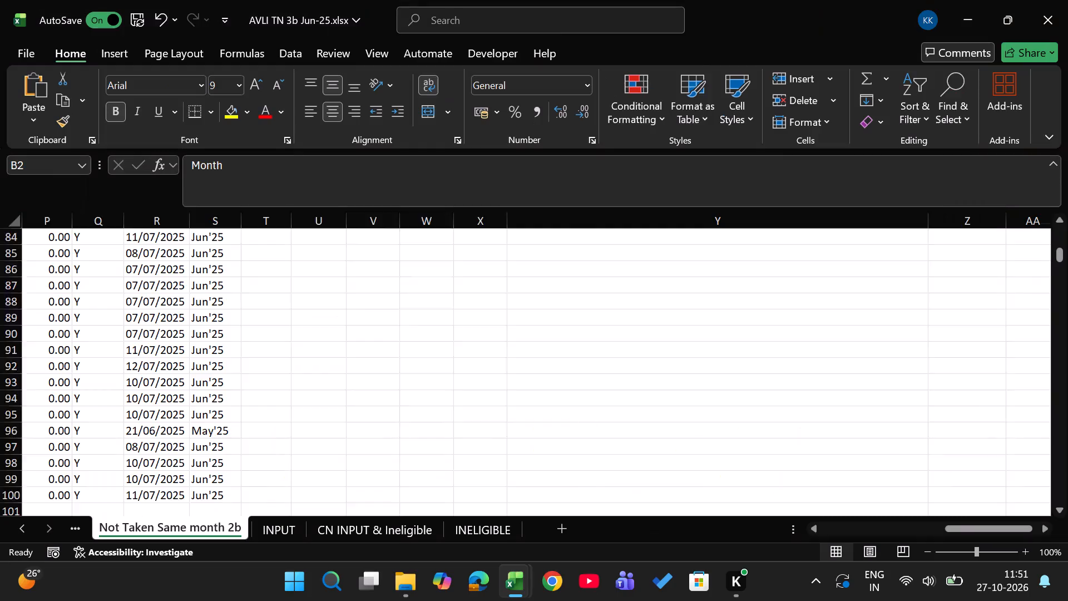
key(Left)
key(Left)
key(Left)
key(Right)
key(Right)
key(Right)
key(Right)
key(Right)
key(Right)
key(Right)
key(Right)
key(Right)
key(Right)
key(Right)
key(Right)
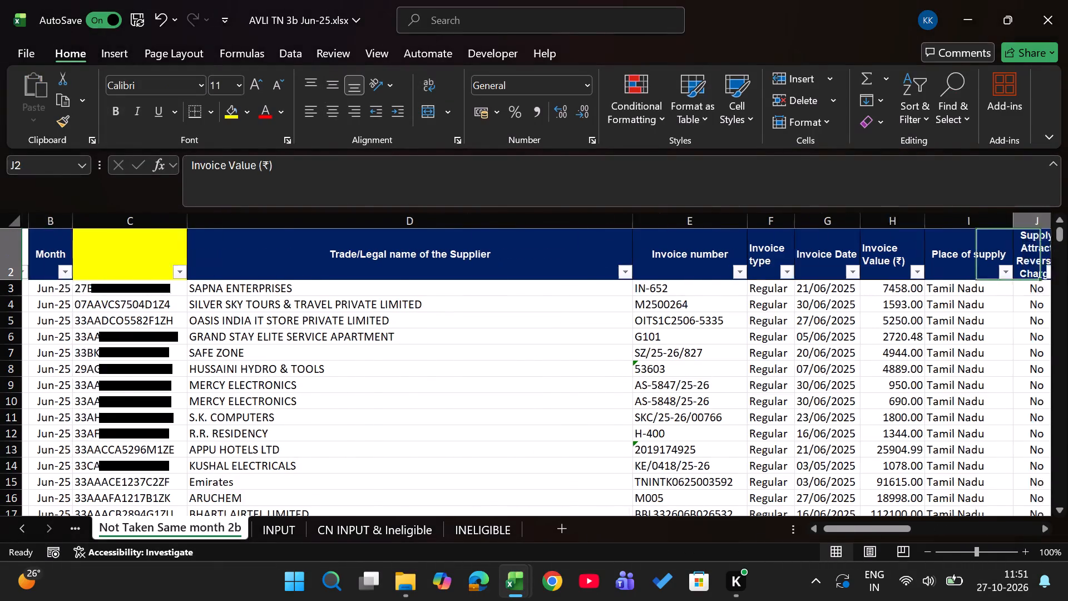
key(Right)
key(Right)
key(Right)
key(Left)
key(Left)
key(ctrl+Down)
key(ctrl+Down)
key(ctrl+Down)
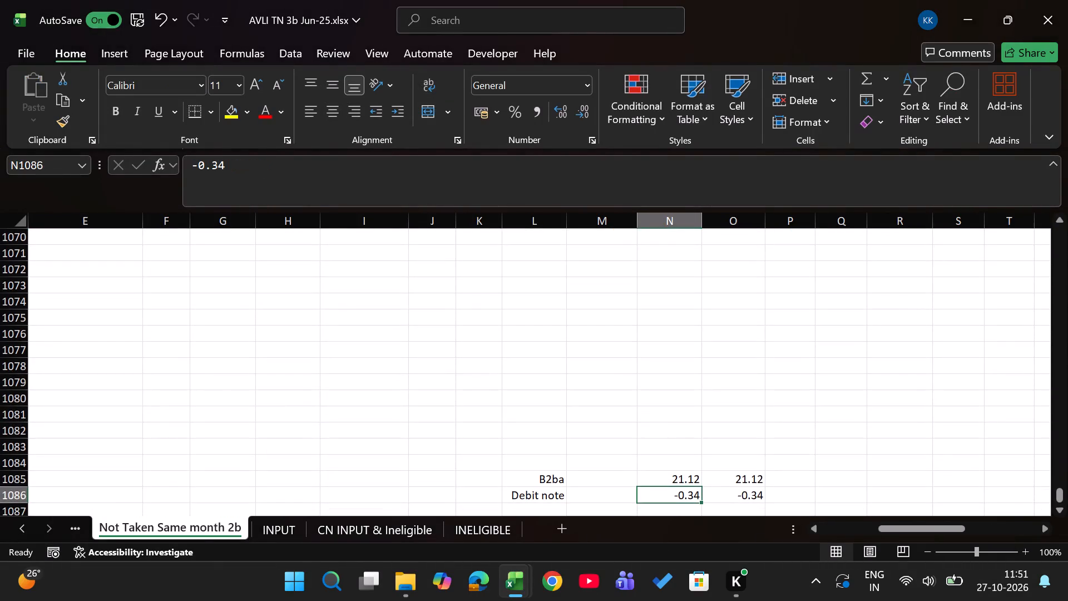
Copy the B2BA remark from the Apr-25 difference row to the Jun-25 row, cell N23, on Reco others in the Console workbook.
key(alt+Tab)
key(Right)
key(Right)
key(Up)
key(Up)
key(Up)
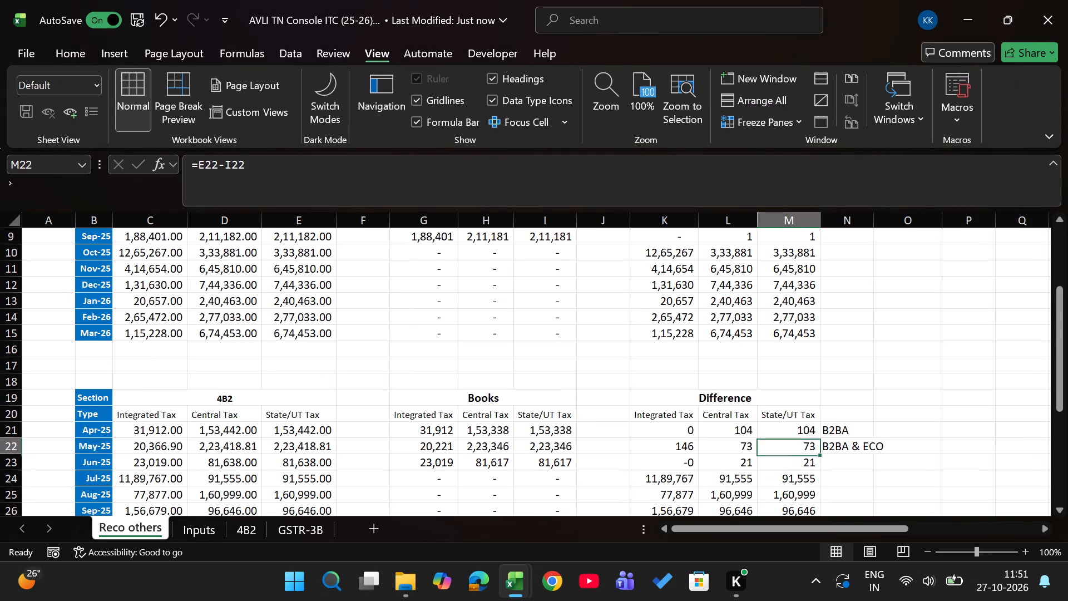
key(Up)
key(Right)
key(ctrl+c)
key(Down)
key(Down)
key(Return)
key(Right)
key(Right)
key(Left)
key(Left)
key(Left)
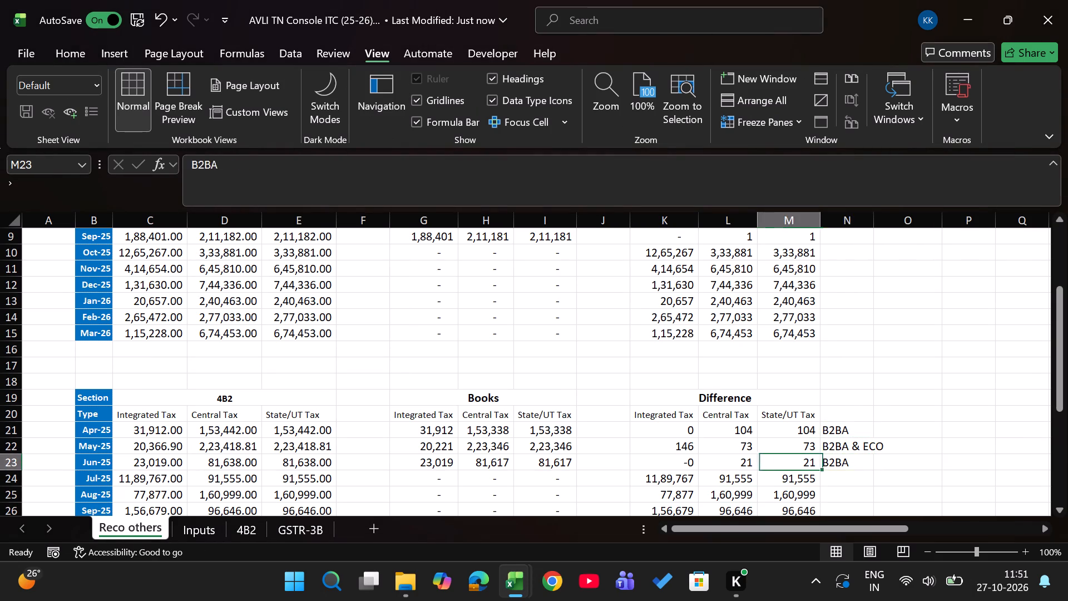
Close the AVLI TN 3b Jun-25 workbook.
key(alt+Tab)
click(1067, 0)
Open AVLI TN 3b Jul-25.xlsx from the 4. Jul-25 folder in File Explorer.
key(alt+Tab)
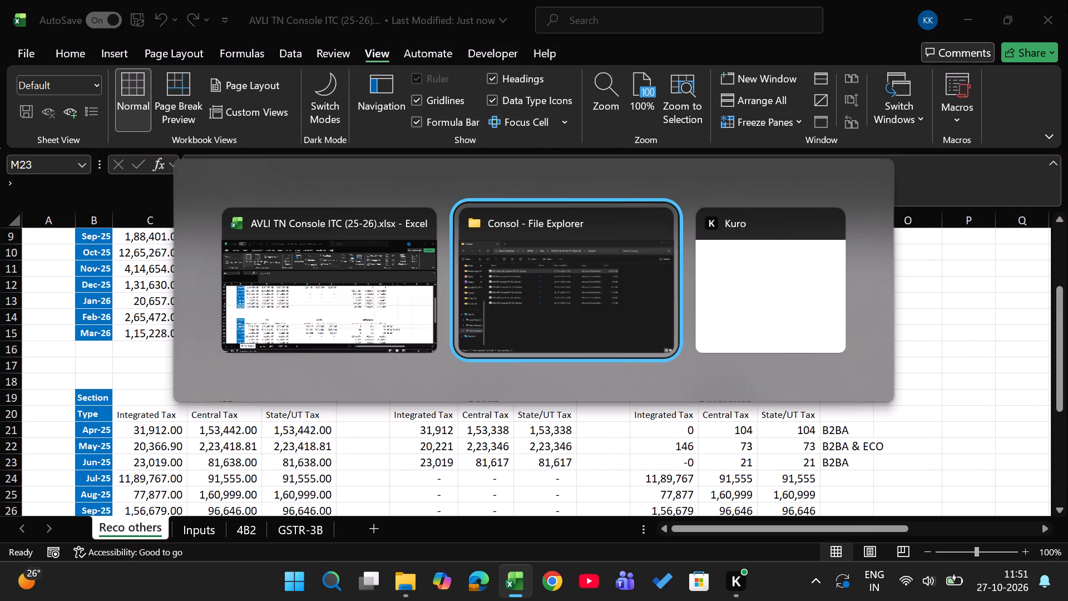
key(BackSpace)
key(Down)
key(Up)
key(Up)
key(Up)
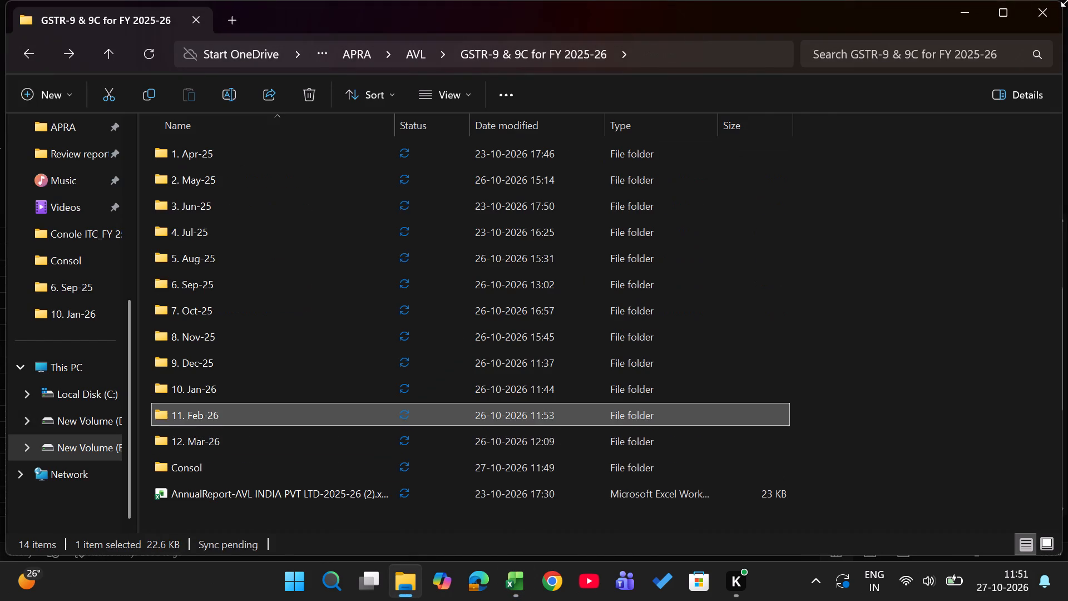
key(Up)
key(Up)
key(Up)
key(Up)
key(Up)
key(Up)
key(Up)
key(Return)
key(Down)
key(Down)
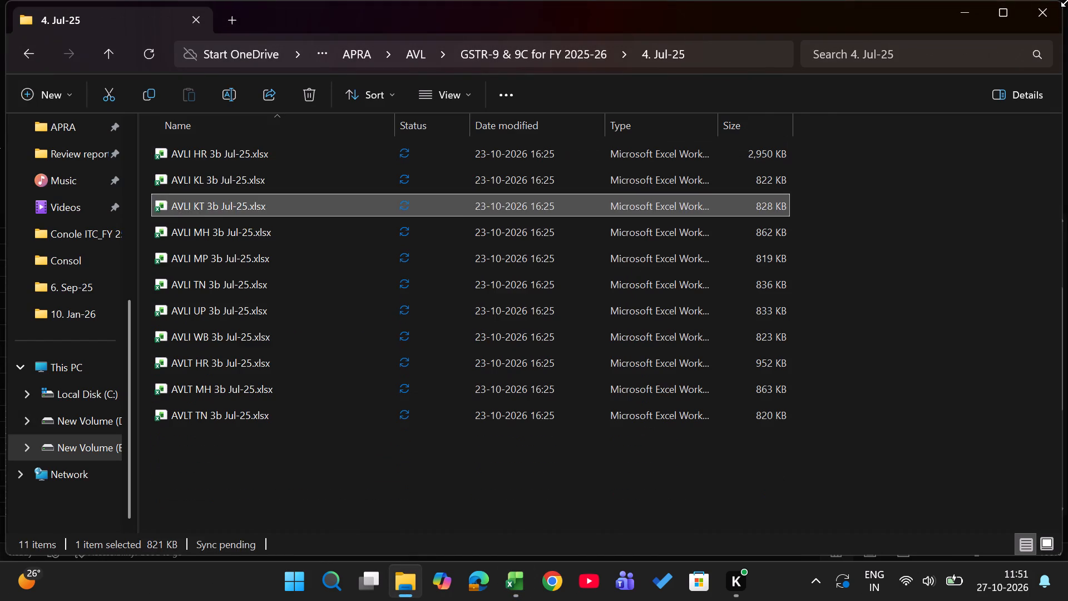
key(Down)
key(Down)
key(Down)
key(Down)
key(Up)
key(Return)
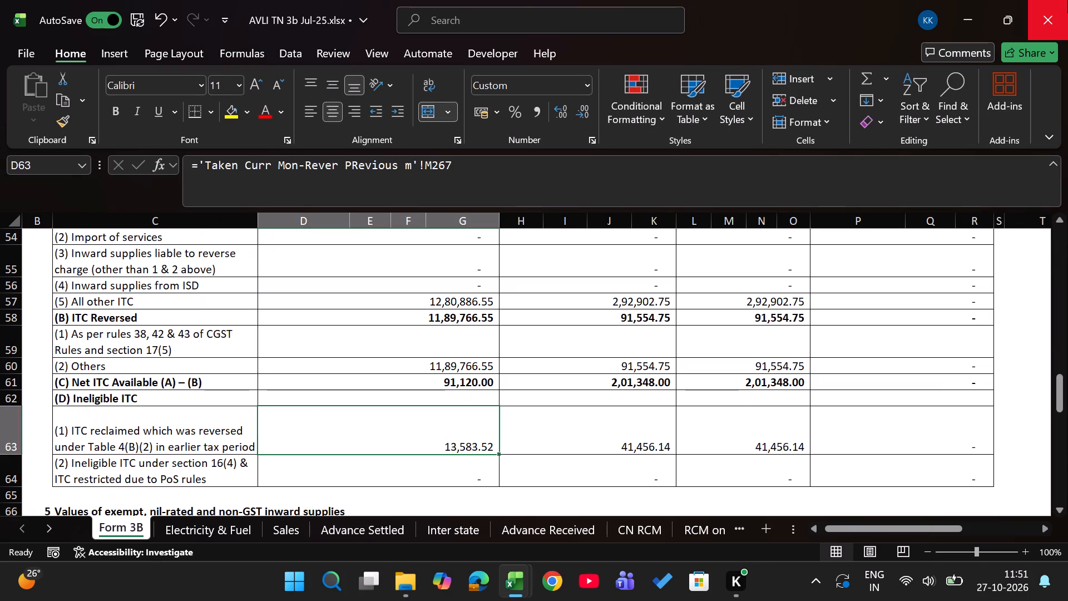
Go to the Not Taken Same month 2b sheet of the July workbook.
key(Left)
key(Left)
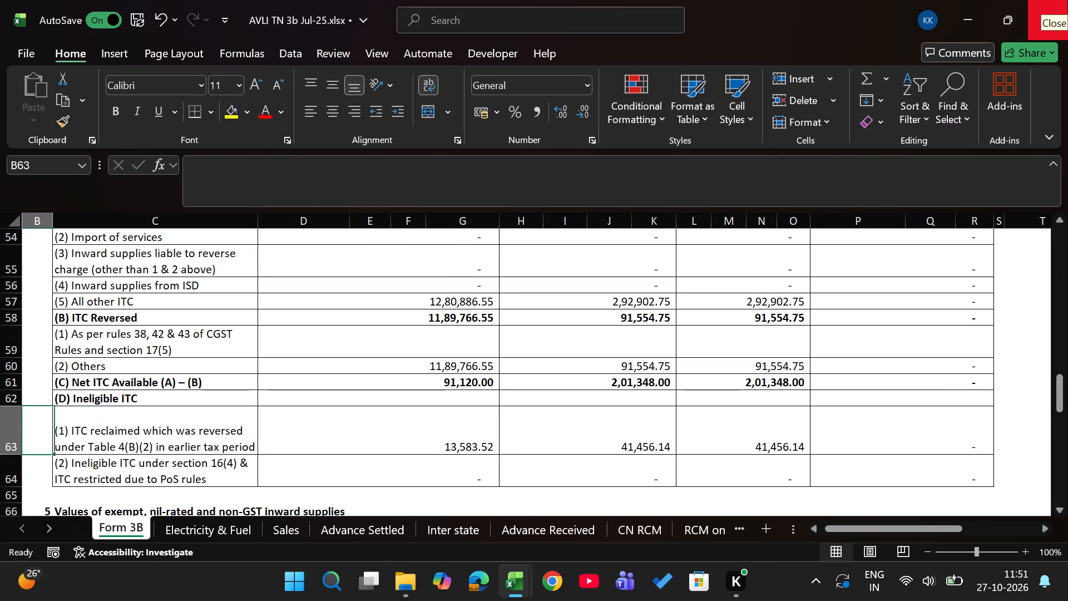
key(ctrl+Page_Down)
key(ctrl+Page_Down)
key(ctrl+Page_Down)
key(ctrl+Page_Down)
key(ctrl+Page_Down)
key(ctrl+Page_Down)
key(ctrl+Page_Down)
key(ctrl+Page_Down)
key(ctrl+Page_Down)
key(ctrl+Page_Down)
key(ctrl+Page_Down)
key(ctrl+Page_Down)
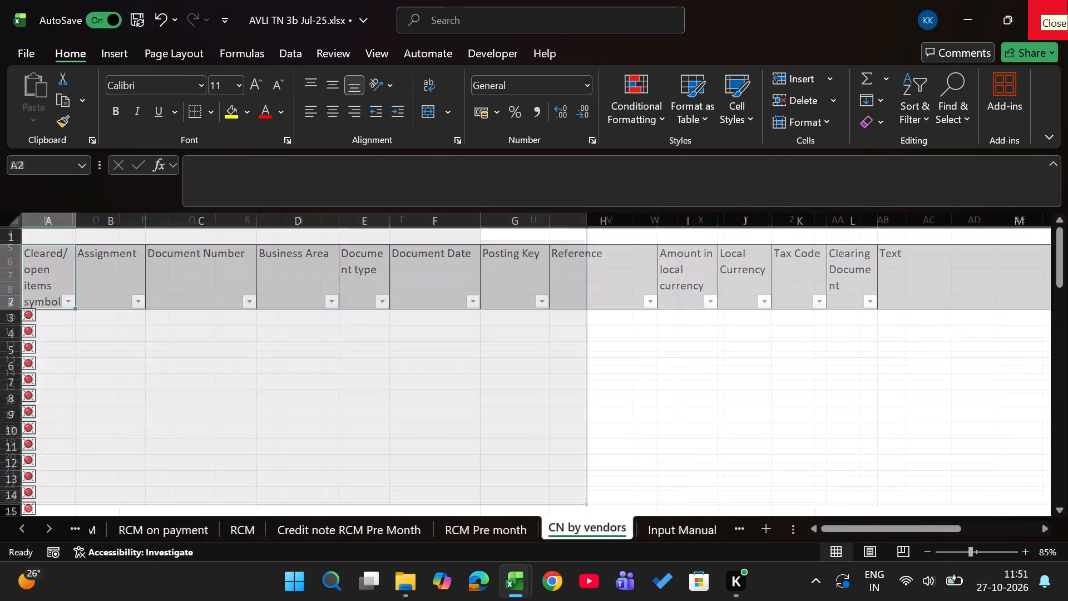
key(ctrl+Page_Down)
key(ctrl+Page_Down)
key(ctrl+Page_Down)
key(ctrl+Page_Down)
key(ctrl+Page_Down)
key(ctrl+Page_Down)
key(ctrl+Page_Down)
key(ctrl+Page_Up)
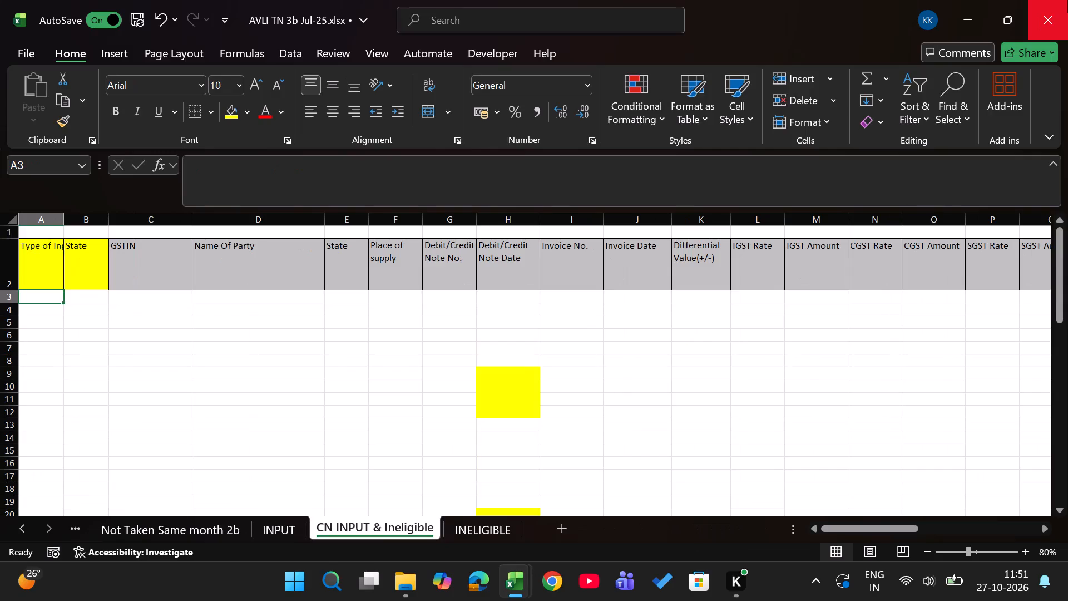
key(Up)
key(Up)
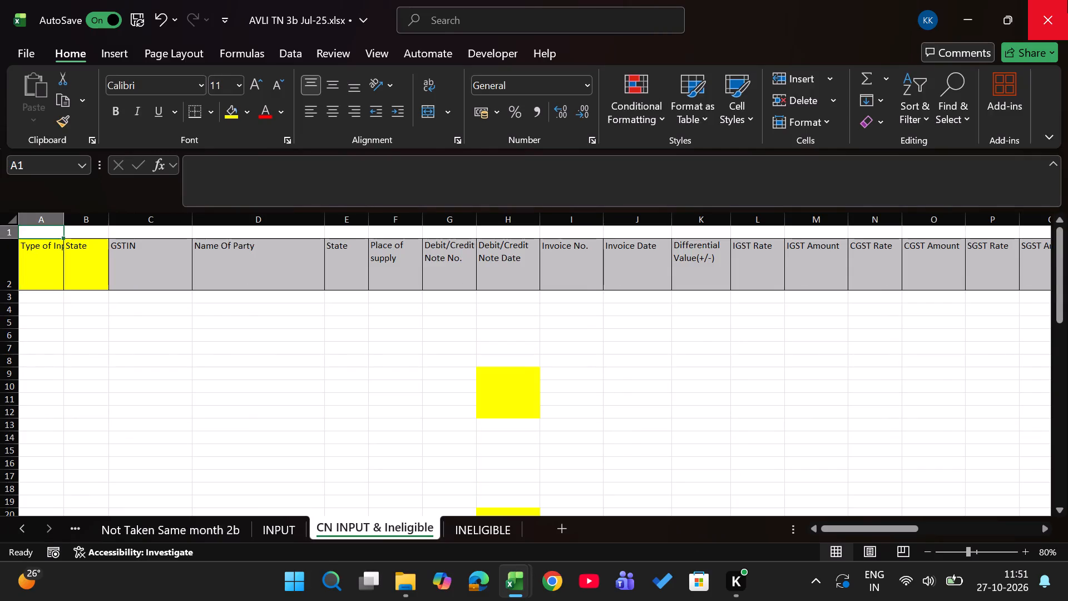
key(ctrl+Page_Up)
key(Left)
key(Left)
key(Left)
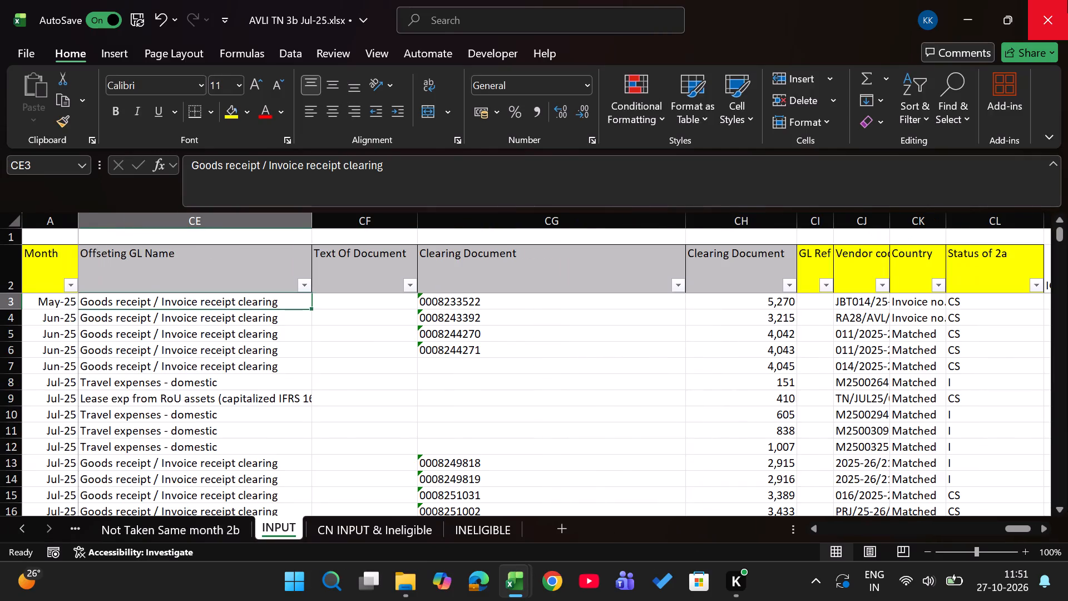
key(ctrl+Page_Up)
Copy the whole not-taken table, from the Month header in B2 through row 96.
key(Left)
key(ctrl+Up)
key(ctrl+Up)
key(ctrl+Up)
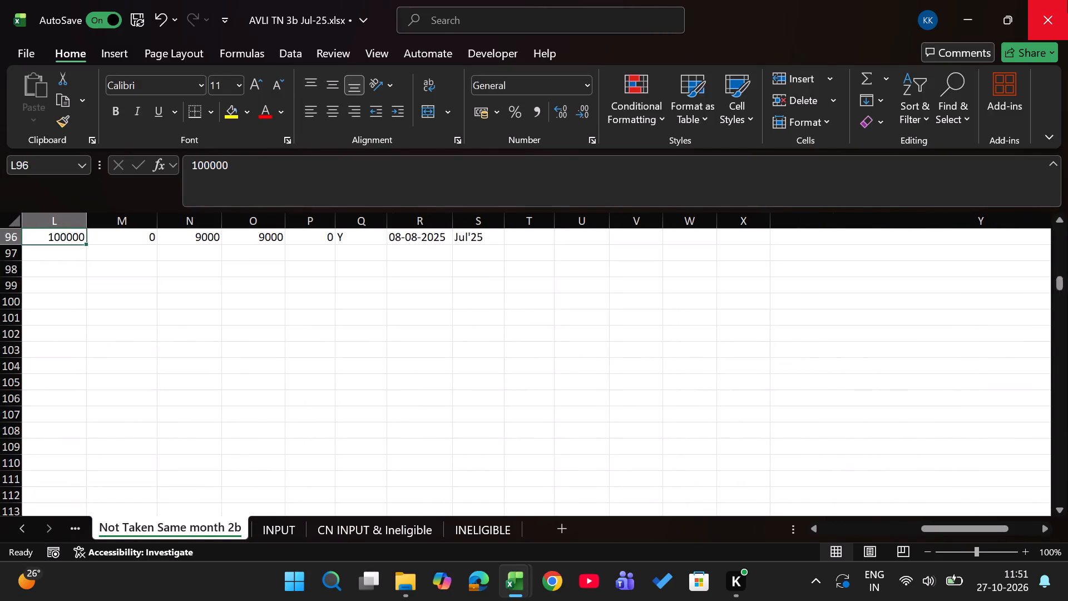
key(ctrl+Up)
key(ctrl+Left)
key(ctrl+Left)
key(ctrl+Left)
key(ctrl+Left)
key(ctrl+Left)
key(Right)
key(ctrl+shift+Down)
key(ctrl+shift+Right)
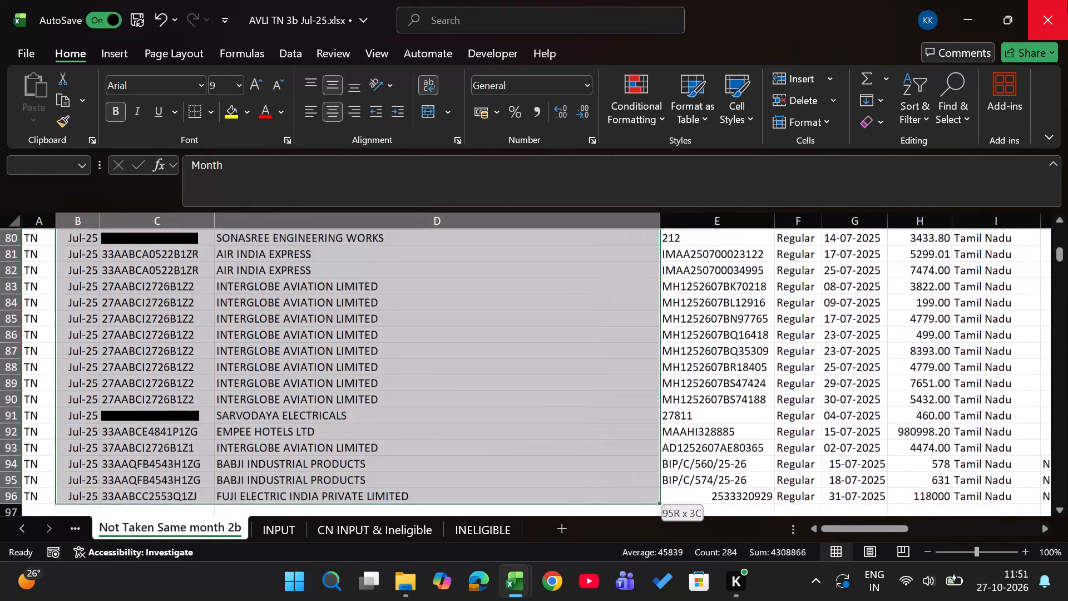
key(ctrl+shift+Right)
key(ctrl+c)
Paste the copied July table at B294 of the 4B2 sheet in the AVLI TN Console ITC workbook.
key(alt+Tab)
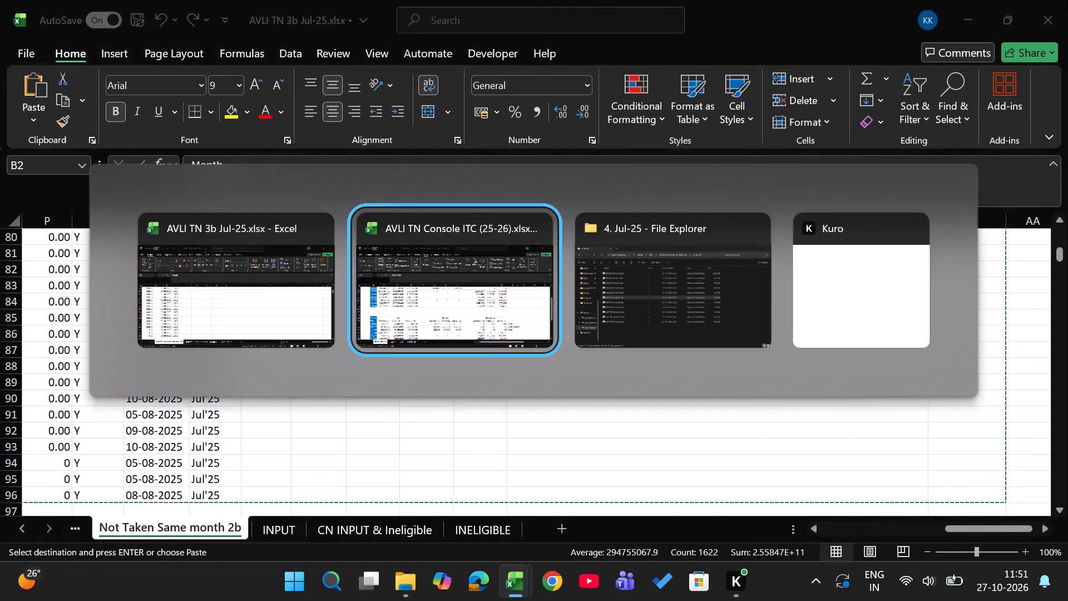
key(ctrl+Page_Down)
key(Right)
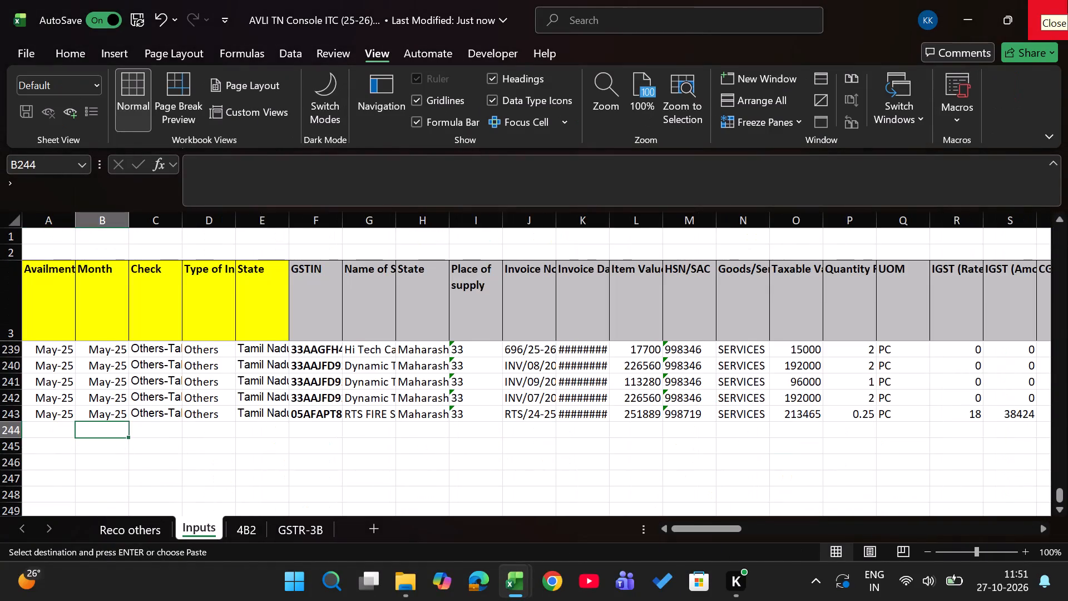
key(ctrl+Page_Down)
key(Right)
key(Left)
key(Left)
key(Right)
key(Right)
key(Up)
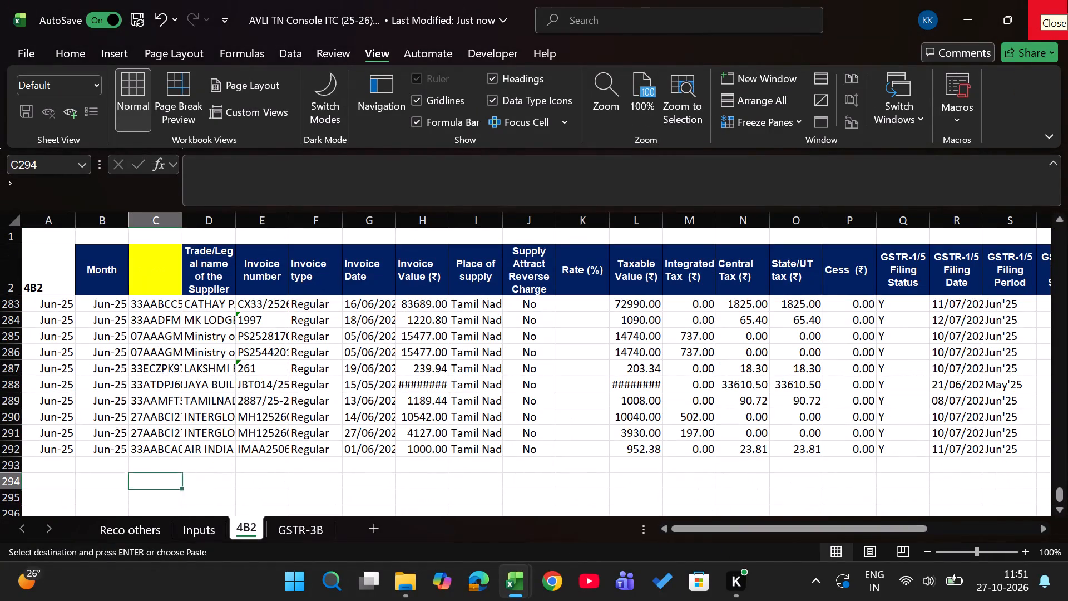
key(Left)
key(Return)
Fill column A with Jul-25 for all the pasted July rows, copying the month from B295.
key(Down)
key(Down)
key(Up)
key(ctrl+c)
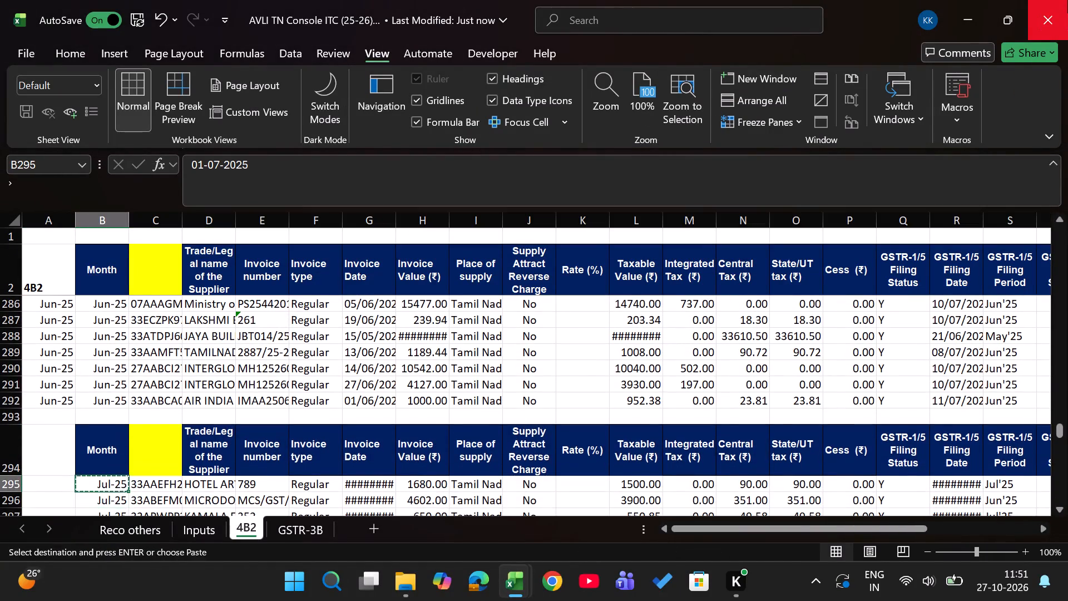
key(Left)
key(Return)
key(Right)
key(ctrl+Down)
key(Left)
key(ctrl+shift+Up)
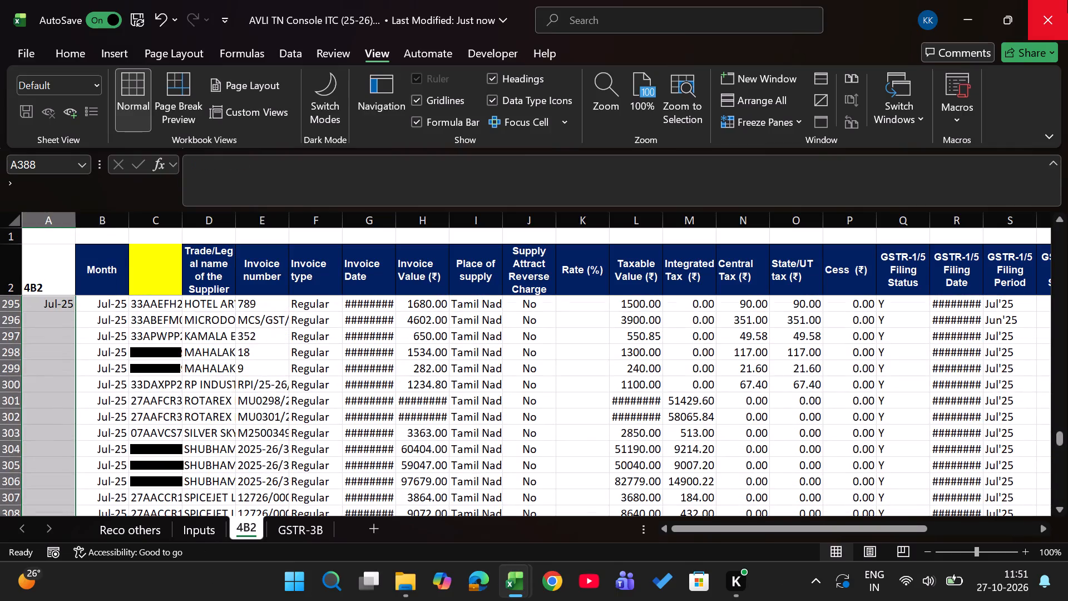
key(ctrl+d)
Delete the blank row 293 and the duplicate header row 294 between the Jun-25 and Jul-25 entries.
key(ctrl+Up)
key(Up)
key(Up)
key(Up)
key(Down)
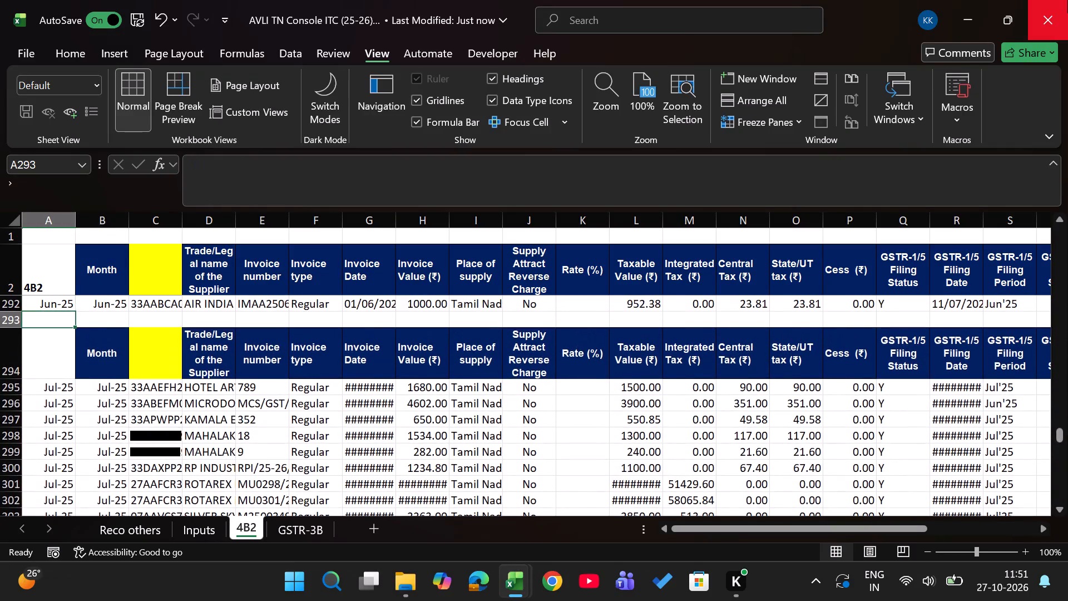
key(shift+space)
key(shift+Down)
key(ctrl+minus)
Check the Jul-25 row of the 4B2-versus-Books differences and the earlier months' remarks on Reco others.
key(Right)
key(Right)
key(Left)
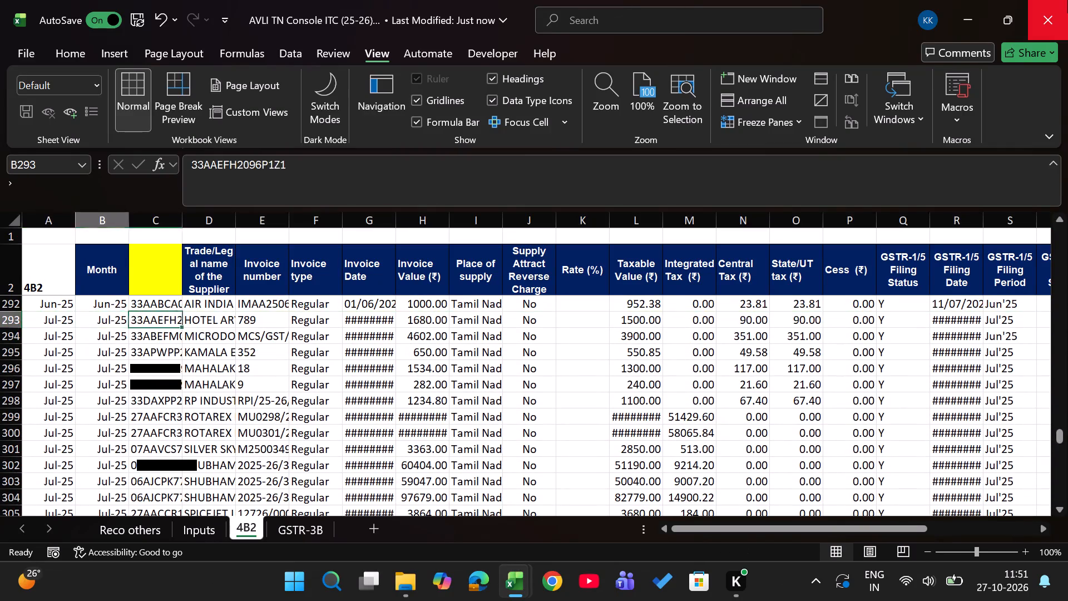
key(Left)
key(Left)
key(ctrl+Page_Up)
key(ctrl+Page_Up)
key(Right)
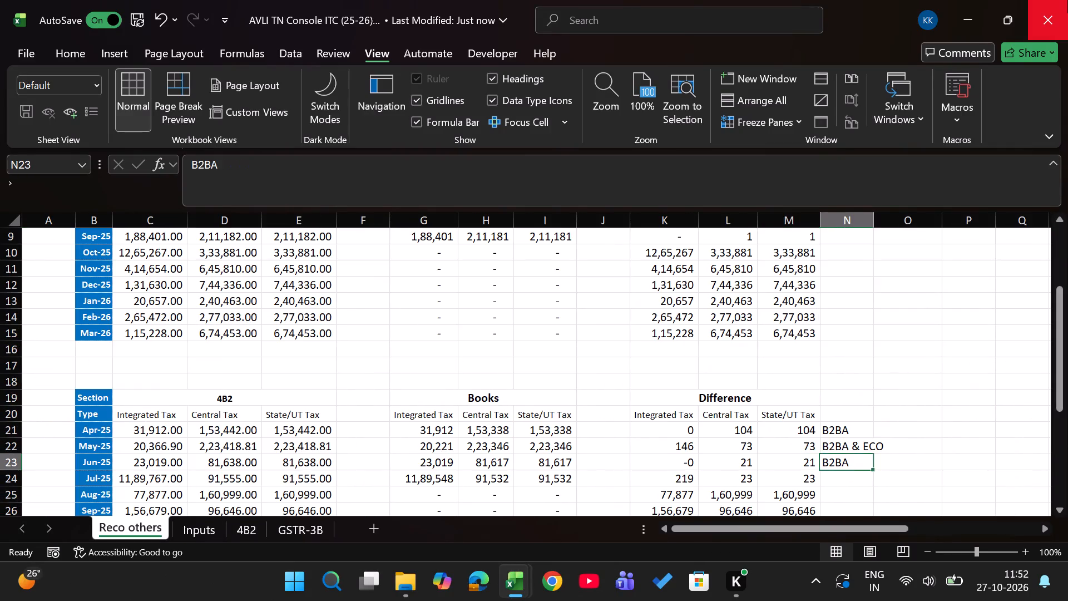
key(Down)
key(Up)
key(Up)
In the AVLI TN 3b Jul-25 workbook, check the B2ba and Debit note amounts below the Not Taken Same month 2b table.
key(alt+Tab)
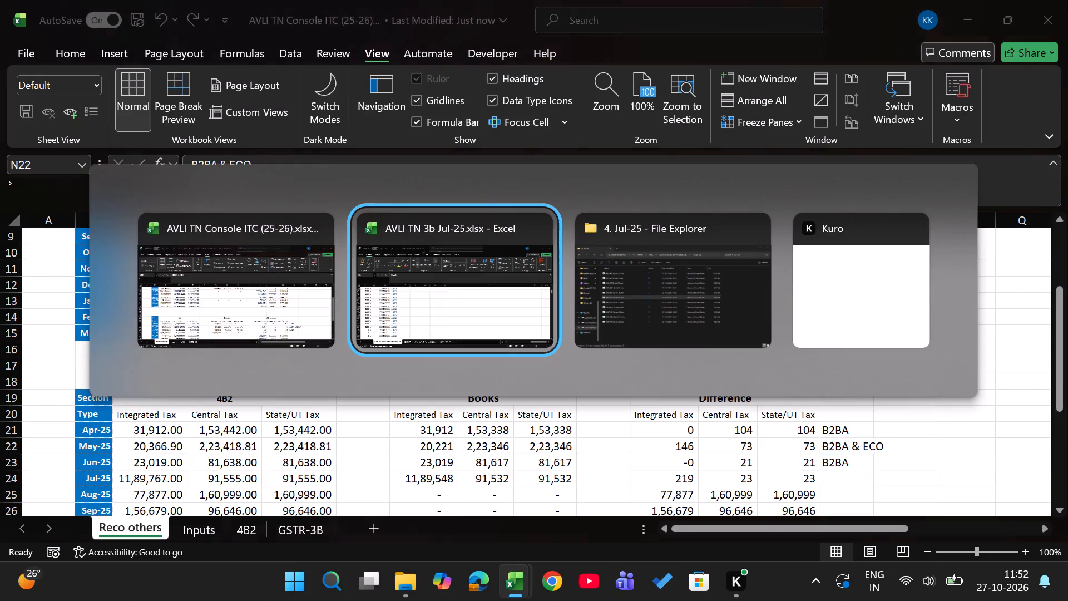
key(Down)
key(Left)
key(Left)
key(Right)
key(Right)
key(Right)
key(Right)
key(Right)
key(Right)
key(Right)
key(Right)
key(Right)
key(Right)
key(Right)
key(Right)
key(Right)
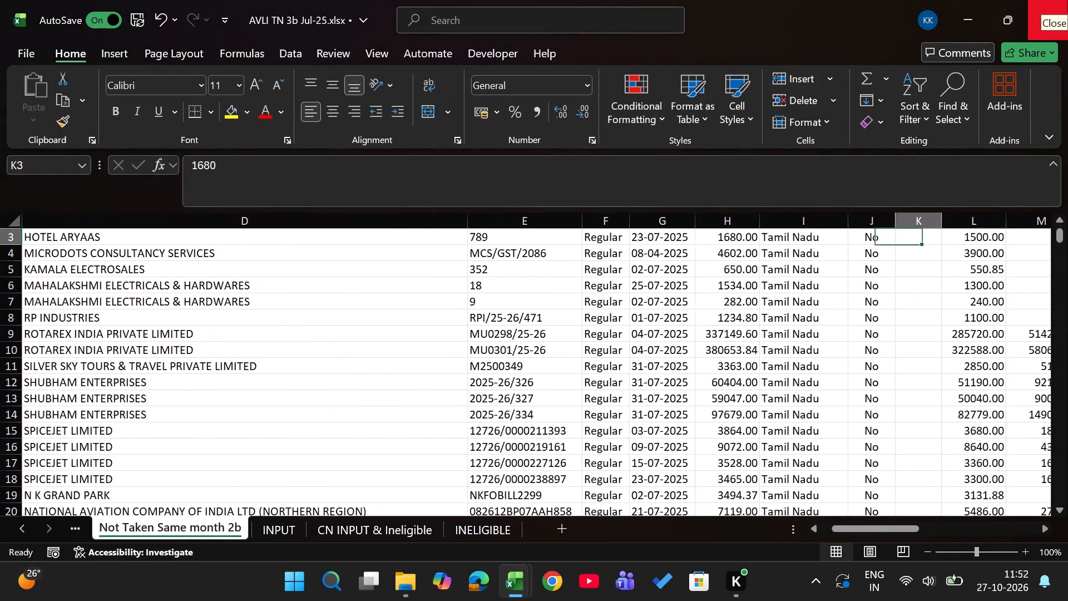
key(Right)
key(Right)
key(Right)
key(Right)
key(ctrl+Down)
key(ctrl+Down)
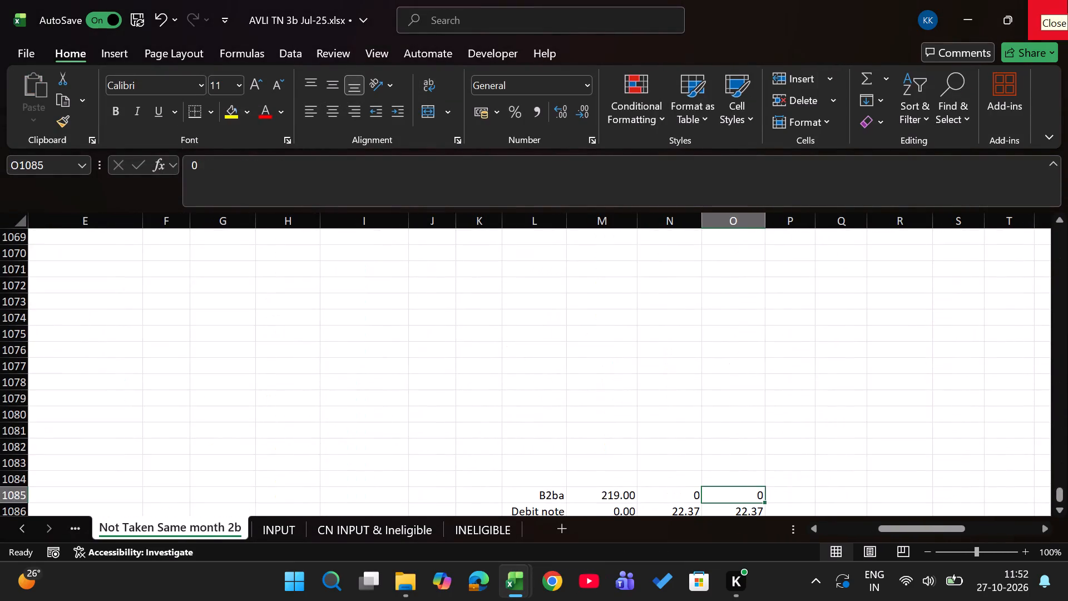
key(Down)
key(Down)
key(Up)
Back in the AVLI TN Console ITC workbook, copy the B2BA remark to the Jul-25 row's N24 and extend it to B2BA and DN.
key(alt+Tab)
key(Up)
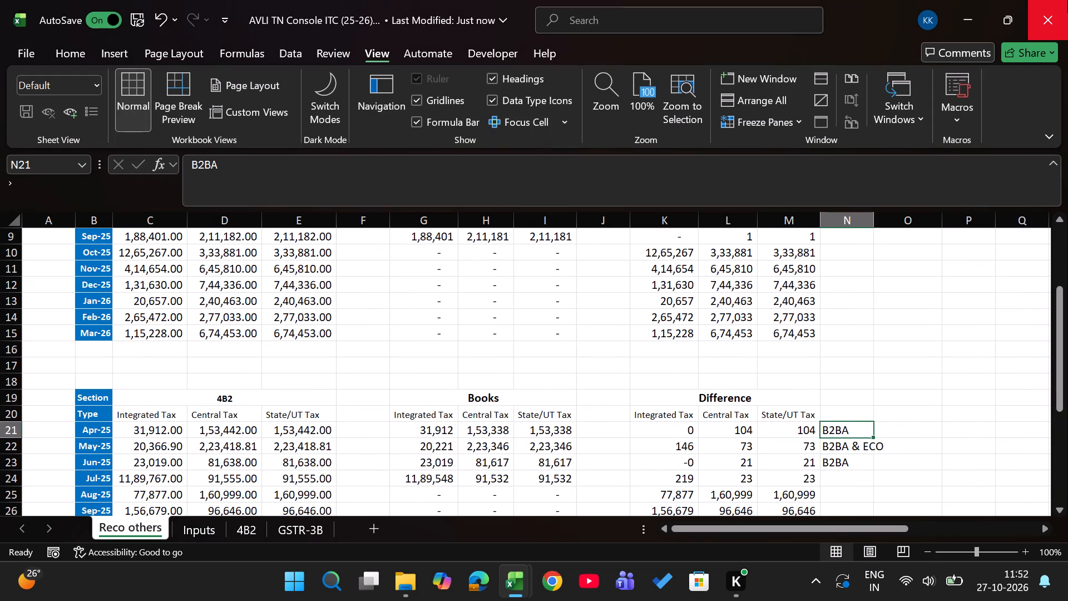
key(ctrl+c)
key(Down)
key(Down)
key(Down)
key(Return)
key(F2)
key(space)
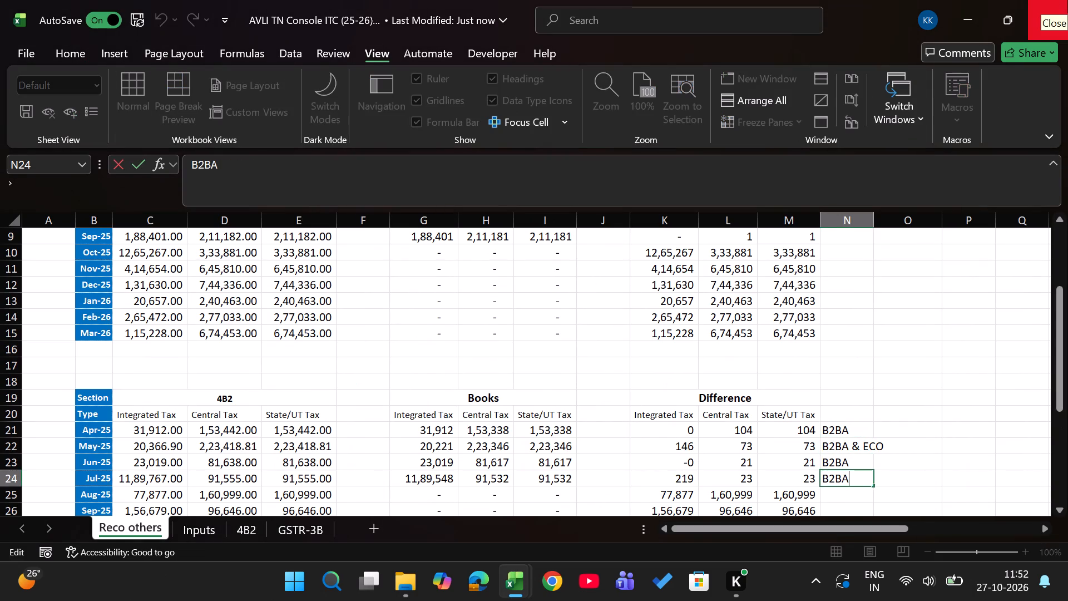
key(space)
text(and)
key(space)
key(shift+d)
key(shift+n)
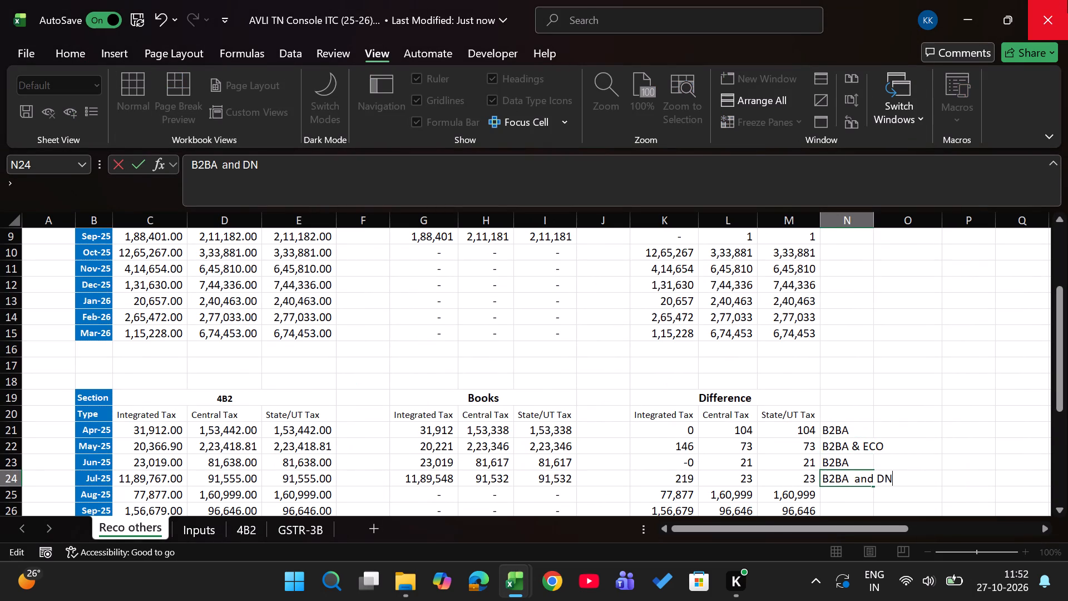
key(Left)
key(Left)
key(Left)
key(Left)
key(Left)
key(Left)
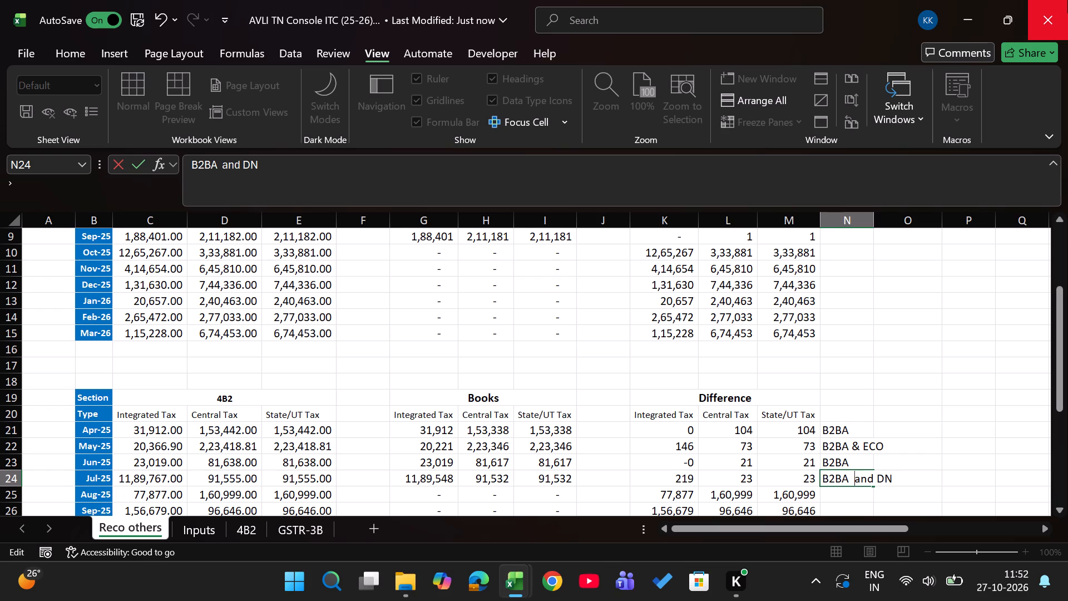
key(Left)
key(BackSpace)
key(Return)
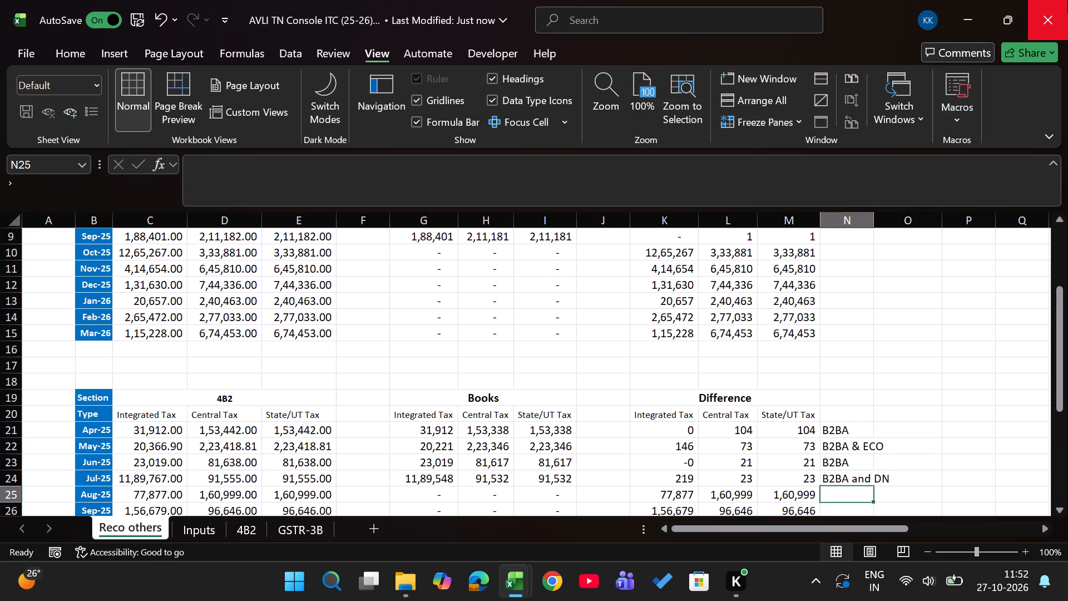
Close the AVLI TN 3b Jul-25 workbook.
key(alt+Tab)
click(1067, 0)
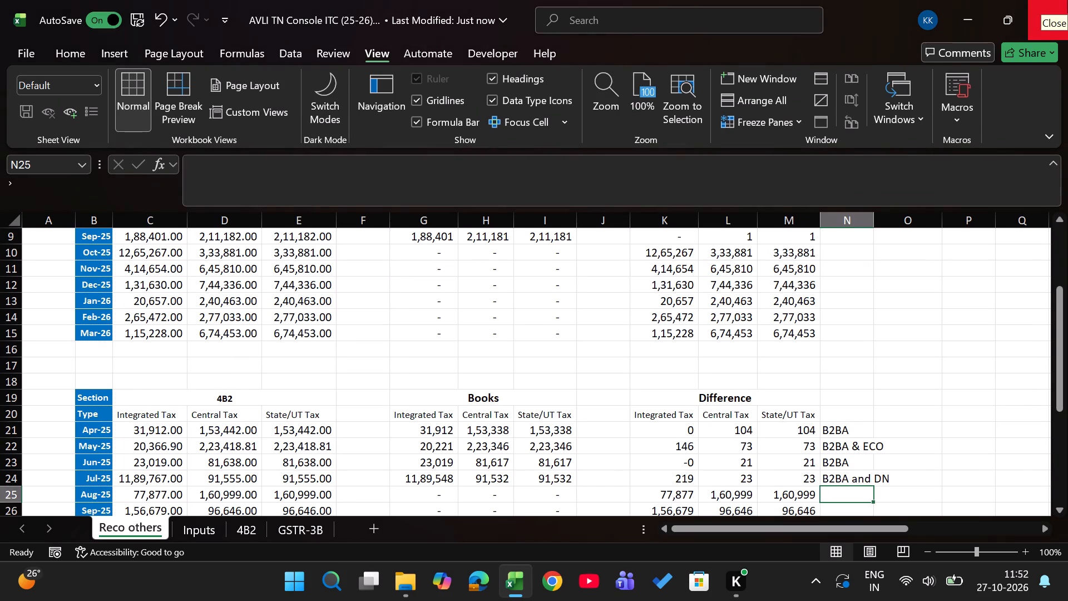
Switch to File Explorer and open AVLI TN 3b Aug-25.xlsx from the 5. Aug-25 folder.
key(alt+Tab)
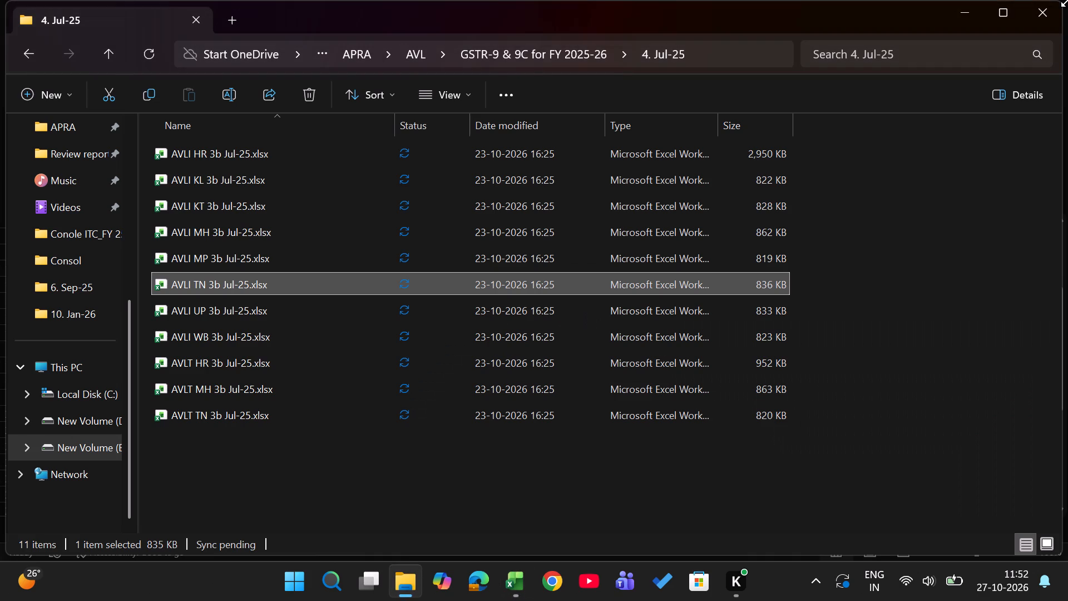
key(BackSpace)
key(Down)
key(Return)
key(Down)
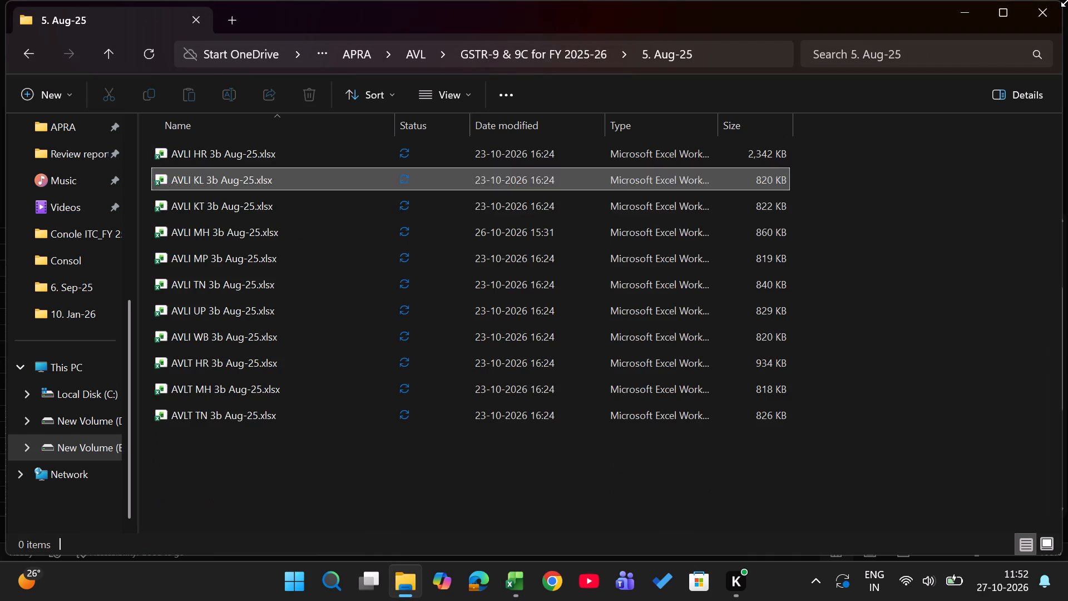
key(Down)
key(Down)
key(Down)
key(Down)
key(Down)
key(Up)
key(Return)
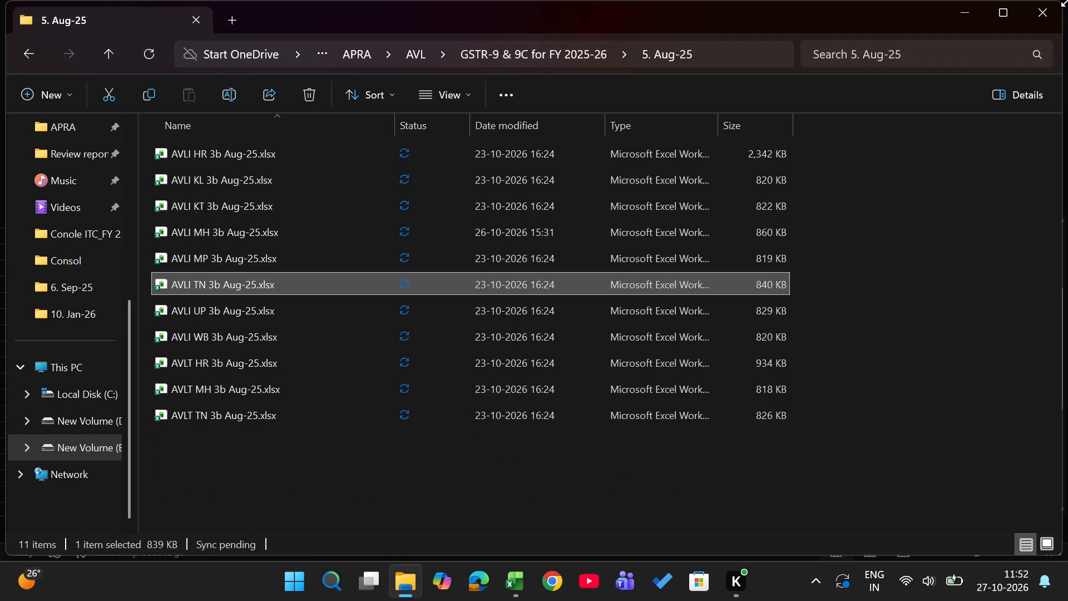
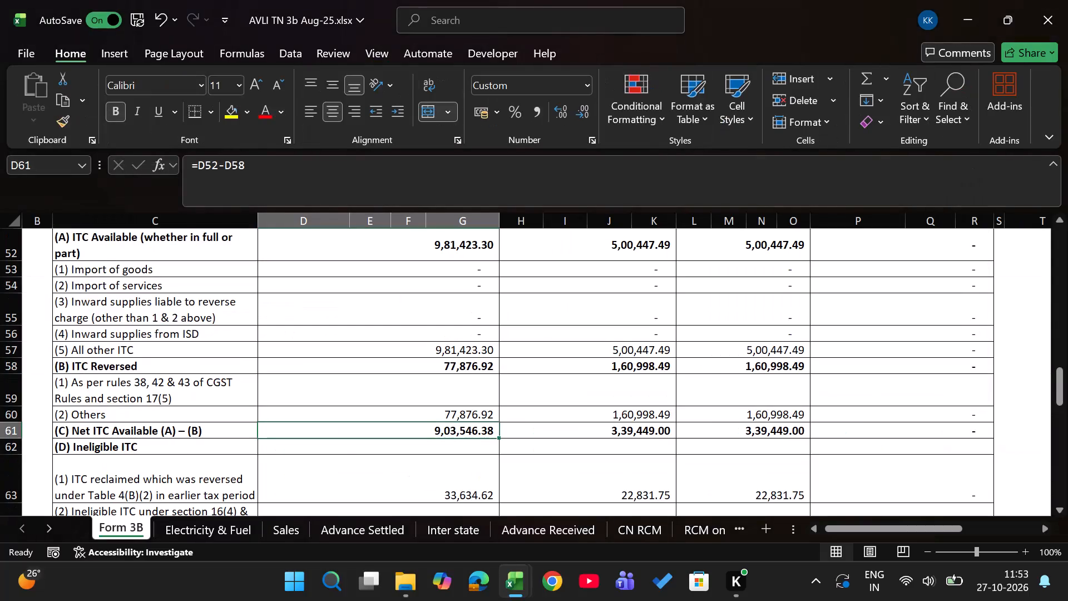
Bring up the Not Taken Same month 2b sheet in the AVLI TN 3b Aug-25 workbook.
key(ctrl+Page_Down)
key(ctrl+Page_Down)
key(ctrl+Page_Down)
key(ctrl+Page_Down)
key(ctrl+Page_Down)
key(ctrl+Page_Down)
key(ctrl+Page_Down)
key(ctrl+Page_Down)
key(ctrl+Page_Down)
key(ctrl+Page_Down)
key(ctrl+Page_Down)
key(ctrl+Page_Down)
key(ctrl+Page_Down)
key(ctrl+Page_Down)
key(ctrl+Page_Down)
key(ctrl+Page_Down)
key(ctrl+Page_Down)
key(ctrl+Page_Down)
key(ctrl+Page_Down)
key(ctrl+Page_Down)
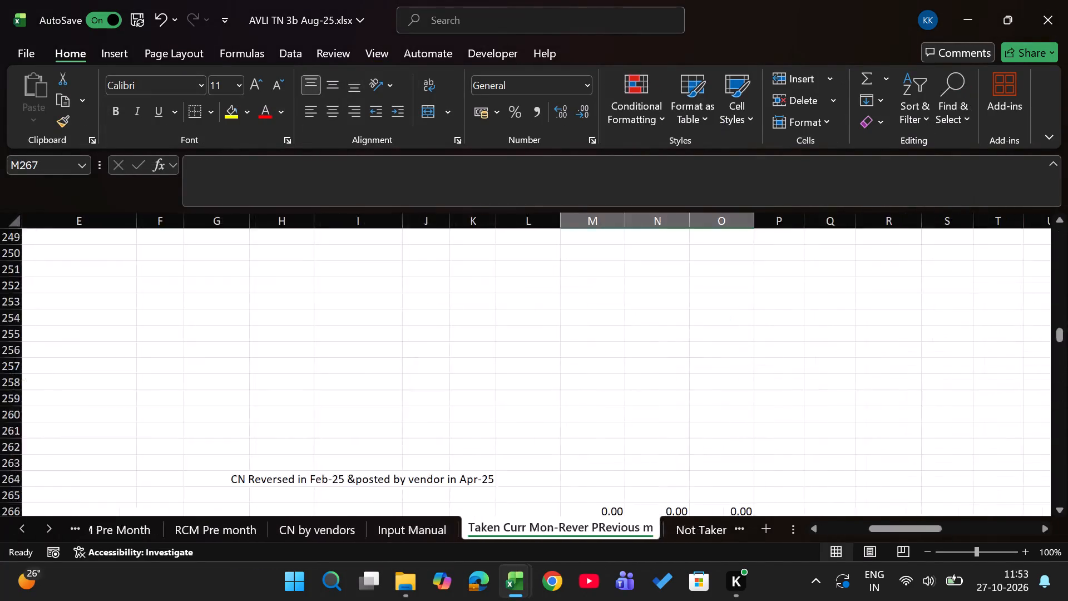
key(ctrl+Page_Up)
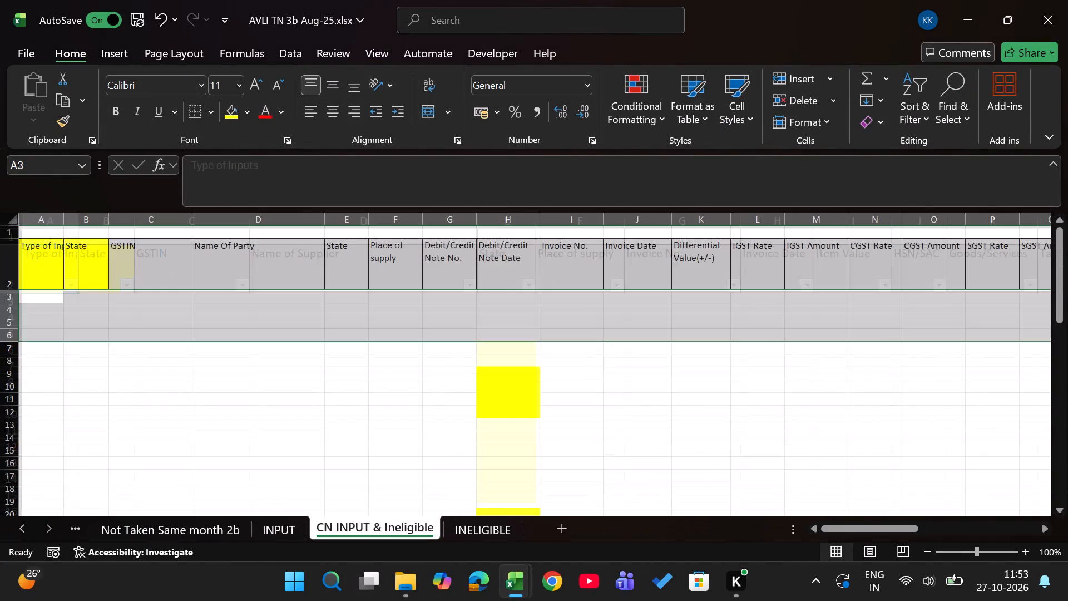
key(Up)
key(ctrl+Page_Up)
key(Left)
key(Up)
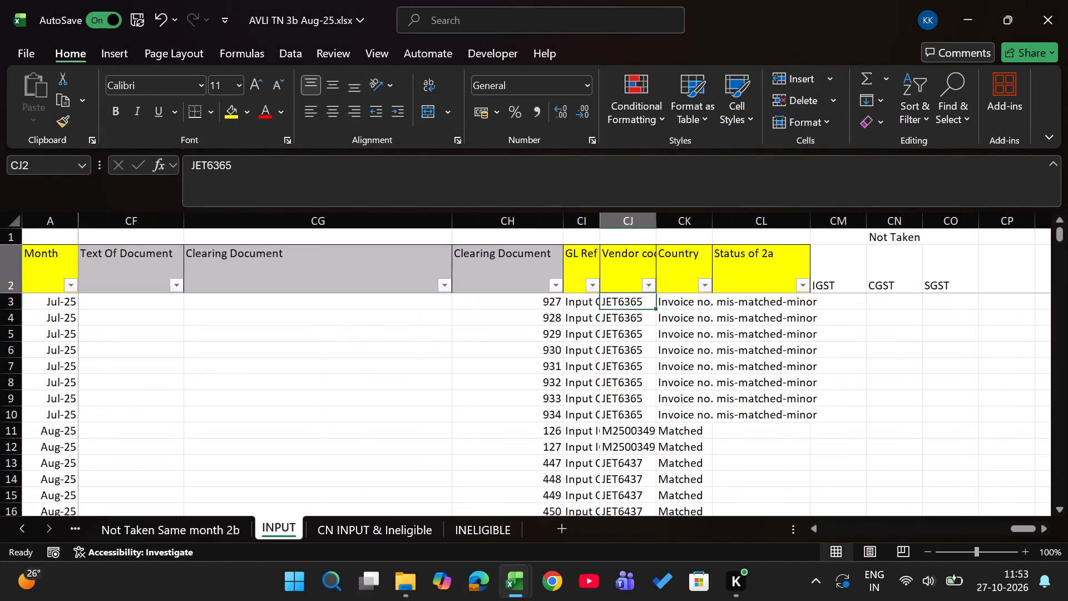
key(ctrl+Page_Up)
key(Left)
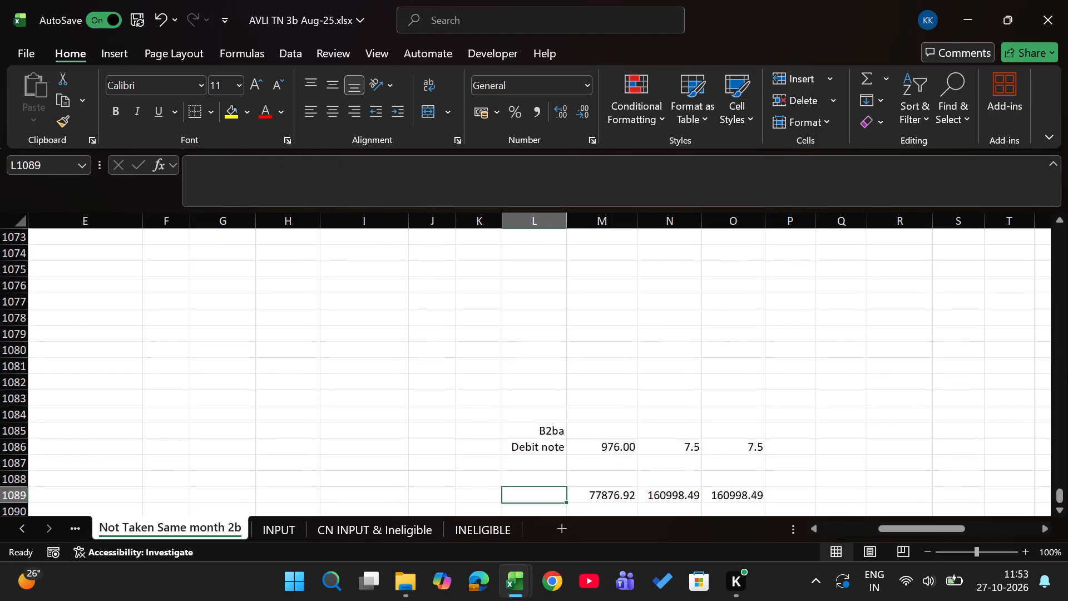
Copy the whole Not Taken Same month 2b table from its Month column onward, including the header row.
key(ctrl+Up)
key(ctrl+Up)
key(ctrl+Up)
key(ctrl+Left)
key(ctrl+Left)
key(ctrl+Up)
key(ctrl+Up)
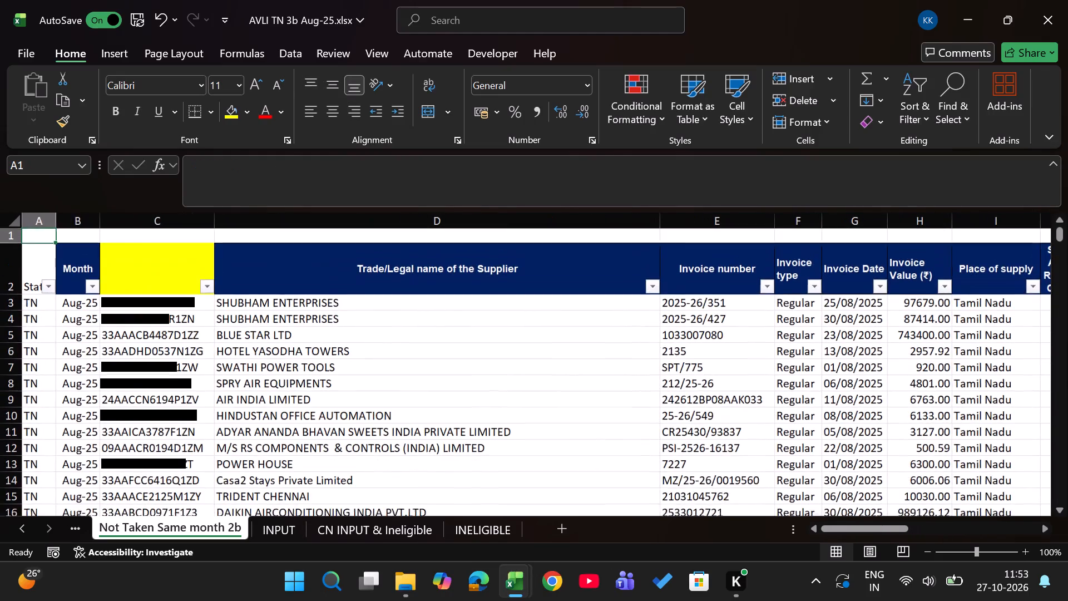
key(ctrl+Up)
key(Left)
key(Right)
key(Down)
key(Down)
key(Up)
key(ctrl+shift+Down)
key(ctrl+shift+Right)
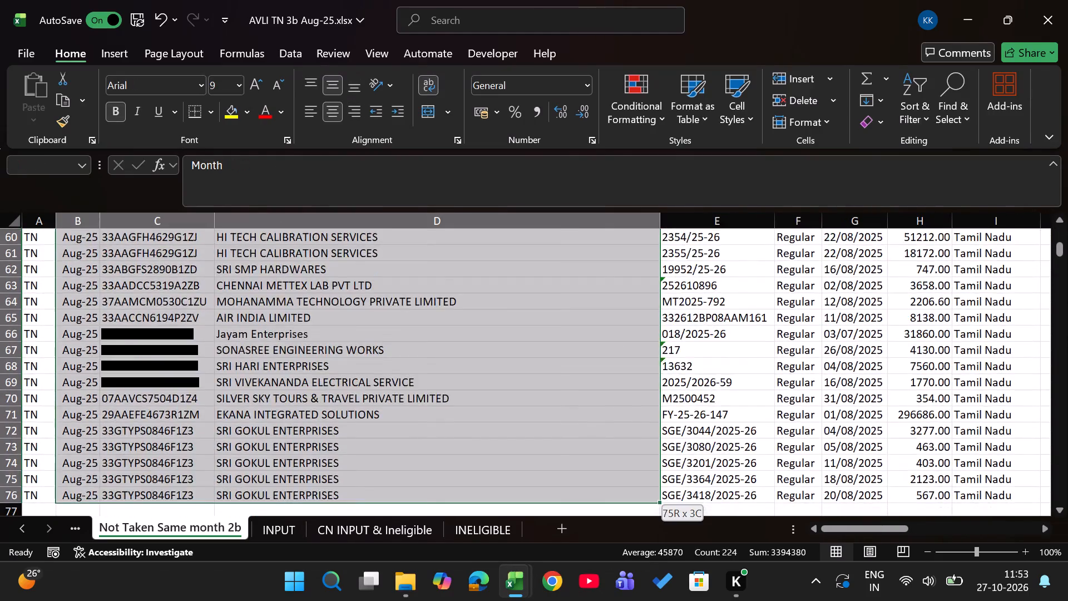
key(ctrl+shift+Right)
key(ctrl+c)
Switch to the AVLI TN Console ITC workbook and paste the table into the 4B2 sheet at B388, below the Jul-25 rows.
key(alt+Tab)
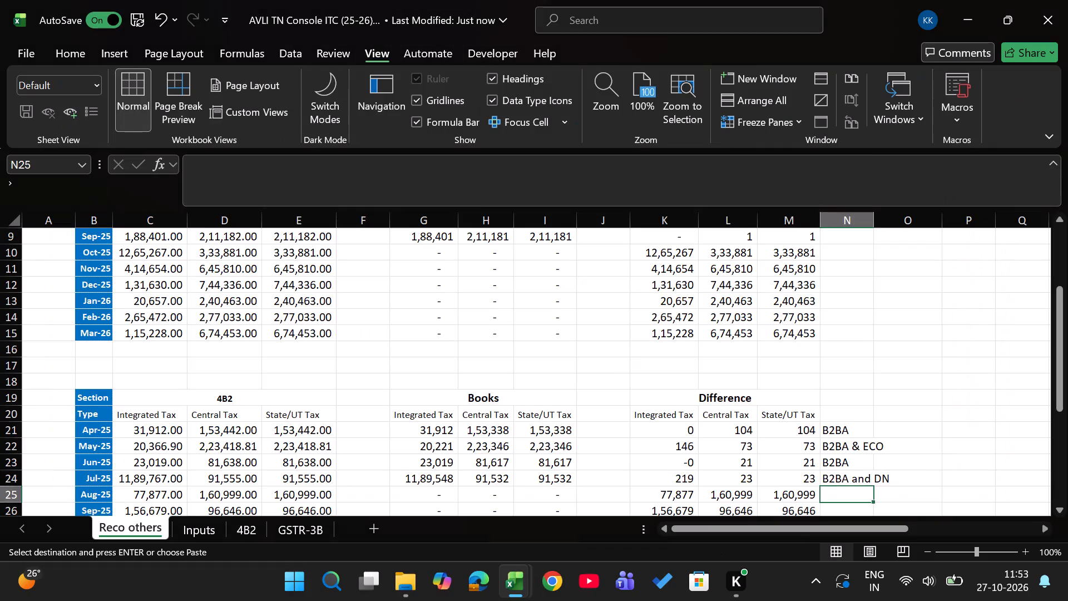
key(Down)
key(ctrl+Page_Down)
key(ctrl+Page_Down)
key(Right)
key(Left)
key(Left)
key(Right)
key(Right)
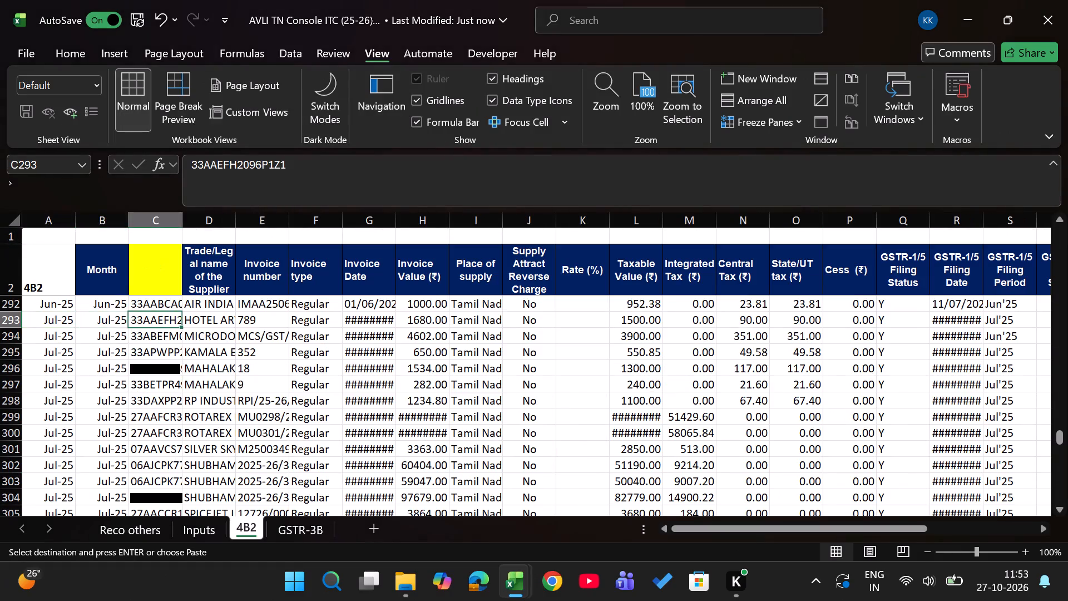
key(Left)
key(ctrl+Down)
key(Down)
key(Down)
key(Return)
key(Right)
key(Down)
key(Left)
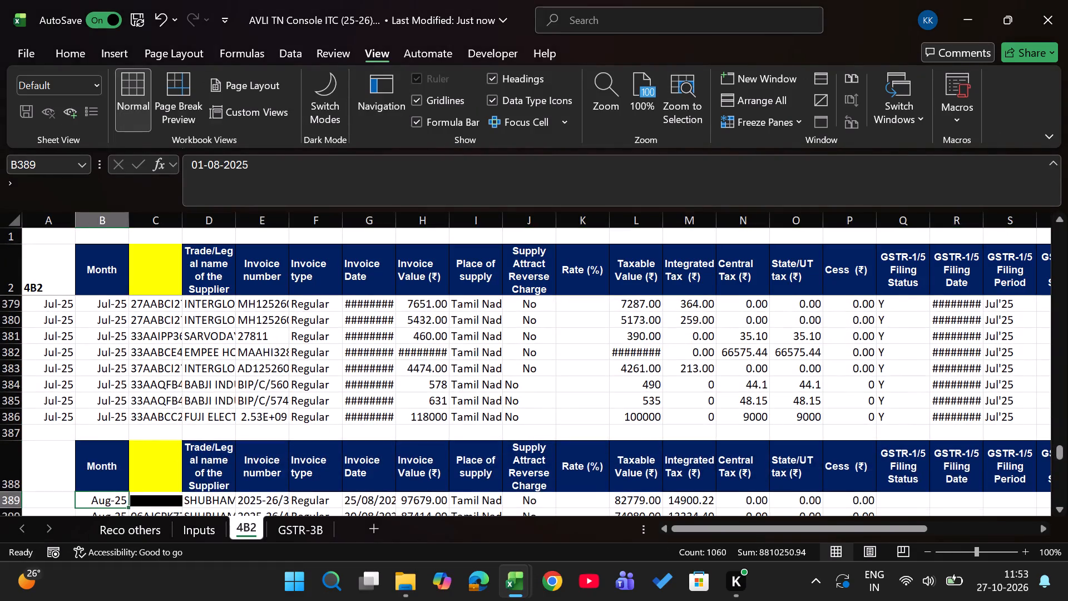
Copy the Aug-25 month value from B389 into A389 and fill it down column A for all the pasted rows.
key(ctrl+c)
key(Left)
key(Return)
key(Right)
key(ctrl+Down)
key(Left)
key(ctrl+shift+Up)
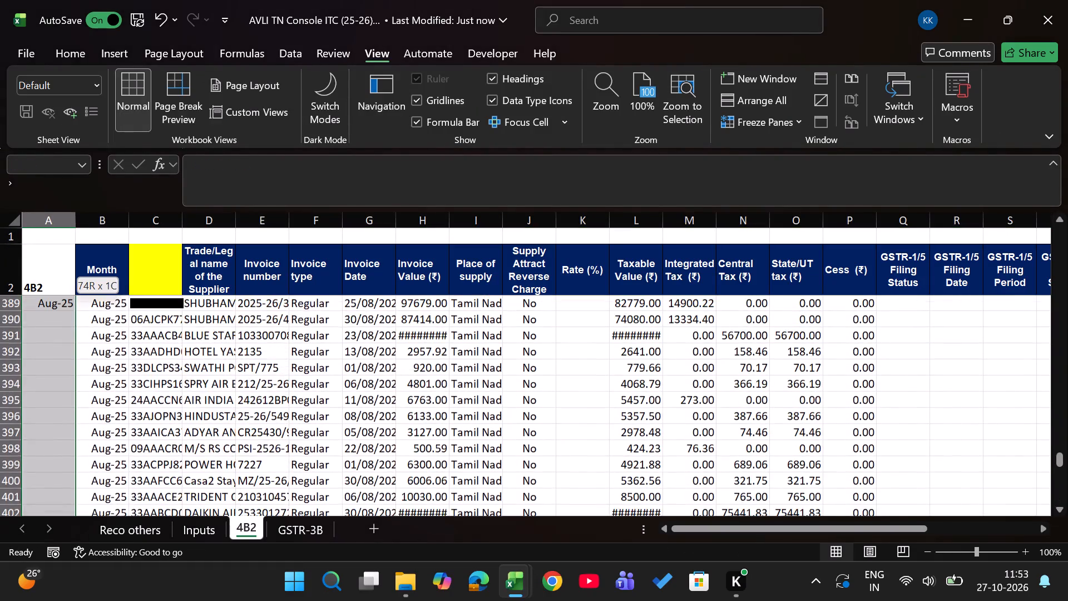
key(ctrl+d)
Delete blank row 387 and the repeated header row 388 between the Jul-25 and Aug-25 data.
key(Up)
key(ctrl+Up)
key(Up)
key(Up)
key(Up)
key(Down)
key(Down)
key(shift+space)
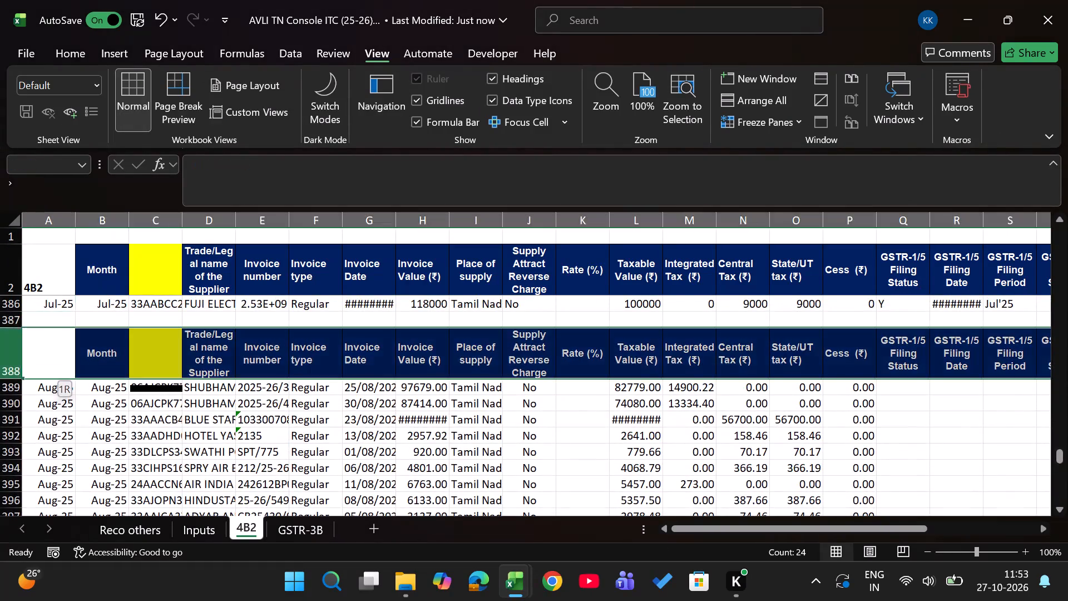
key(shift+Up)
key(ctrl+minus)
key(Right)
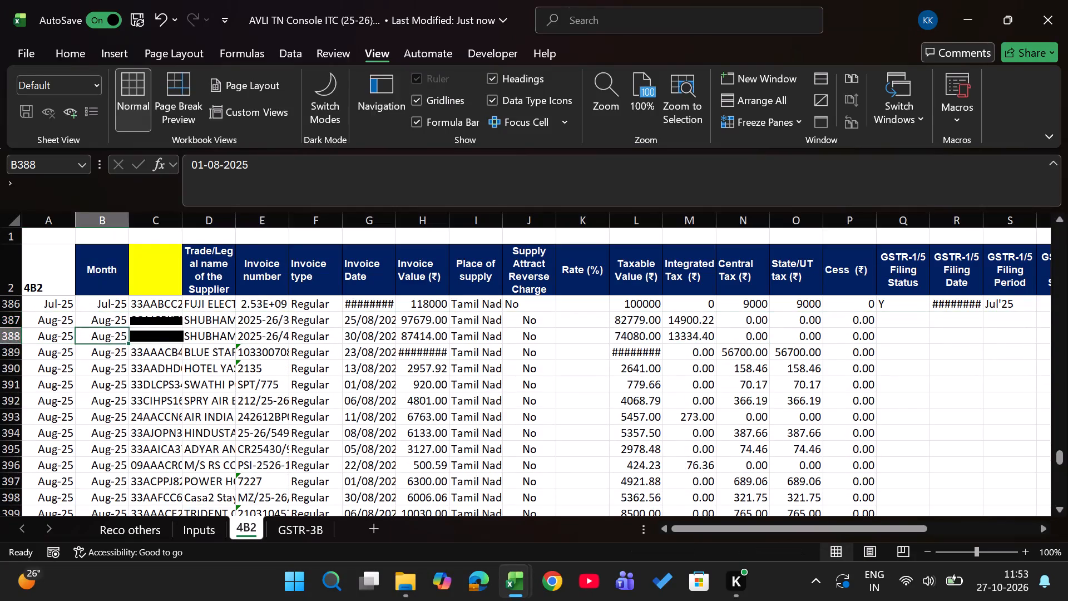
On the Reco others sheet, check the Aug-25 difference between 4B2 and Books and the earlier months' remarks.
key(ctrl+Page_Up)
key(ctrl+Page_Up)
key(Right)
key(Right)
key(Left)
key(Left)
key(Up)
key(Up)
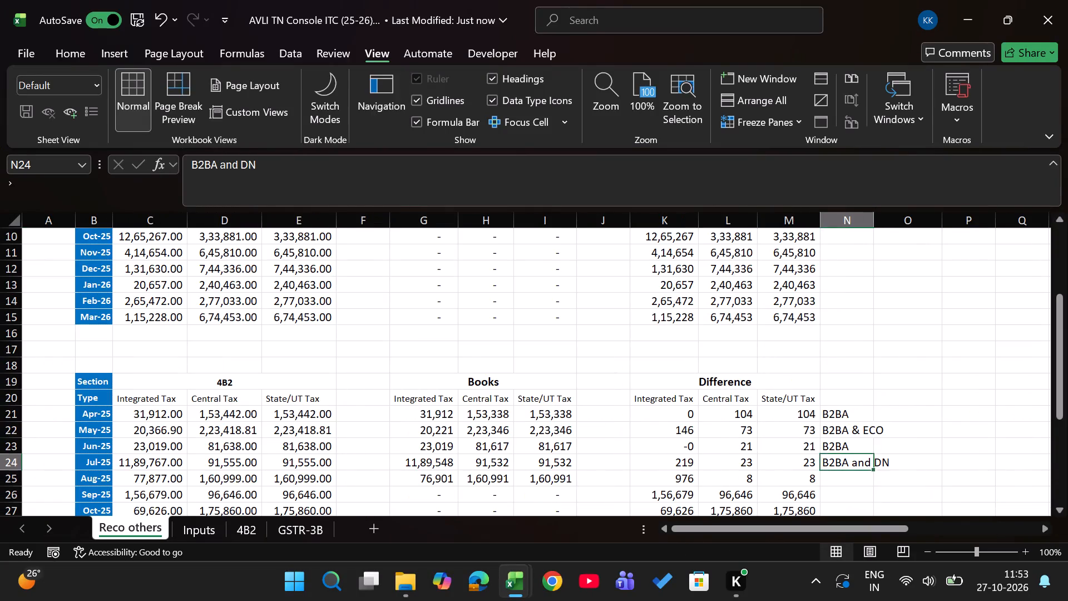
key(Up)
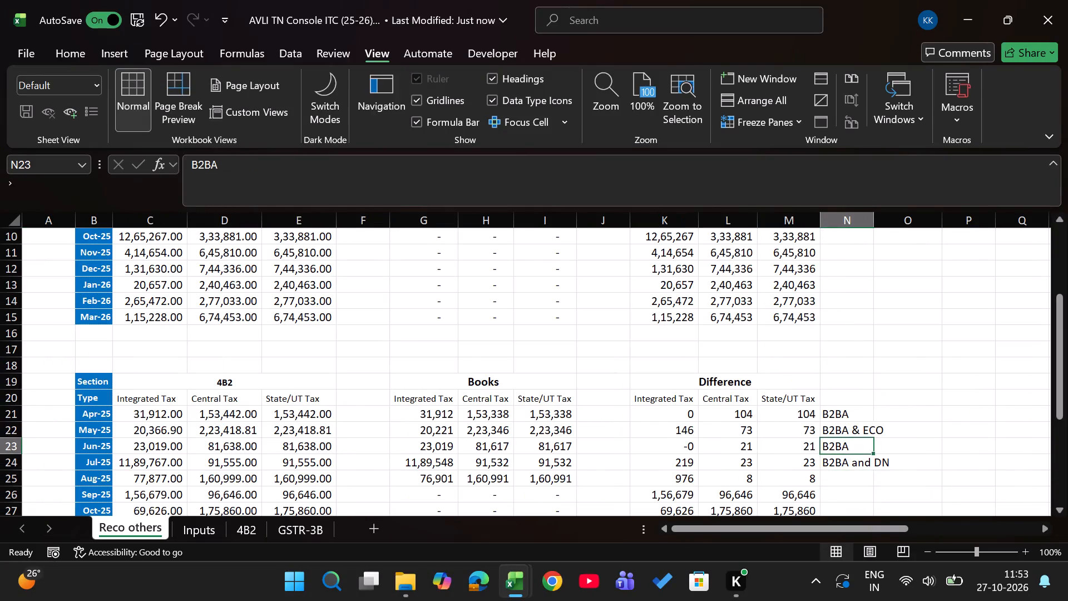
key(Down)
key(Down)
In the AVLI TN 3b Aug-25 workbook, check the B2ba and Debit note amounts below the Not Taken Same month 2b table.
key(alt+Tab)
key(Right)
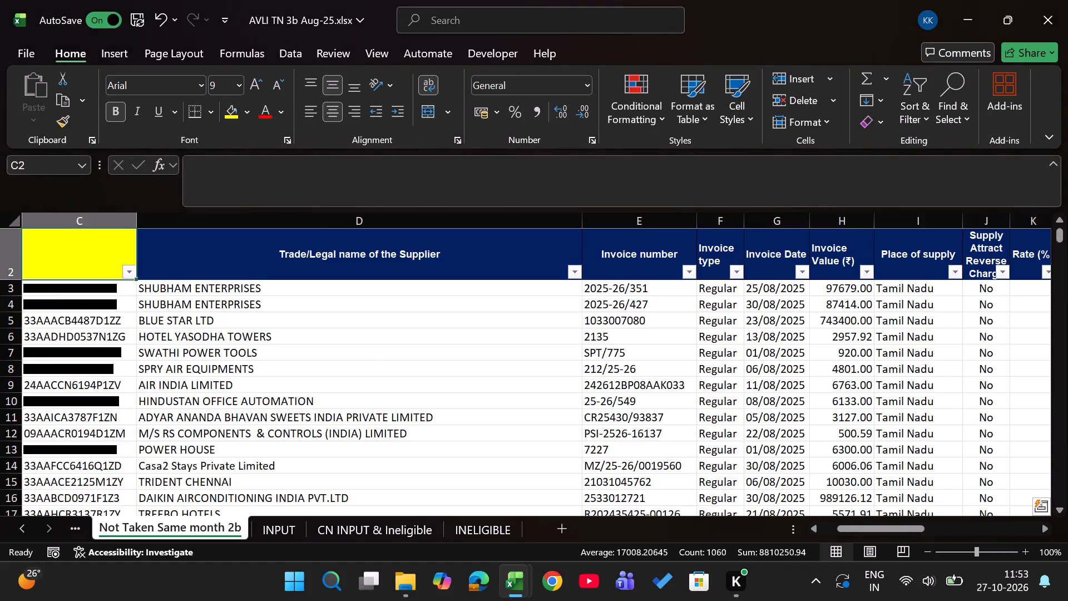
key(Right)
key(Right)
key(Right)
key(Right)
key(Right)
key(Right)
key(Right)
key(Right)
key(Down)
key(Down)
key(Right)
key(Right)
key(Right)
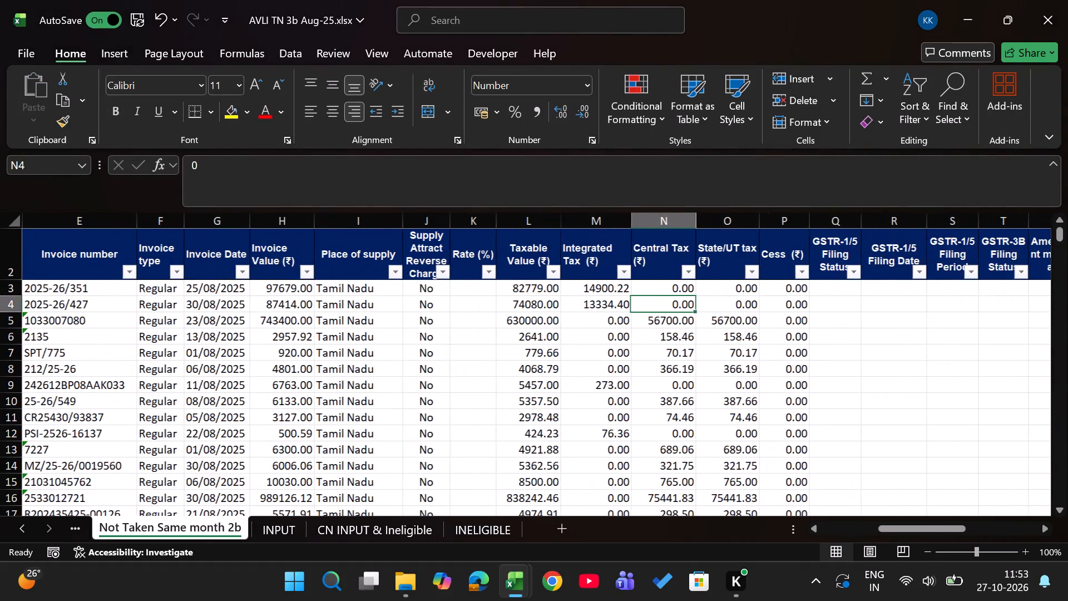
key(Right)
key(ctrl+Down)
key(ctrl+Down)
Back in the AVLI TN Console ITC workbook, enter the remark Debit note in N25 for the Aug-25 row.
key(alt+Tab)
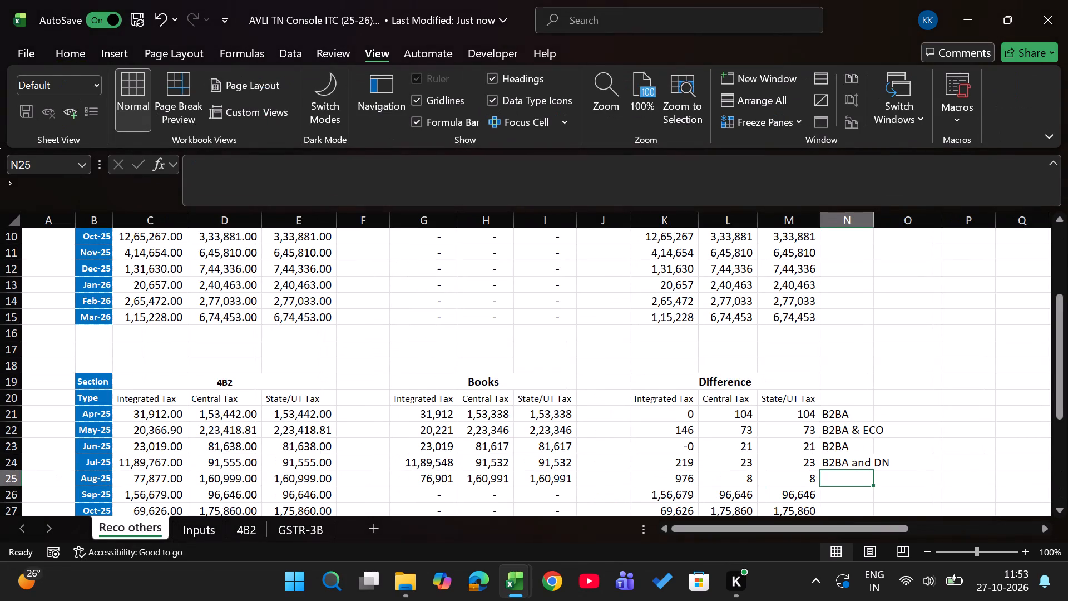
text(Debi =)
key(BackSpace)
key(BackSpace)
text(t no)
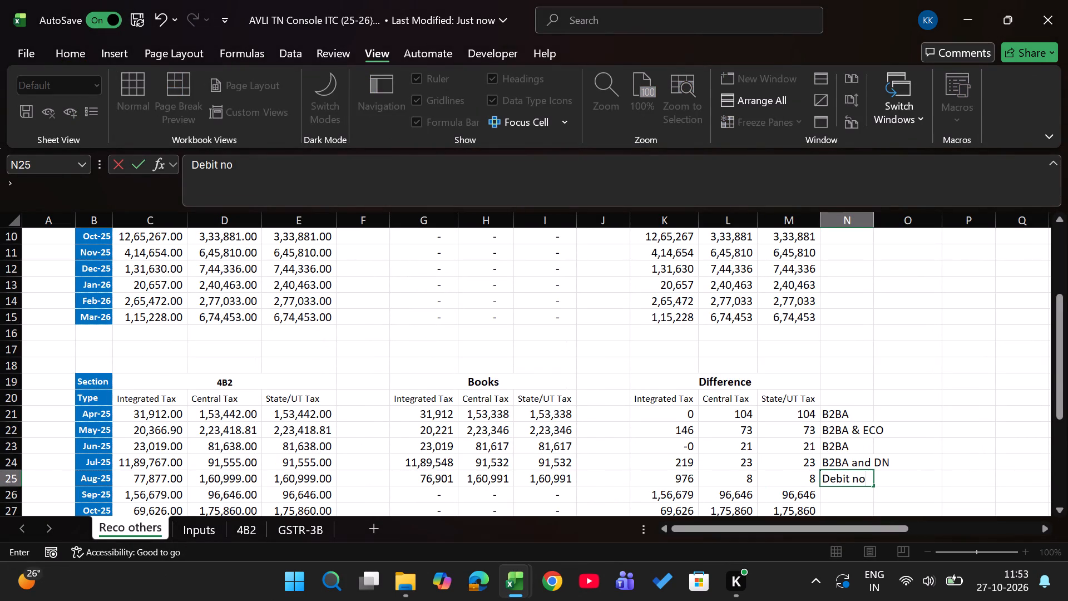
text(te)
key(Return)
key(Return)
key(Up)
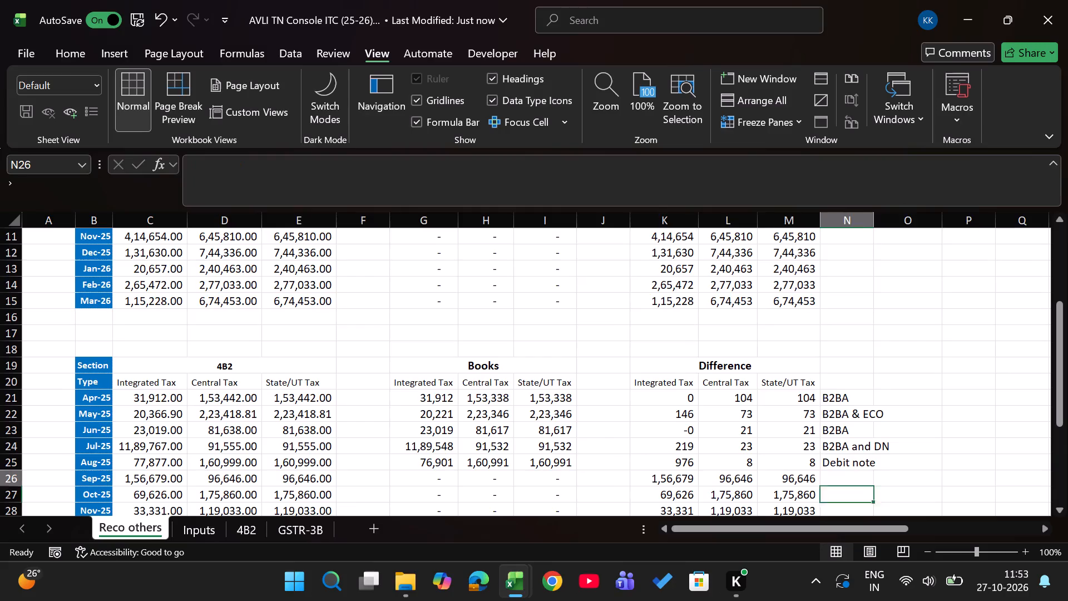
Return to the AVLI TN 3b Aug-25 workbook, go back to cell A1 of the sheet and close the workbook.
key(alt+Tab)
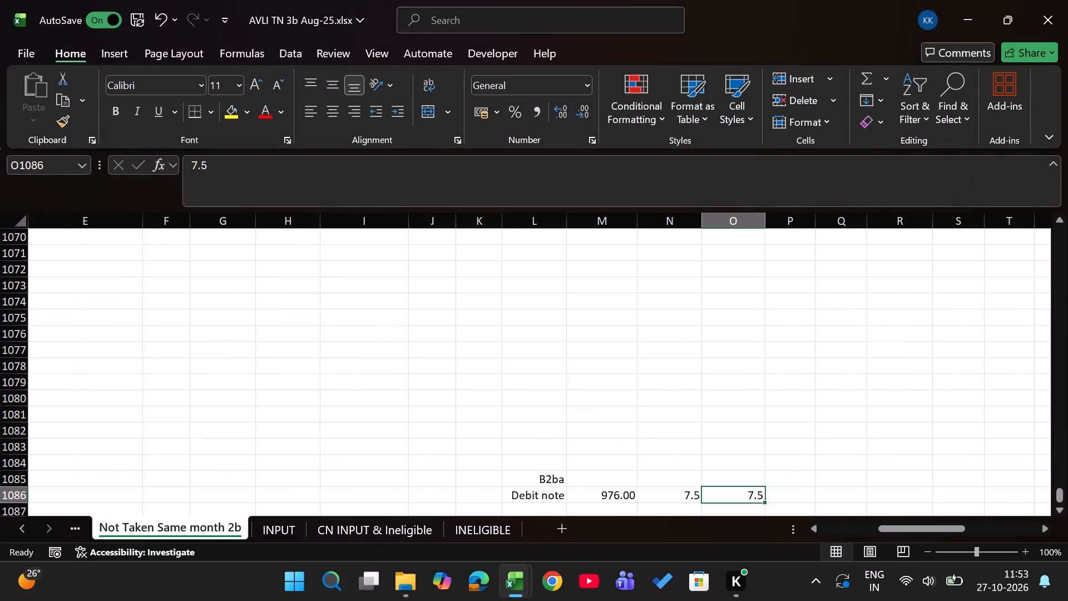
key(ctrl+Left)
key(ctrl+Left)
key(ctrl+Left)
key(ctrl+Left)
key(ctrl+Up)
key(ctrl+Up)
key(ctrl+Up)
key(ctrl+Up)
key(ctrl+Up)
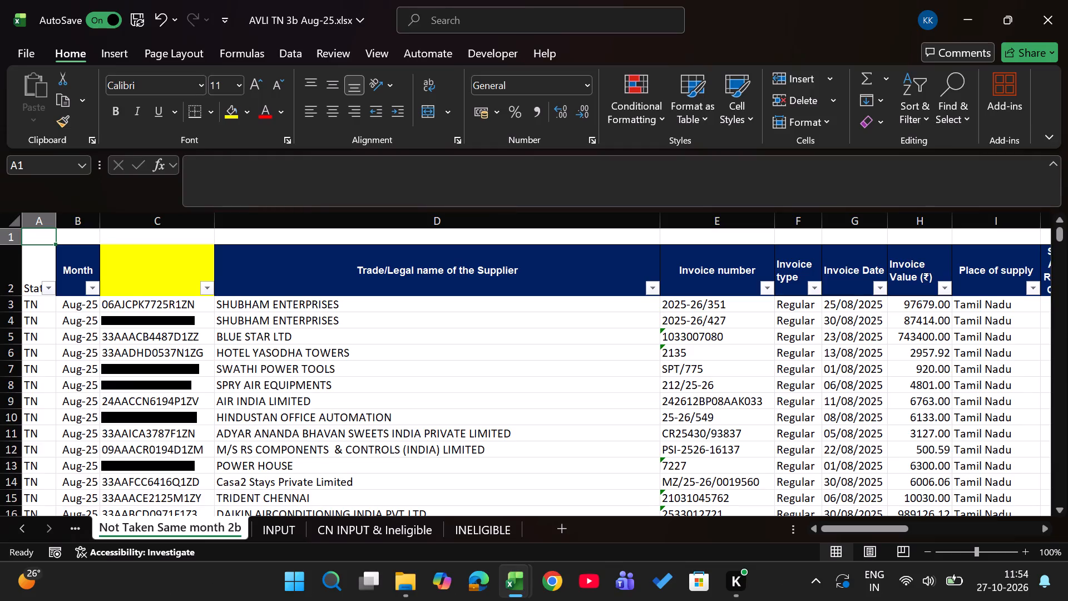
click(1067, 0)
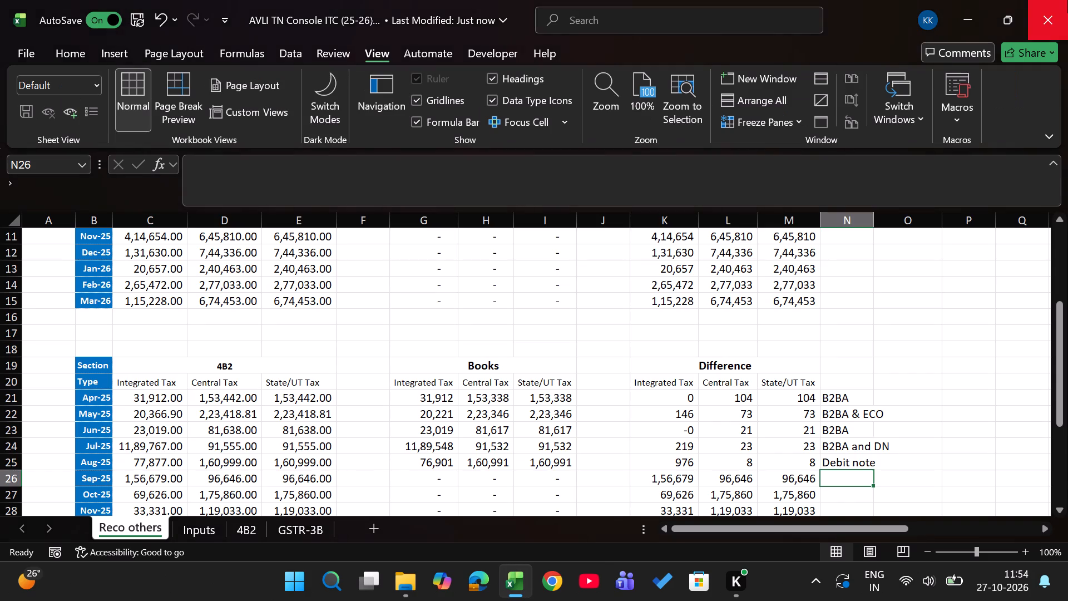
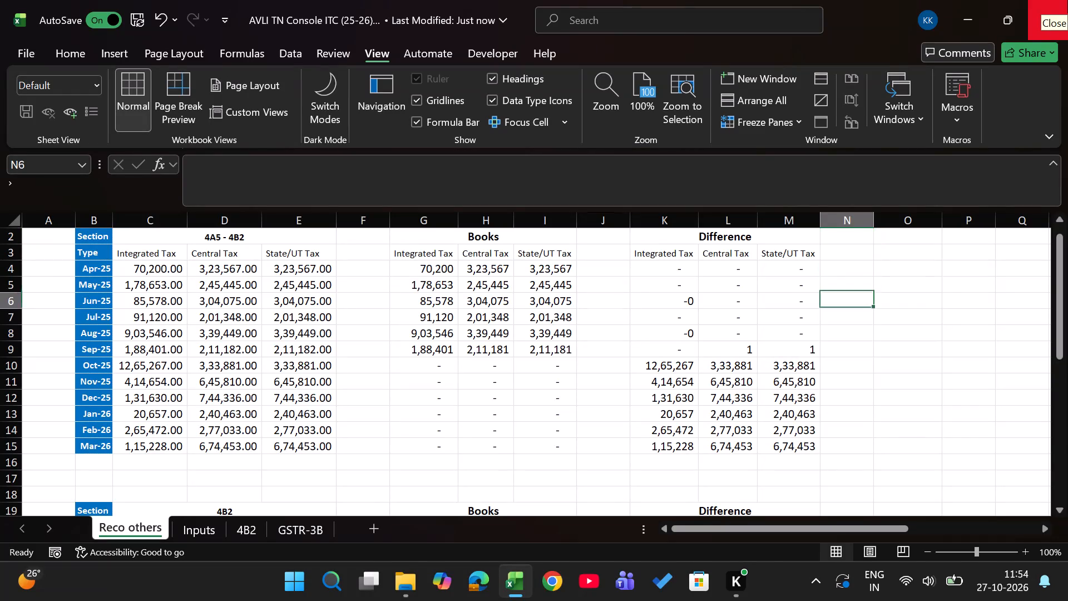
Switch to File Explorer and open the AVLI TN 3b Sep-25 workbook from the 6. Sep-25 folder.
key(Down)
key(Down)
key(Down)
key(Down)
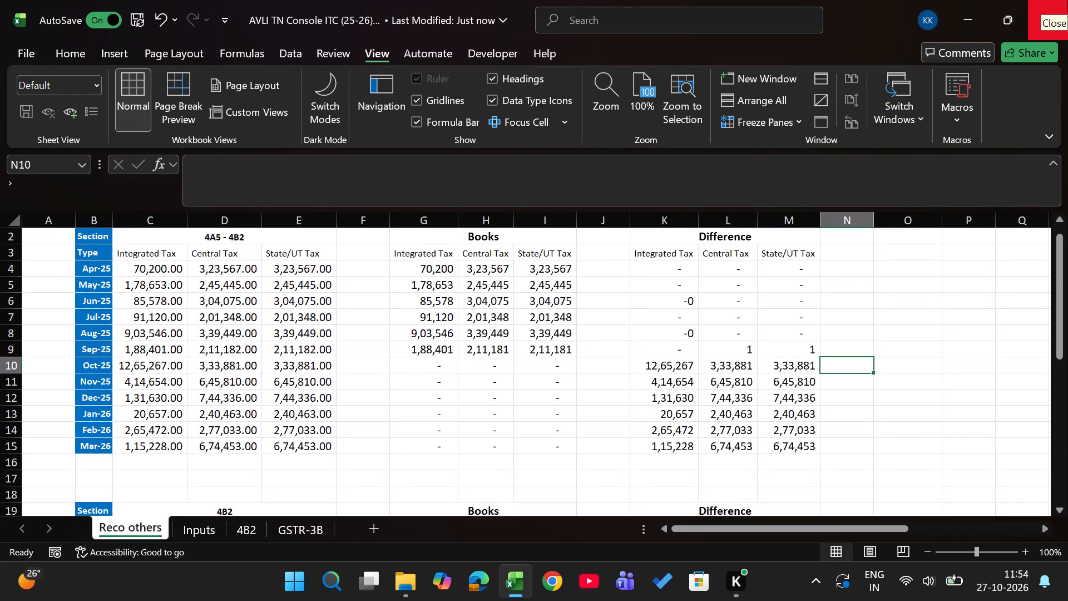
key(alt+Tab)
key(alt+Tab)
key(BackSpace)
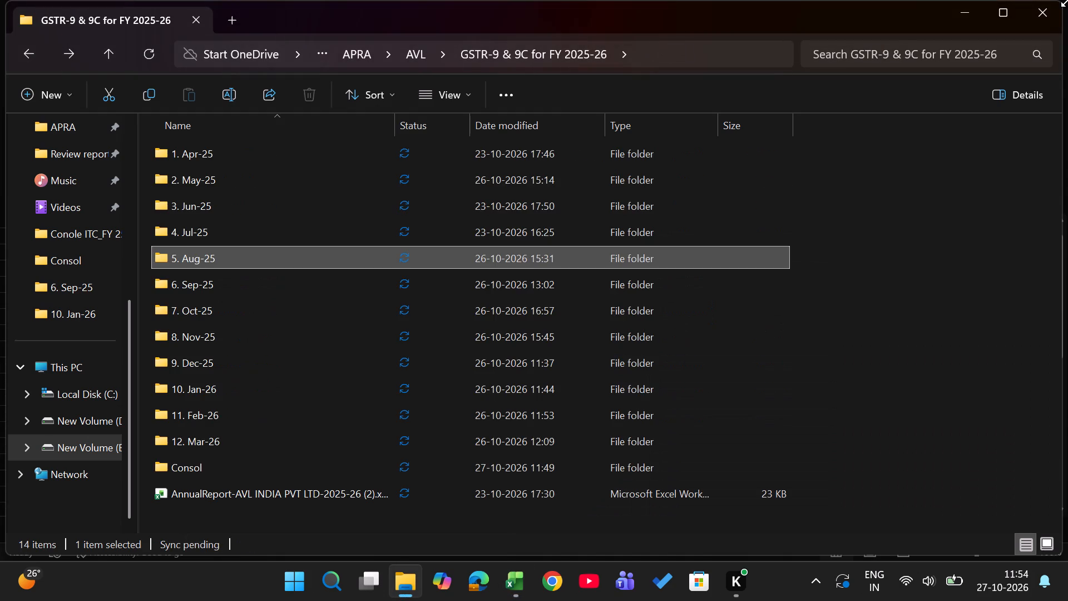
key(Down)
key(Return)
key(Down)
key(Down)
key(Down)
key(Down)
key(Down)
key(Down)
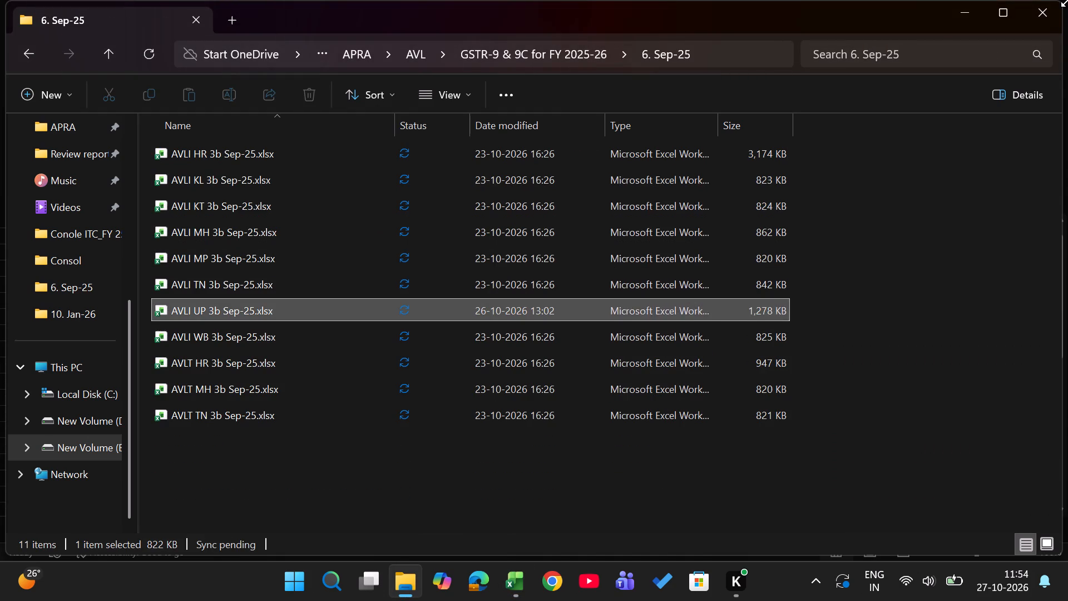
key(Up)
key(Return)
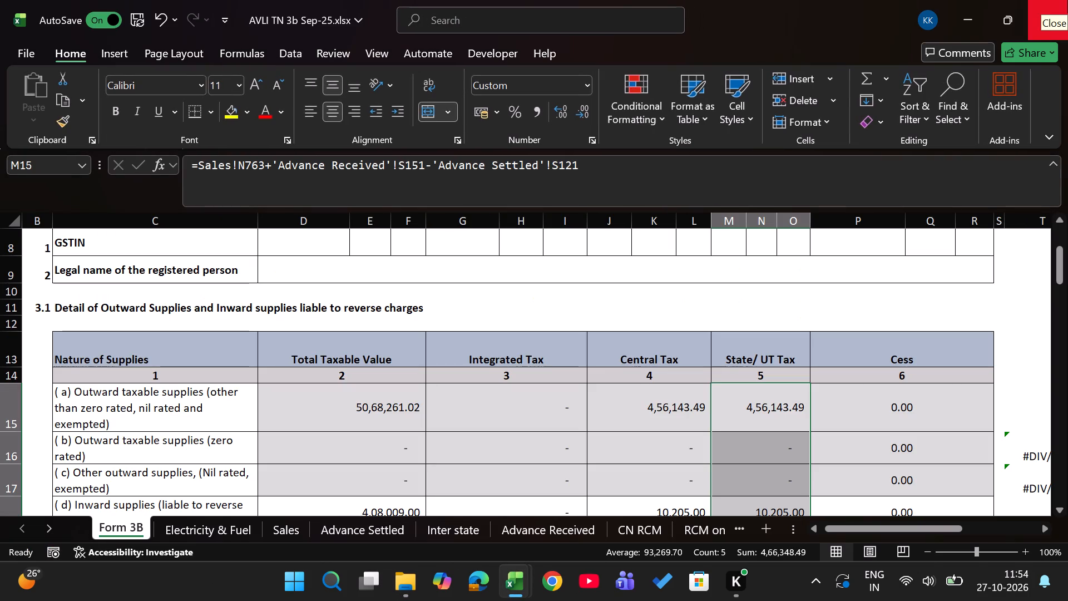
Copy the whole Sep-25 table on the Not Taken Same month 2b sheet, from the Month header through column Z and row 138.
key(Left)
key(Left)
key(Left)
key(Left)
key(Left)
key(Left)
key(ctrl+Page_Down)
key(ctrl+Page_Down)
key(ctrl+Page_Down)
key(ctrl+Page_Down)
key(ctrl+Page_Down)
key(ctrl+Page_Down)
key(ctrl+Page_Down)
key(ctrl+Page_Down)
key(ctrl+Page_Down)
key(ctrl+Page_Down)
key(ctrl+Page_Down)
key(ctrl+Page_Down)
key(ctrl+Page_Down)
key(ctrl+Page_Down)
key(ctrl+Page_Down)
key(ctrl+Page_Down)
key(ctrl+Page_Down)
key(ctrl+Page_Down)
key(ctrl+Page_Down)
key(ctrl+Page_Down)
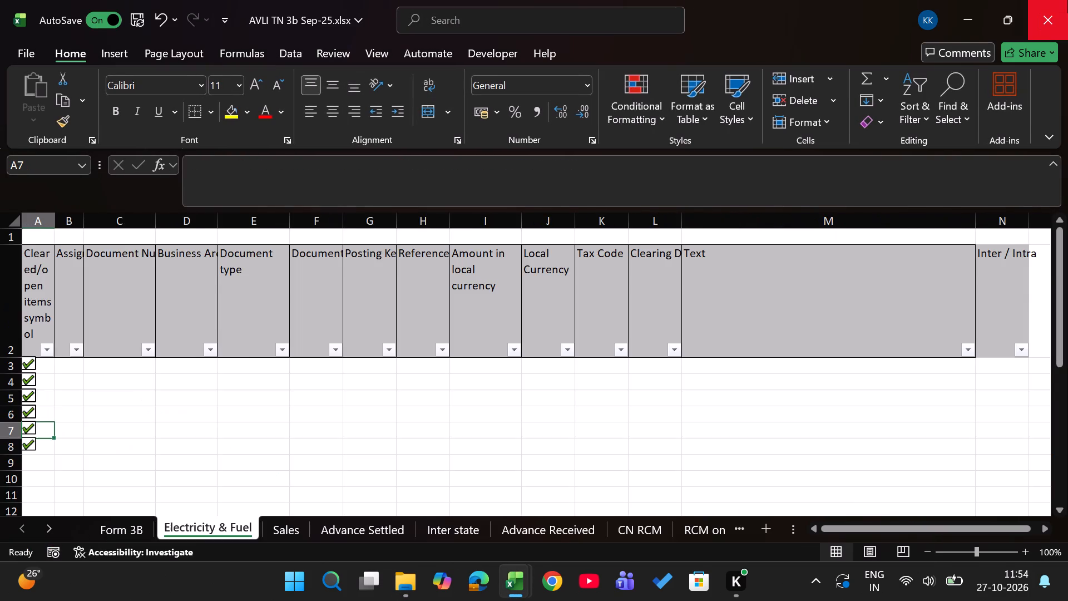
key(ctrl+Page_Down)
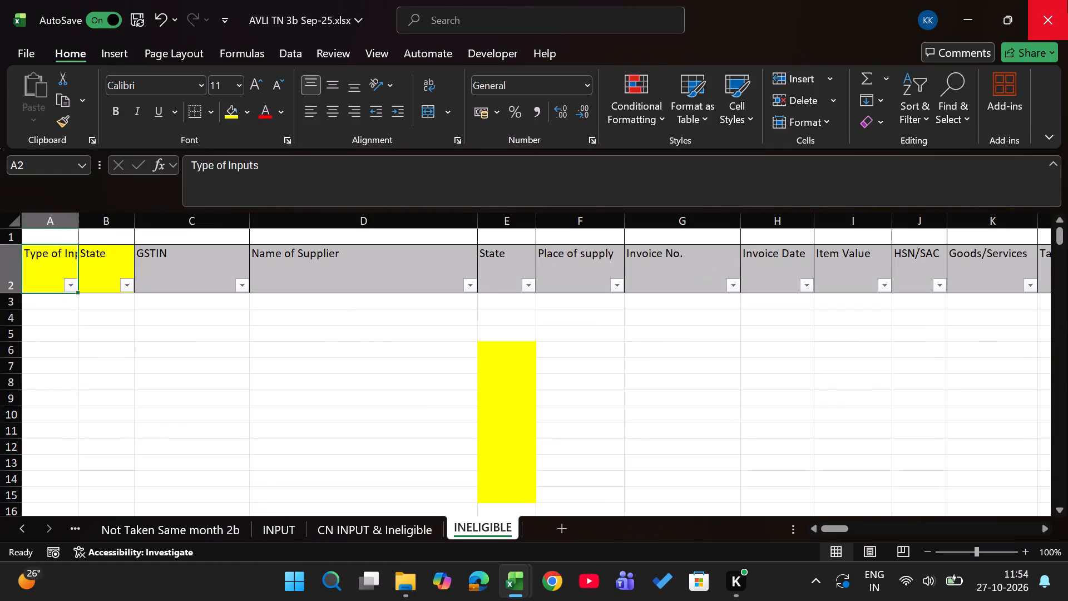
key(ctrl+Page_Down)
key(ctrl+Page_Up)
key(ctrl+Page_Up)
key(Up)
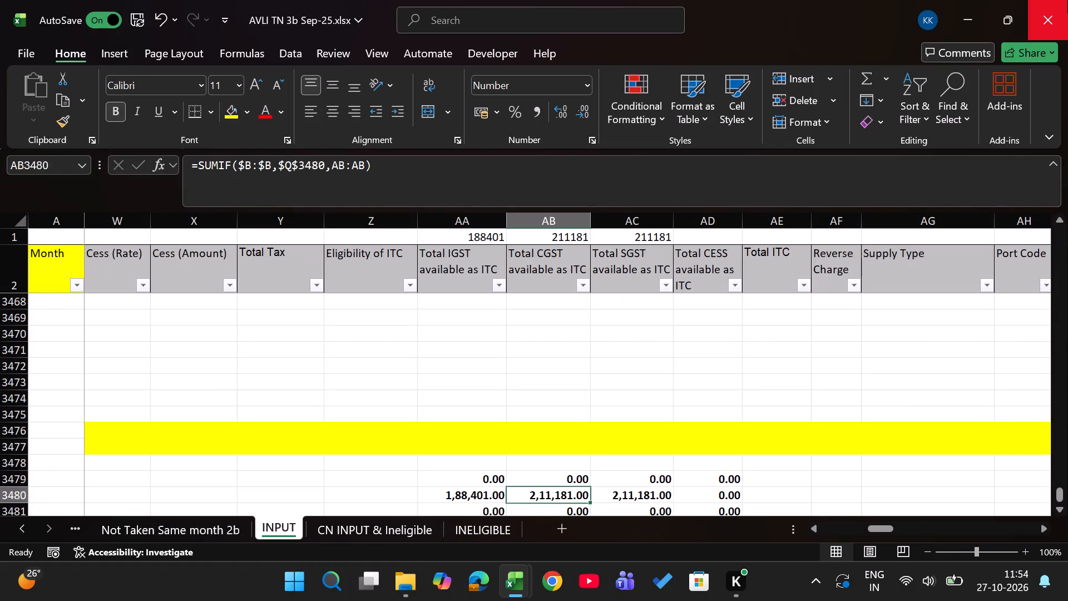
key(ctrl+Page_Up)
key(Up)
key(Up)
key(ctrl+Up)
key(ctrl+Up)
key(ctrl+Up)
key(ctrl+Up)
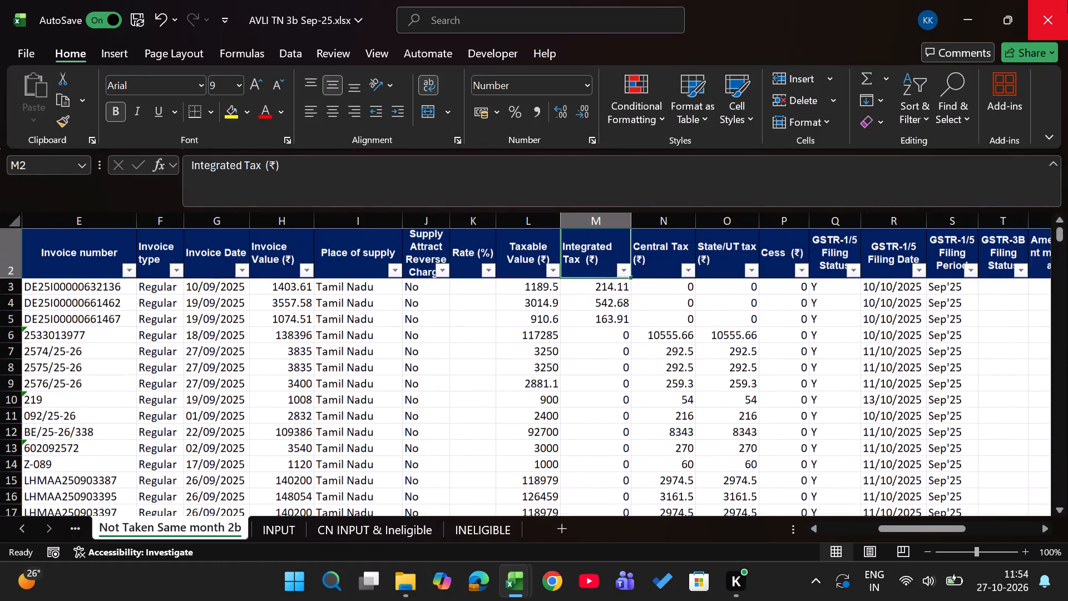
key(Left)
key(ctrl+Left)
key(ctrl+Left)
key(ctrl+Left)
key(Right)
key(ctrl+shift+Down)
key(ctrl+shift+Right)
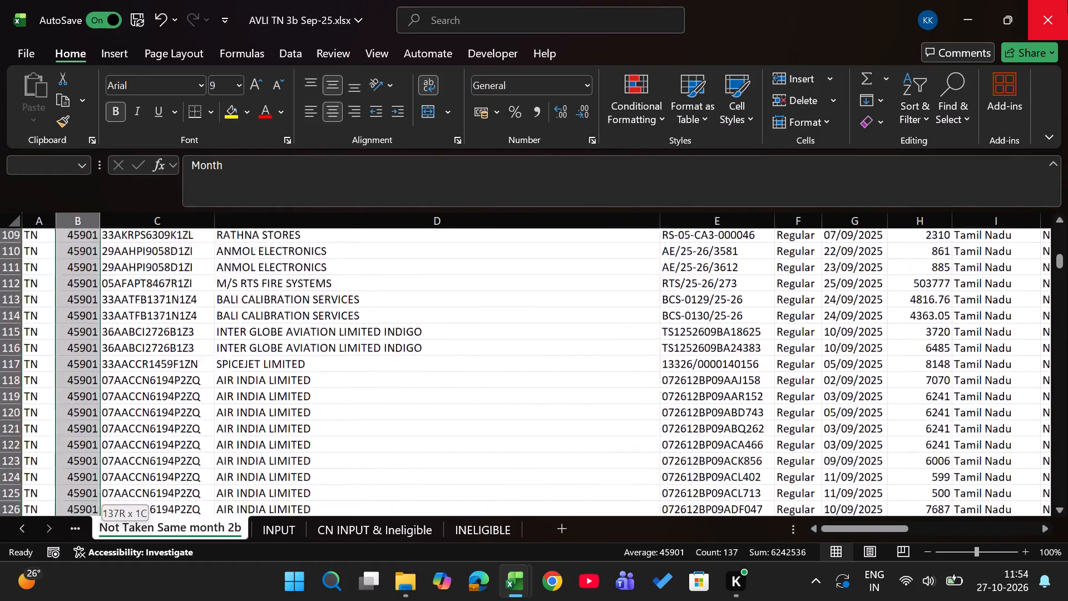
key(ctrl+shift+Right)
key(ctrl+c)
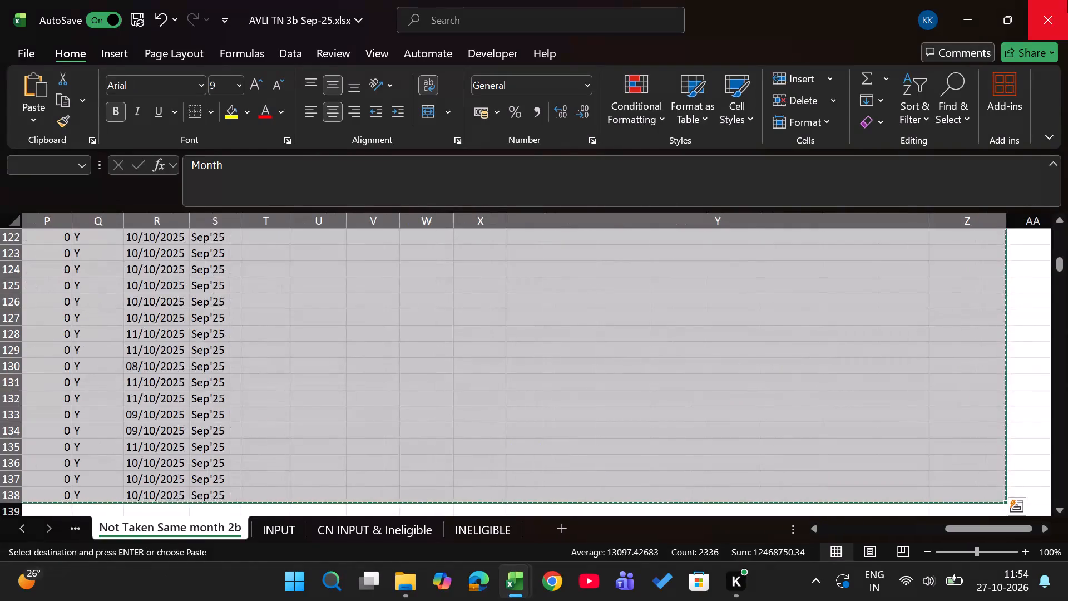
Paste the copied September table into the AVLI TN Console ITC workbook's 4B2 sheet at B462, below the Aug-25 rows.
key(alt+Tab)
key(ctrl+Page_Down)
key(ctrl+Page_Down)
key(ctrl+Page_Down)
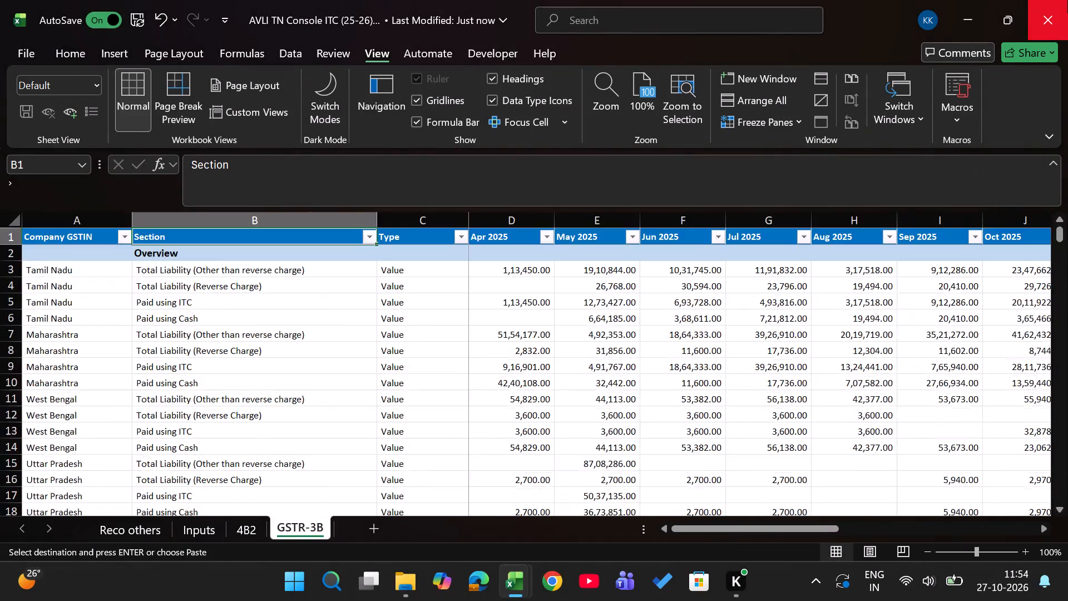
key(ctrl+Page_Up)
key(Down)
key(ctrl+Down)
key(Down)
key(Down)
key(Down)
key(Up)
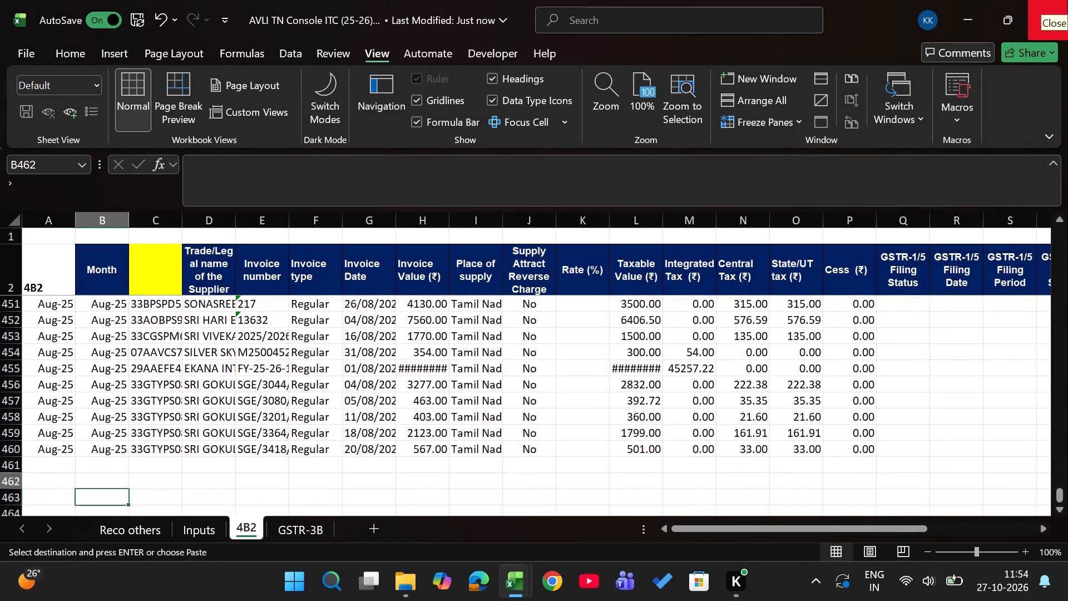
key(Return)
Apply the month format of B463 to the remaining September month values in column B, down to row 598.
key(Down)
key(Left)
key(Right)
key(ctrl+c)
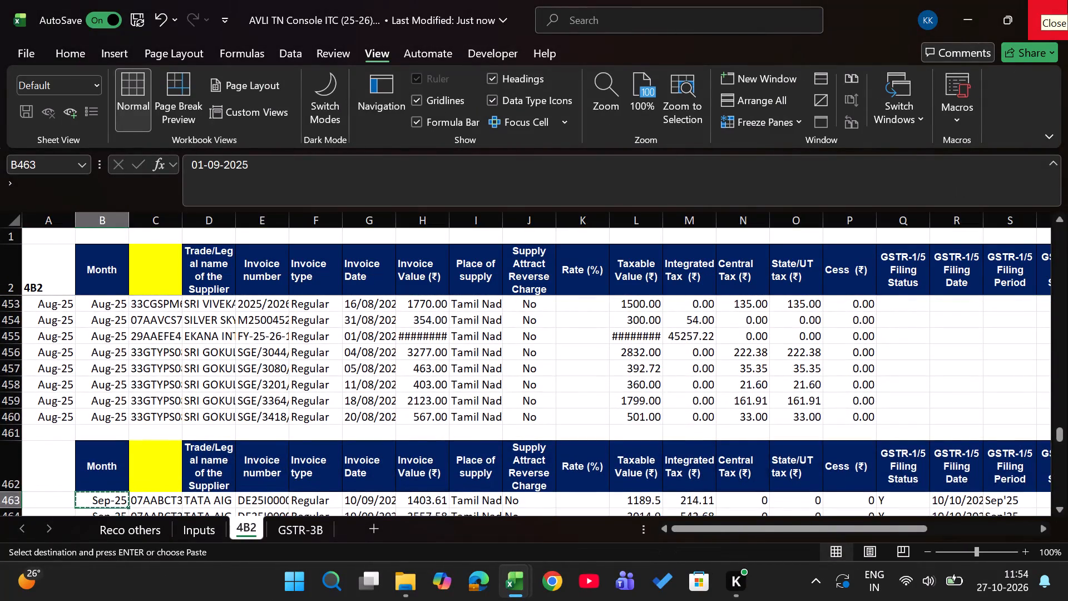
key(shift+Down)
key(ctrl+shift+Down)
key(ctrl+alt+v)
key(t)
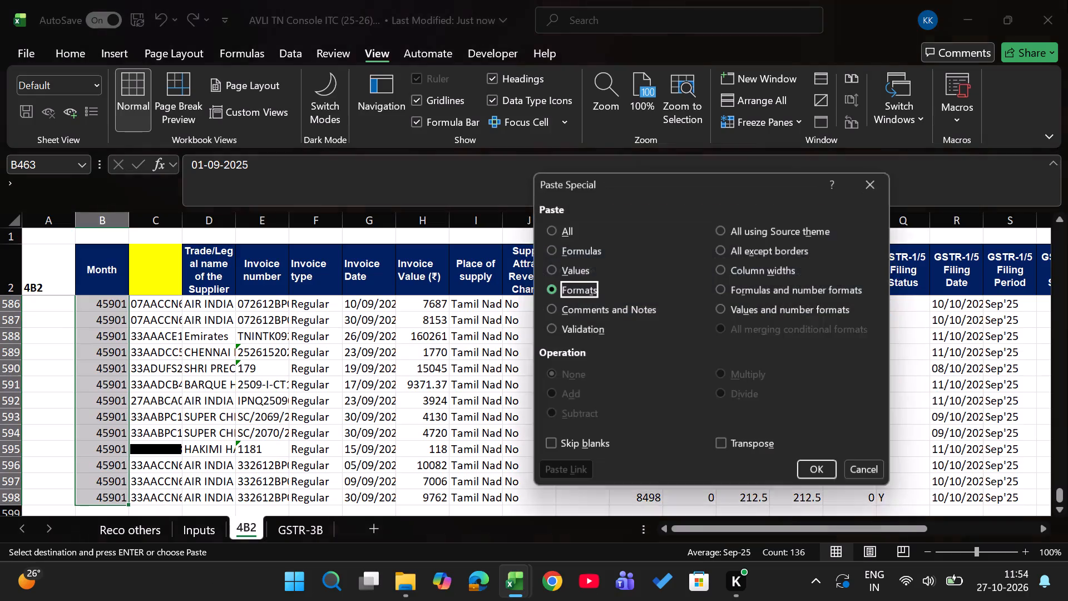
key(Return)
Copy the Sep-25 month values from column B into column A, starting at A463.
key(ctrl+c)
key(Left)
key(Return)
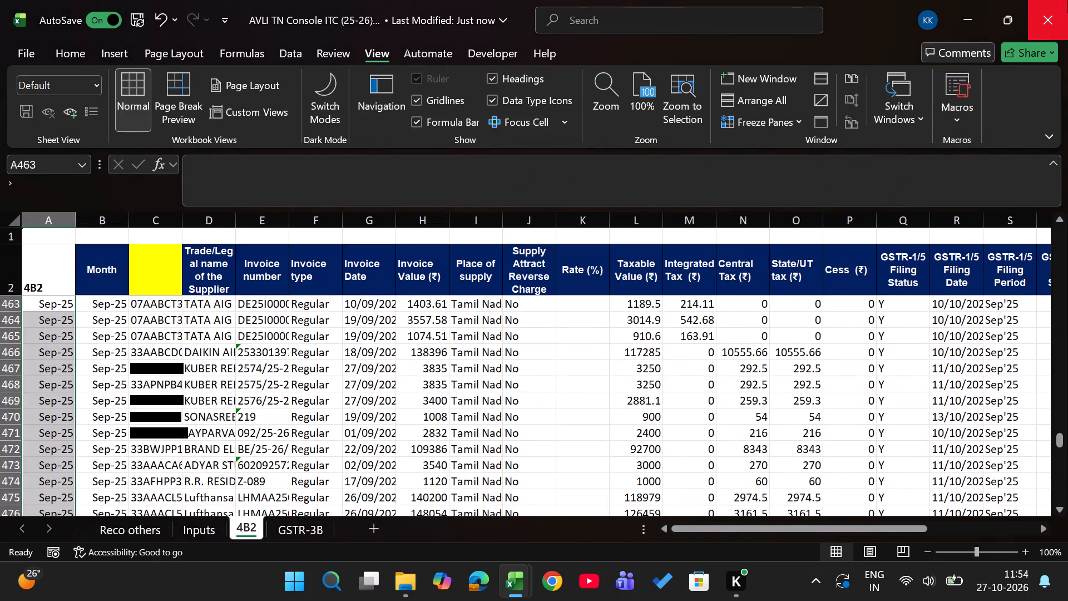
Delete the blank row and the repeated header row, 461 and 462, between the Aug-25 and Sep-25 data.
key(Right)
key(Up)
key(Left)
key(Up)
key(Up)
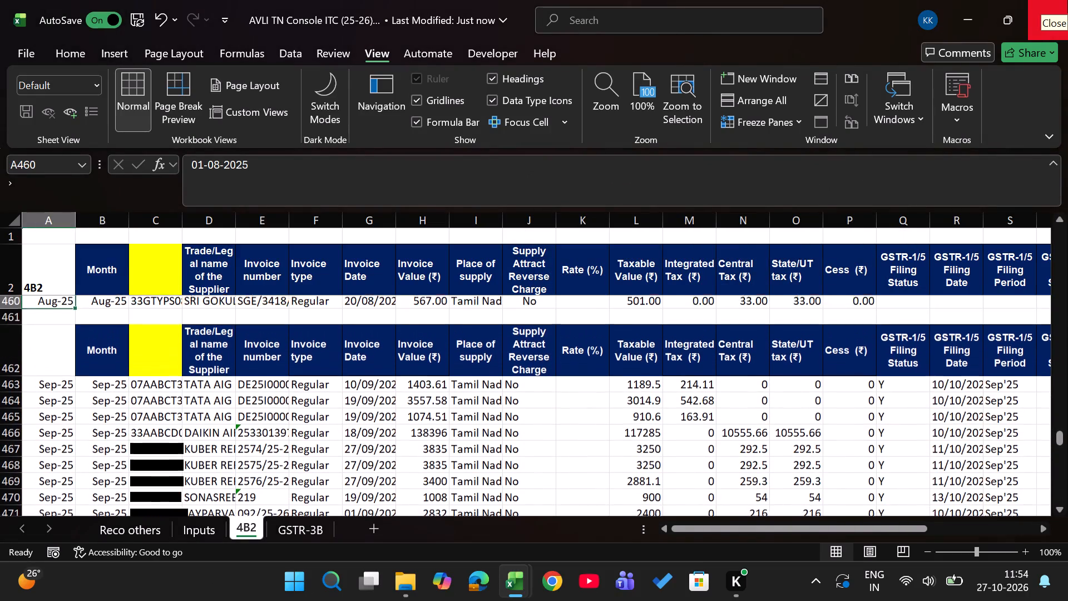
key(Down)
key(shift+space)
key(shift+Down)
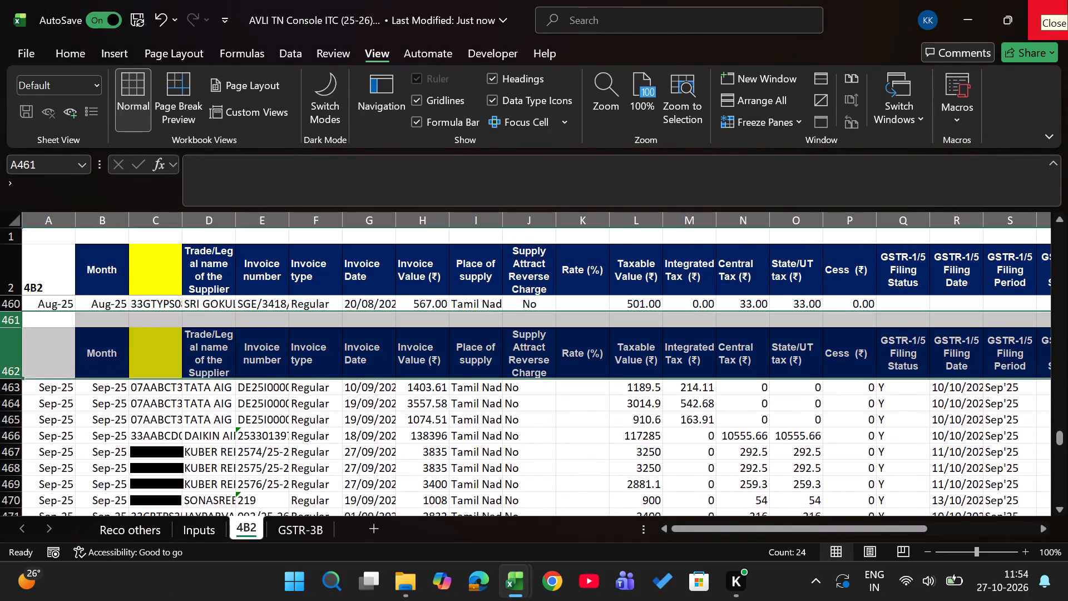
key(ctrl+minus)
On the Reco others sheet, check the Sep-25 difference between 4B2 and Books.
key(ctrl+Page_Up)
key(ctrl+Page_Up)
key(ctrl+Page_Up)
key(Right)
key(Down)
key(Down)
key(Down)
key(Down)
key(Down)
key(Down)
key(Down)
key(Down)
key(Down)
key(Down)
key(Down)
key(Down)
key(Down)
key(Down)
key(Down)
key(Down)
key(Down)
key(Down)
key(Down)
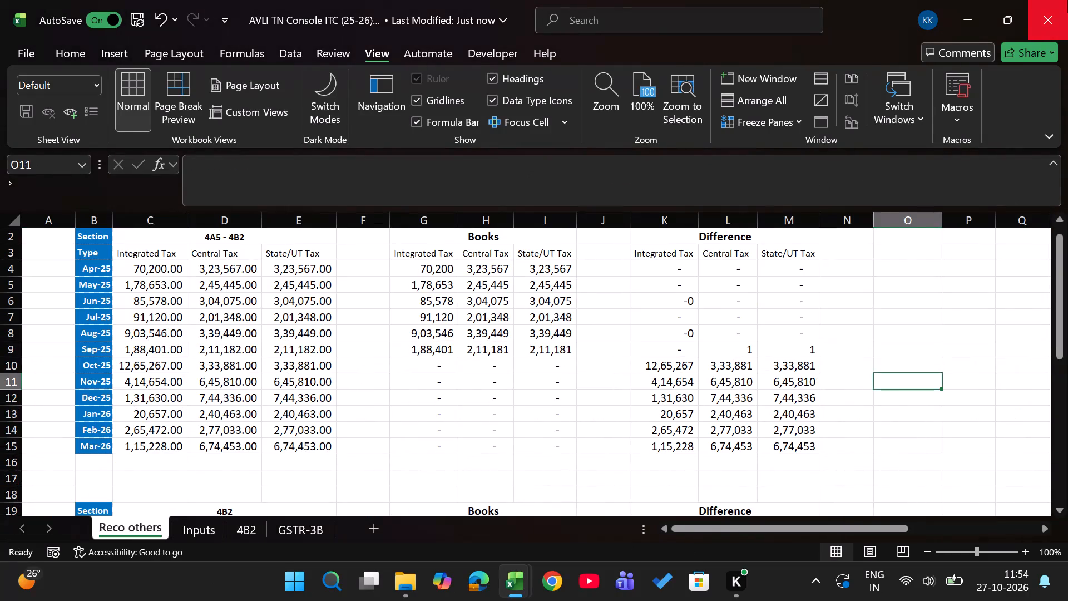
key(Left)
key(Left)
key(Up)
key(Up)
key(Up)
key(Right)
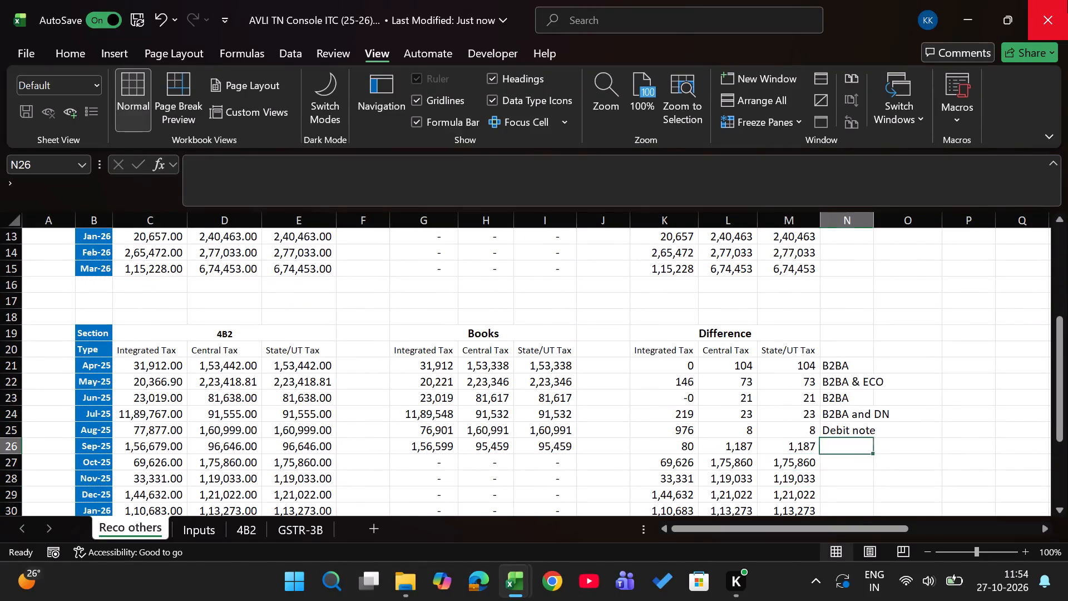
In the AVLI TN 3b Sep-25 workbook, check the B2ba and Debit note amounts below the Not Taken Same month 2b table.
key(alt+Tab)
key(Right)
key(Right)
key(Right)
key(Right)
key(Right)
key(Right)
key(Right)
key(Right)
key(Right)
key(Right)
key(Right)
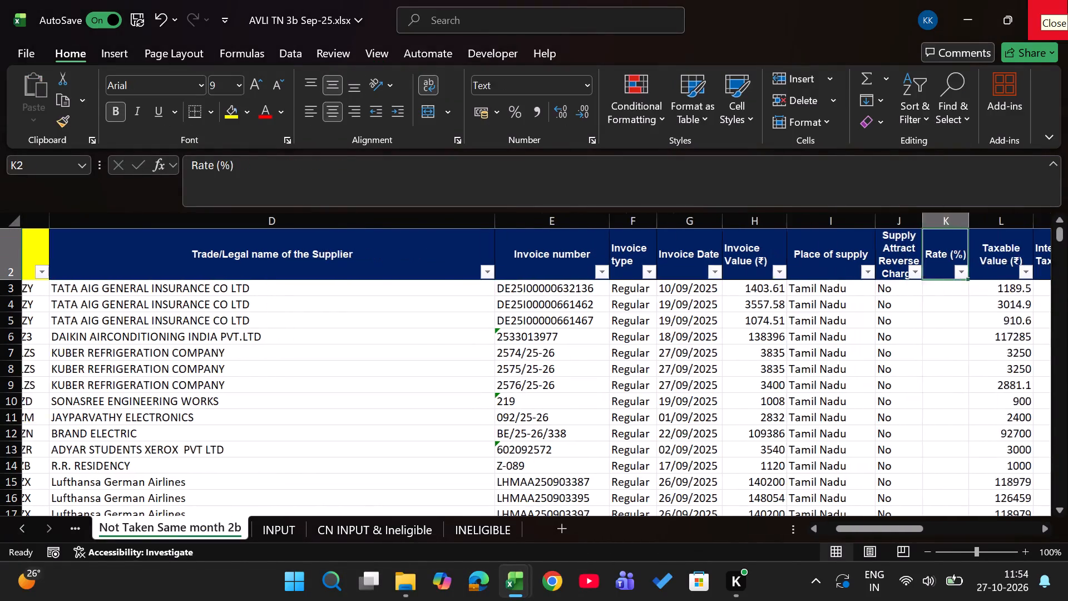
key(Down)
key(Down)
key(Down)
key(Right)
key(Right)
key(Right)
key(ctrl+Down)
key(ctrl+Down)
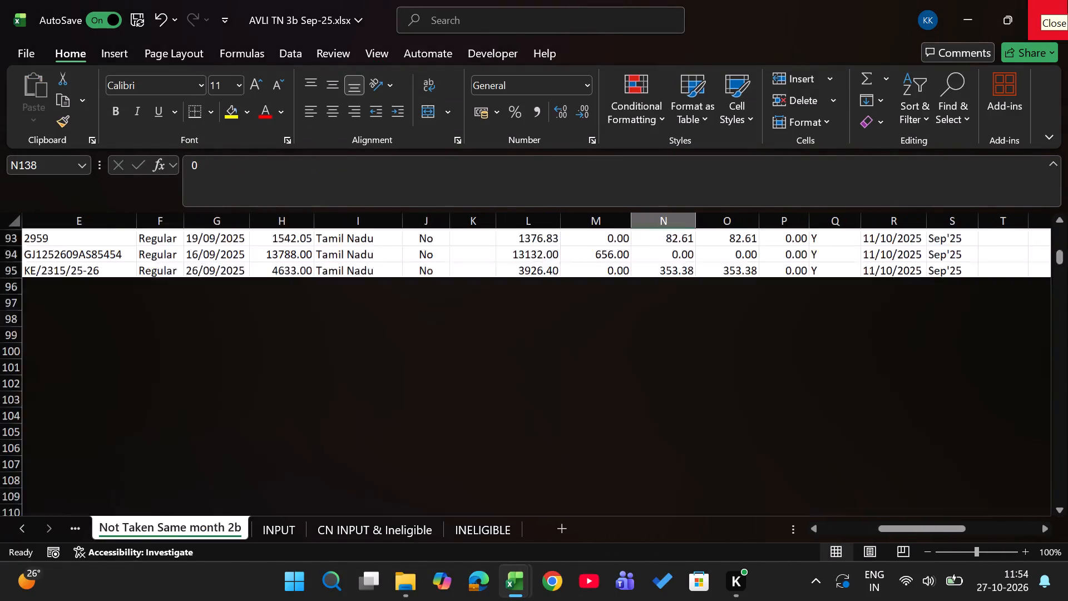
key(Down)
key(Down)
key(Up)
key(Up)
key(shift+Down)
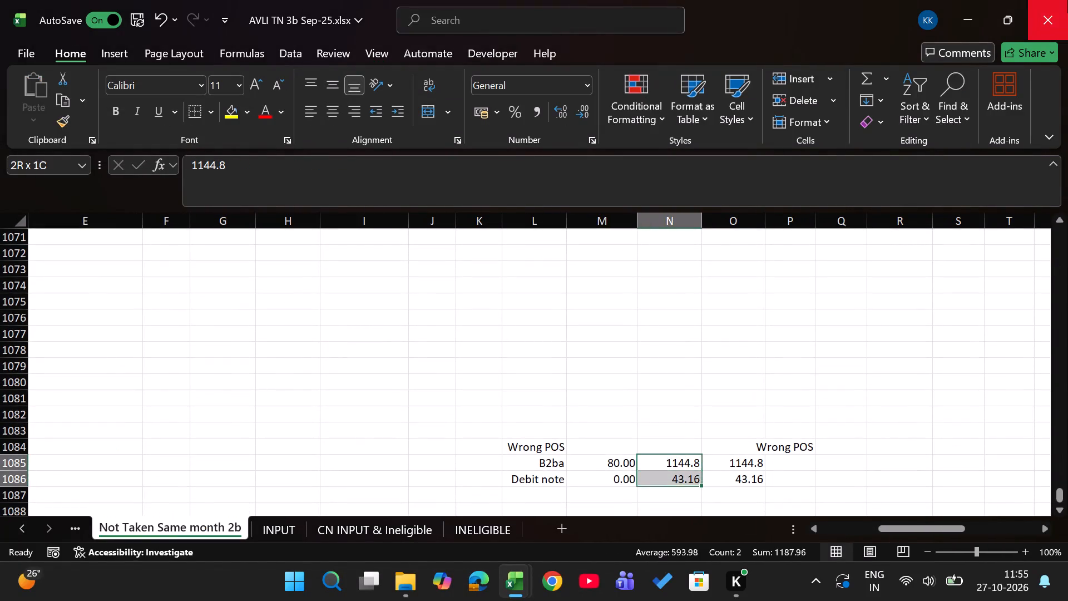
key(Left)
key(shift+Down)
On the Reco others sheet, copy the Jul-25 remark B2BA and DN to the Sep-25 difference row in N26.
key(alt+Tab)
key(Right)
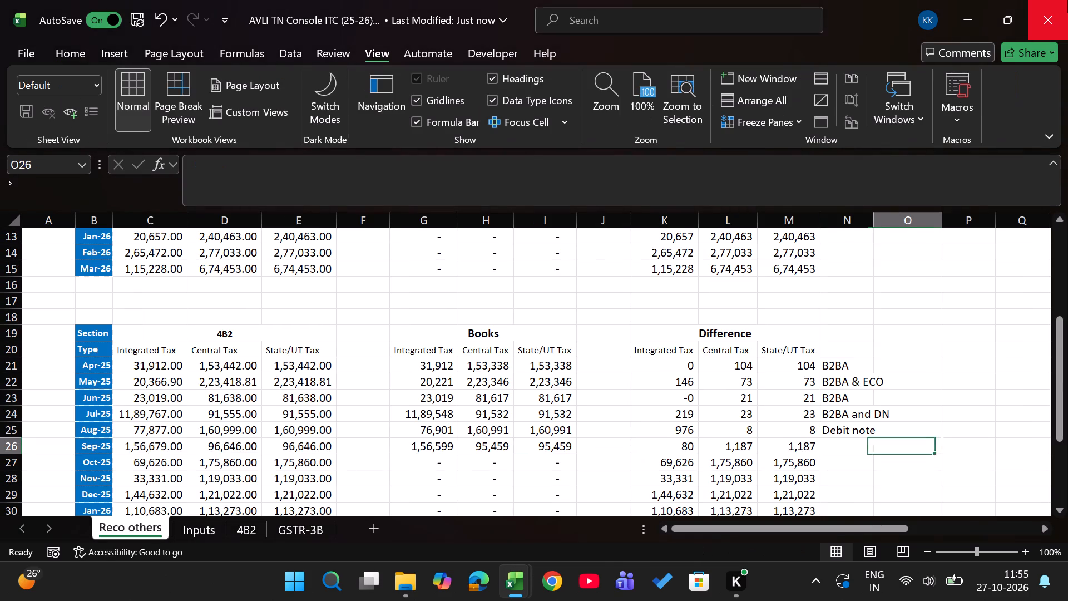
key(alt+Tab)
key(alt+Tab)
key(Up)
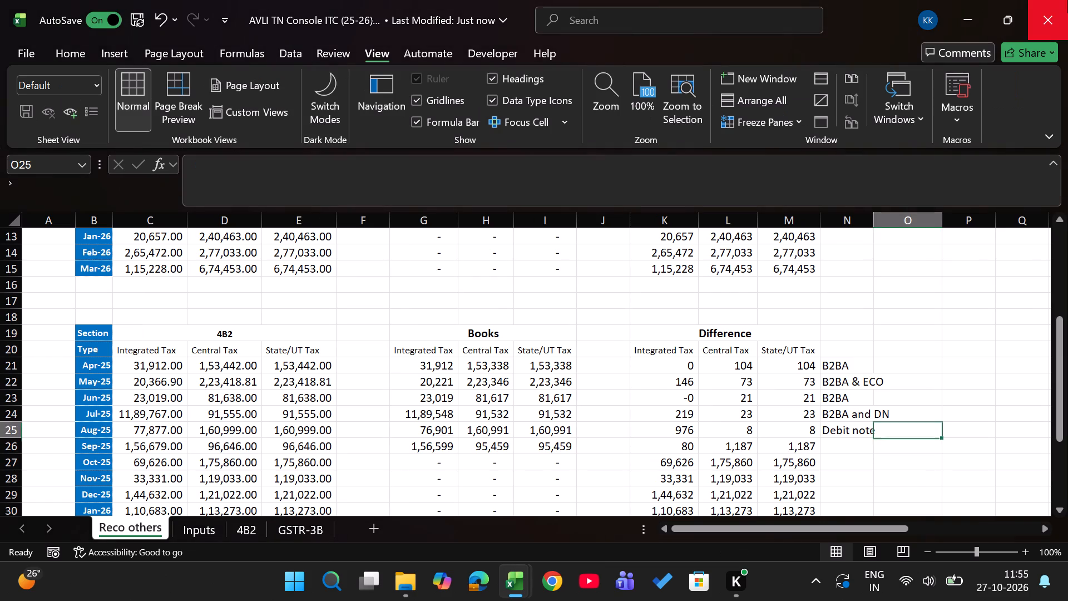
key(Up)
key(Left)
key(ctrl+c)
key(Down)
key(Down)
key(Down)
key(Up)
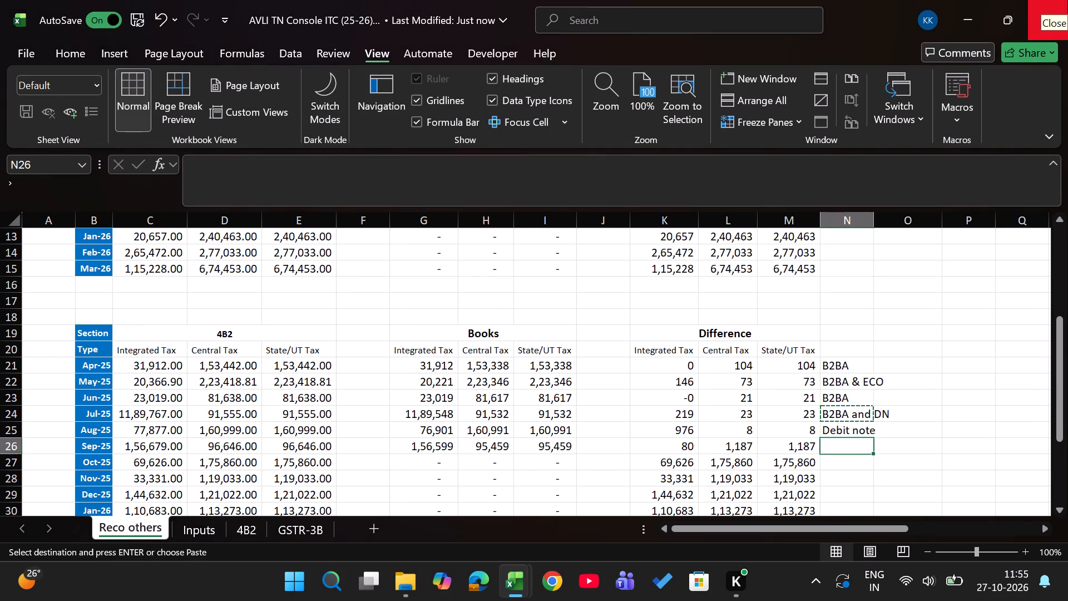
key(Return)
key(Down)
key(Left)
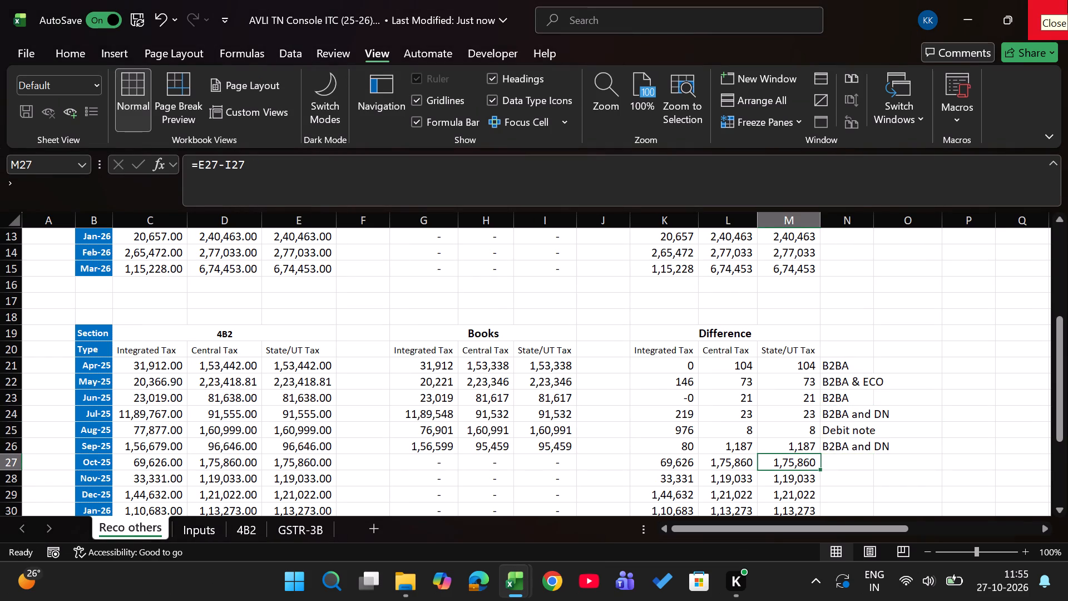
scroll(814, 283, up, 1)
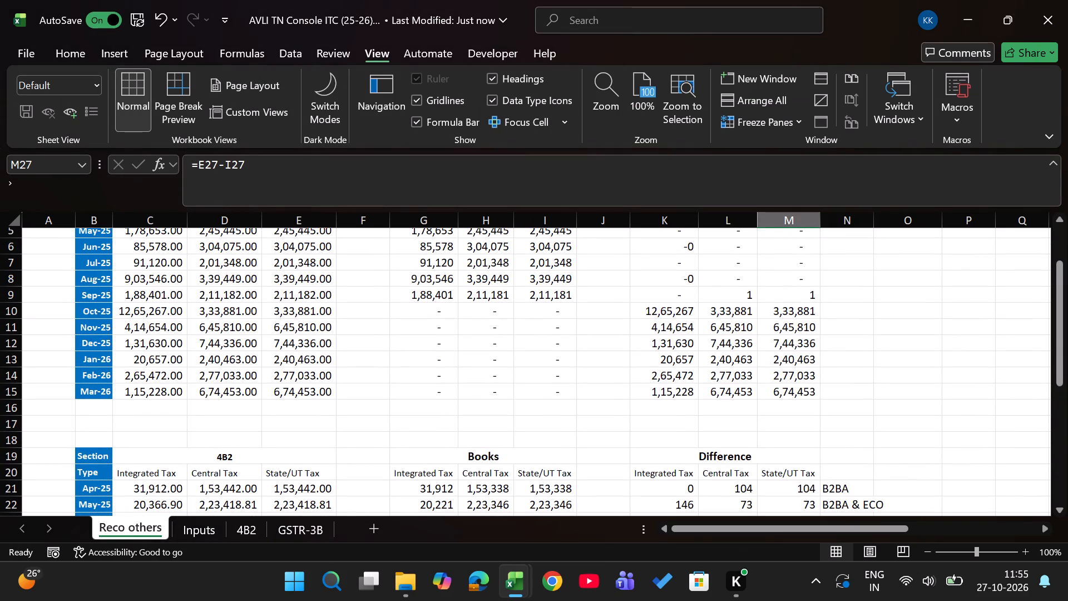
Close the AVLI TN 3b Sep-25 workbook.
key(alt+Tab)
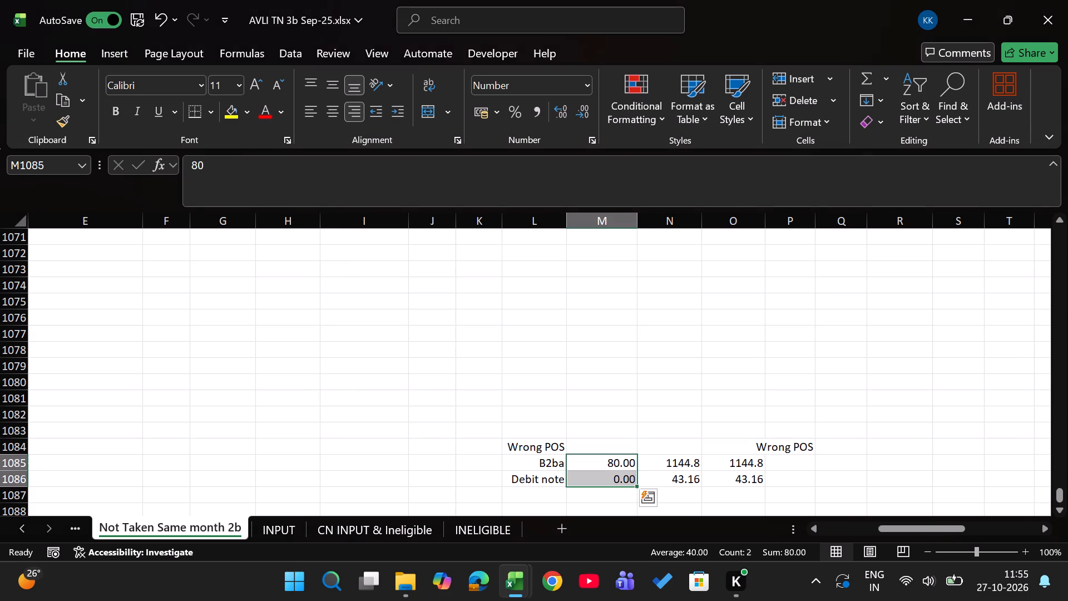
click(1067, 0)
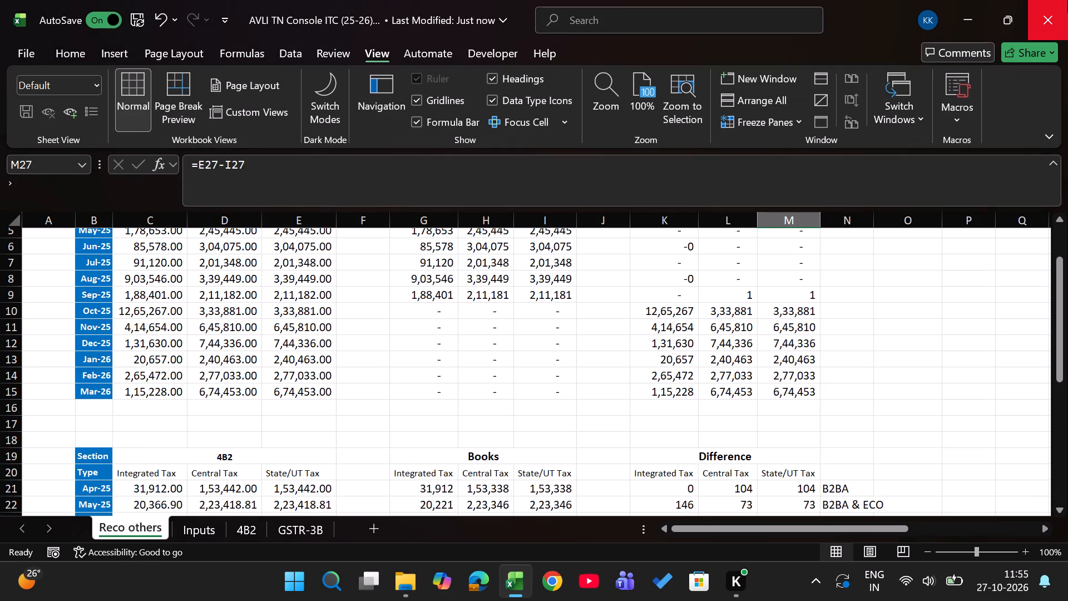
Open the AVLI TN 3b Oct-25 workbook from the 7. Oct-25 folder in File Explorer.
key(alt+Tab)
key(BackSpace)
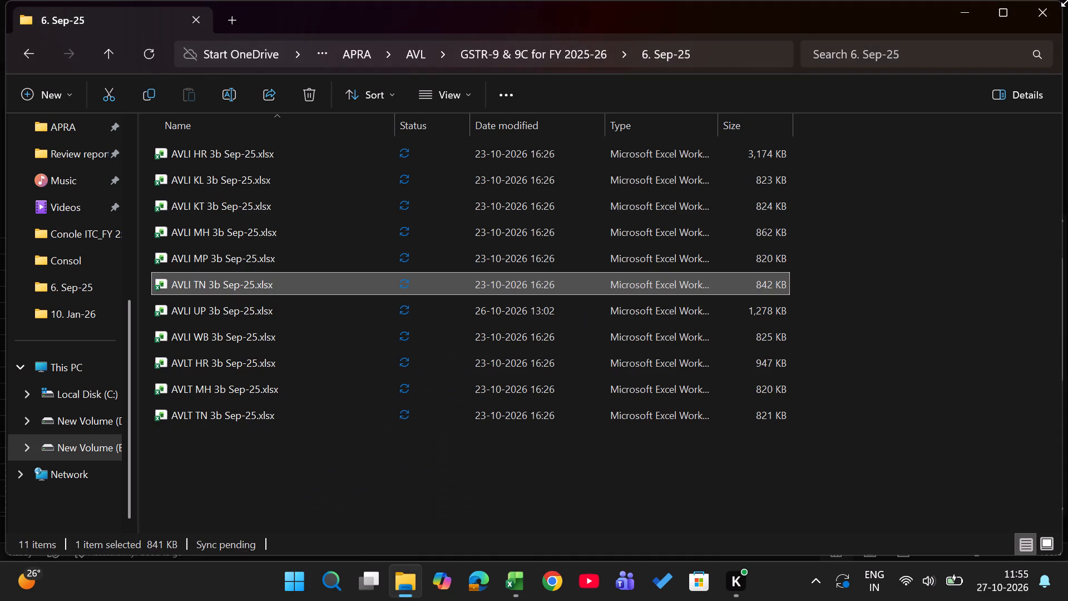
key(Down)
key(Return)
key(Down)
key(Down)
key(Down)
key(Down)
key(Down)
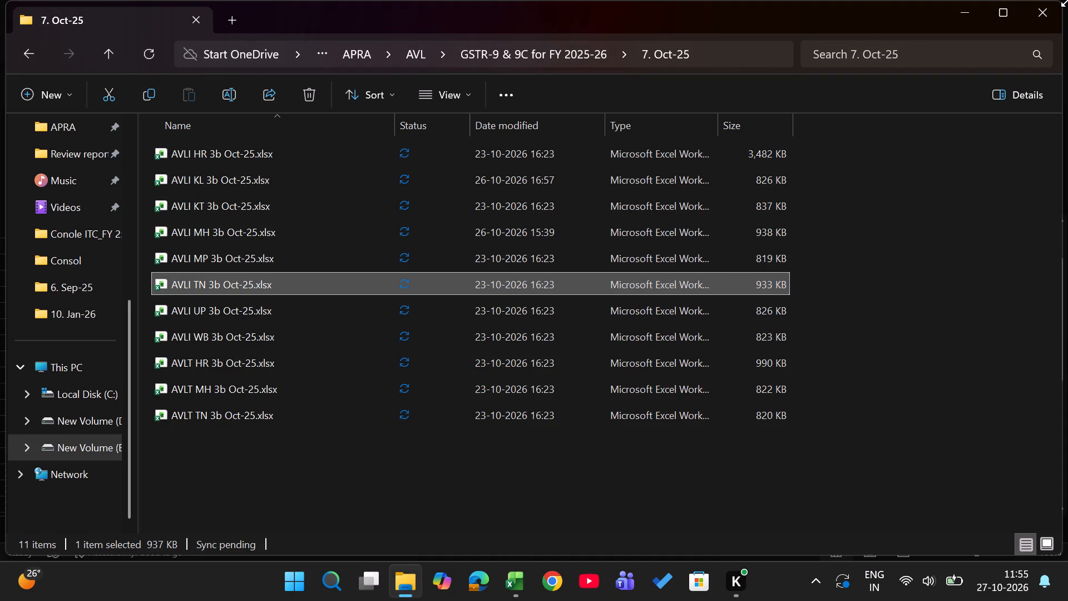
key(Return)
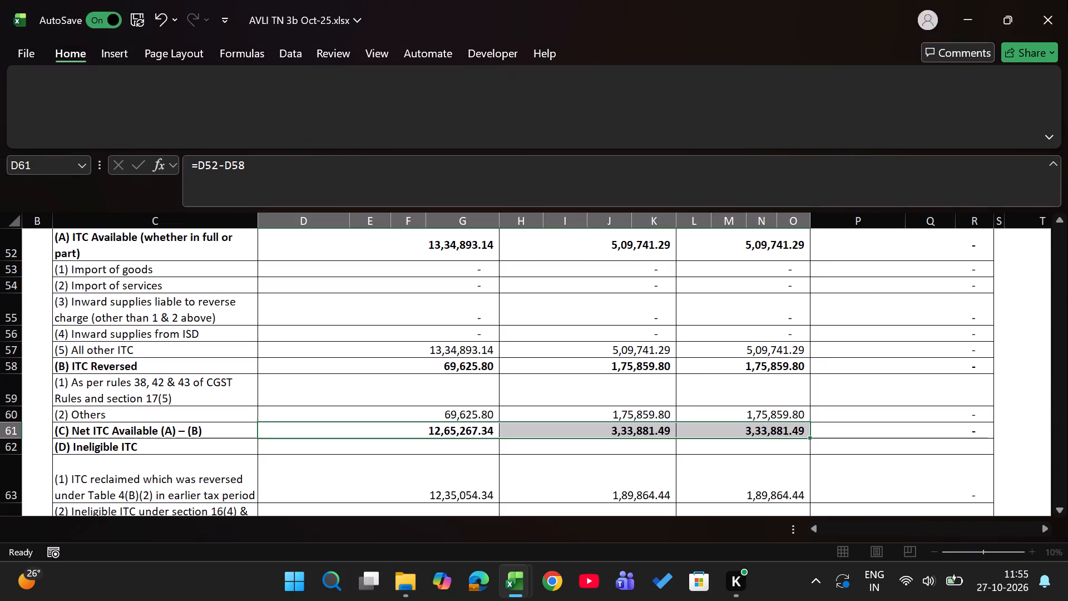
On the Oct-25 workbook's INPUT sheet, copy the filtered table with its header row, from A2 through the SGST column CO.
key(ctrl+Page_Down)
key(ctrl+Page_Down)
key(ctrl+Page_Down)
key(ctrl+Page_Down)
key(ctrl+Page_Down)
key(ctrl+Page_Down)
key(ctrl+Page_Down)
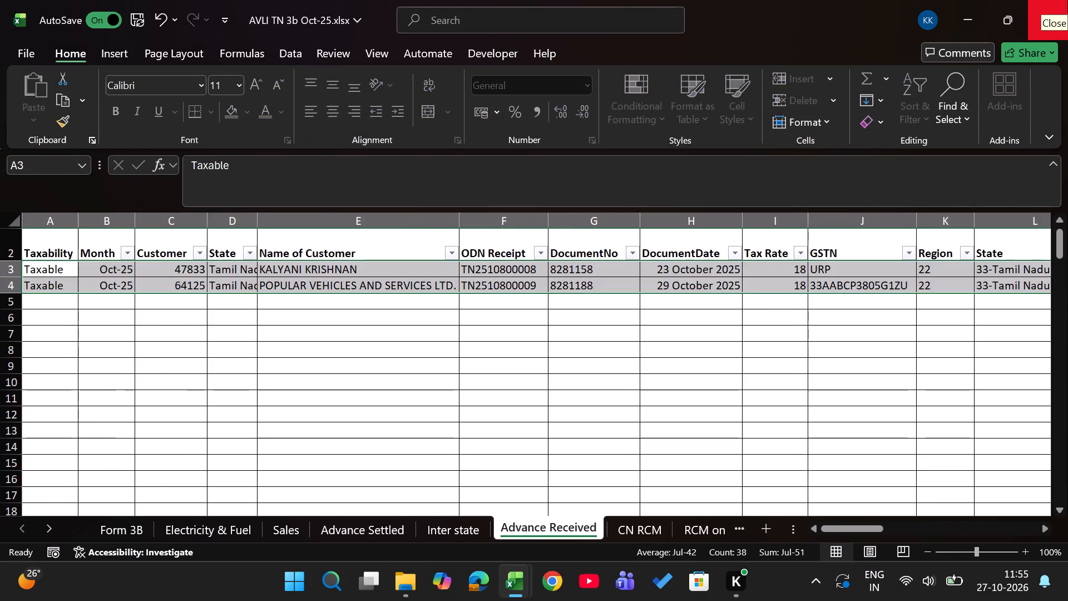
key(ctrl+Page_Down)
key(ctrl+Page_Down)
key(ctrl+Page_Down)
key(ctrl+Page_Down)
key(ctrl+Page_Down)
key(ctrl+Page_Down)
key(ctrl+Page_Down)
key(ctrl+Page_Down)
key(ctrl+Page_Down)
key(ctrl+Page_Down)
key(ctrl+Page_Down)
key(ctrl+Page_Down)
key(ctrl+Page_Down)
key(ctrl+Page_Down)
key(ctrl+Page_Down)
key(ctrl+Page_Down)
key(ctrl+Page_Down)
key(ctrl+Page_Down)
key(ctrl+Page_Down)
key(ctrl+Page_Down)
key(ctrl+Page_Down)
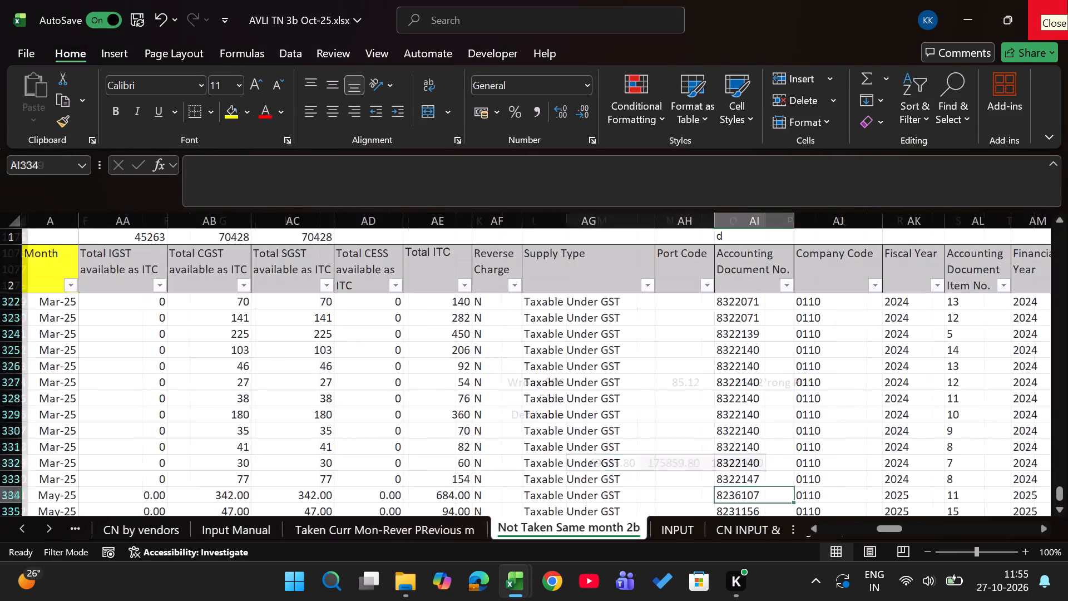
key(ctrl+Page_Up)
key(ctrl+Page_Up)
key(ctrl+Page_Up)
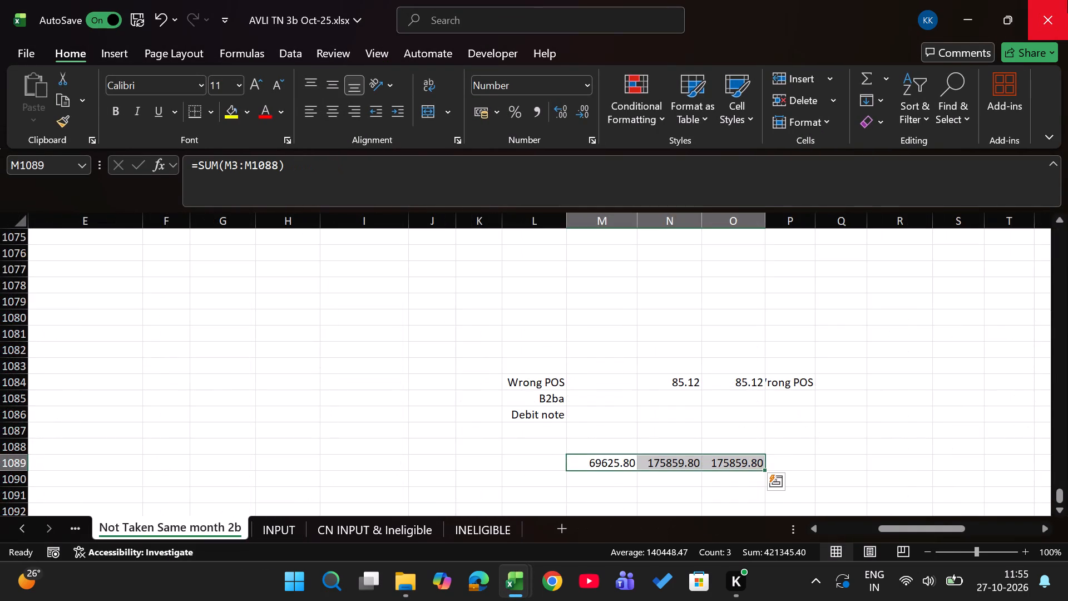
key(ctrl+Page_Down)
key(Left)
key(Left)
key(Left)
key(Left)
key(Left)
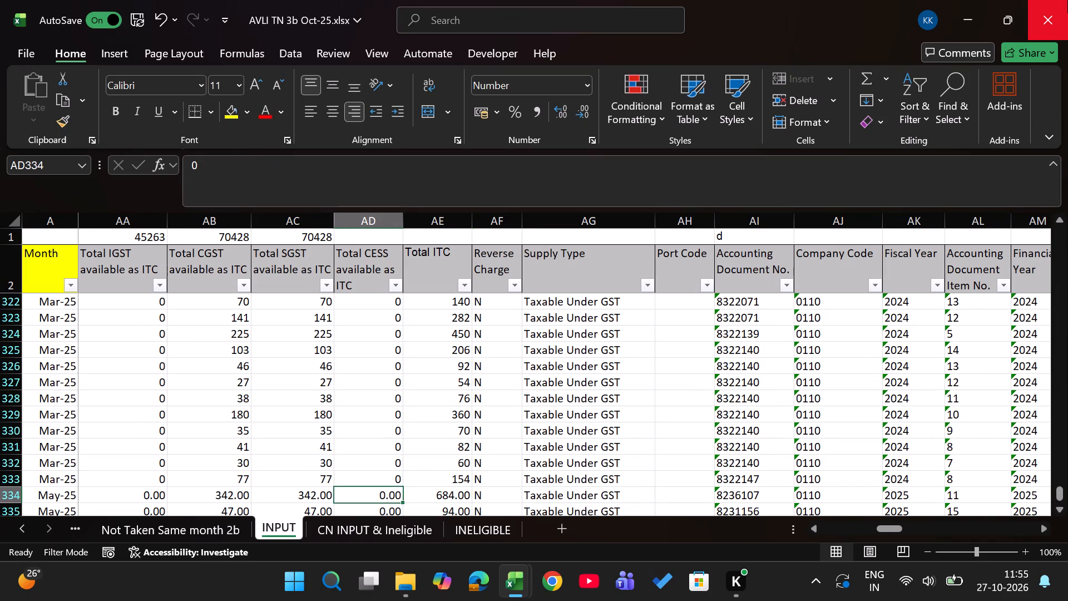
key(ctrl+Left)
key(ctrl+Left)
key(ctrl+Left)
key(ctrl+Left)
key(Up)
key(ctrl+Up)
key(Down)
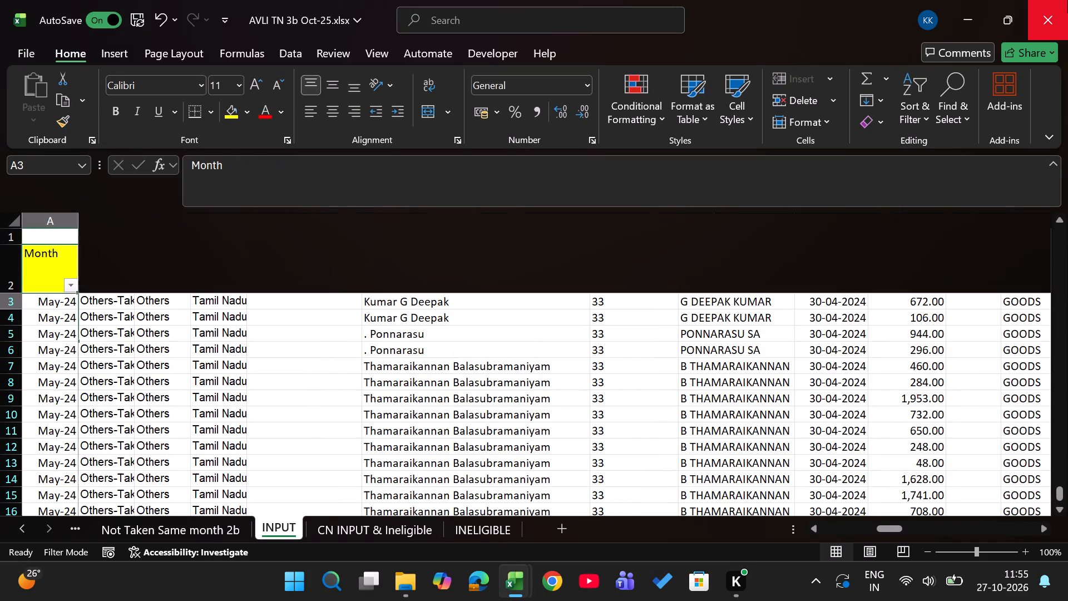
key(Up)
key(ctrl+shift+Down)
key(ctrl+shift+Right)
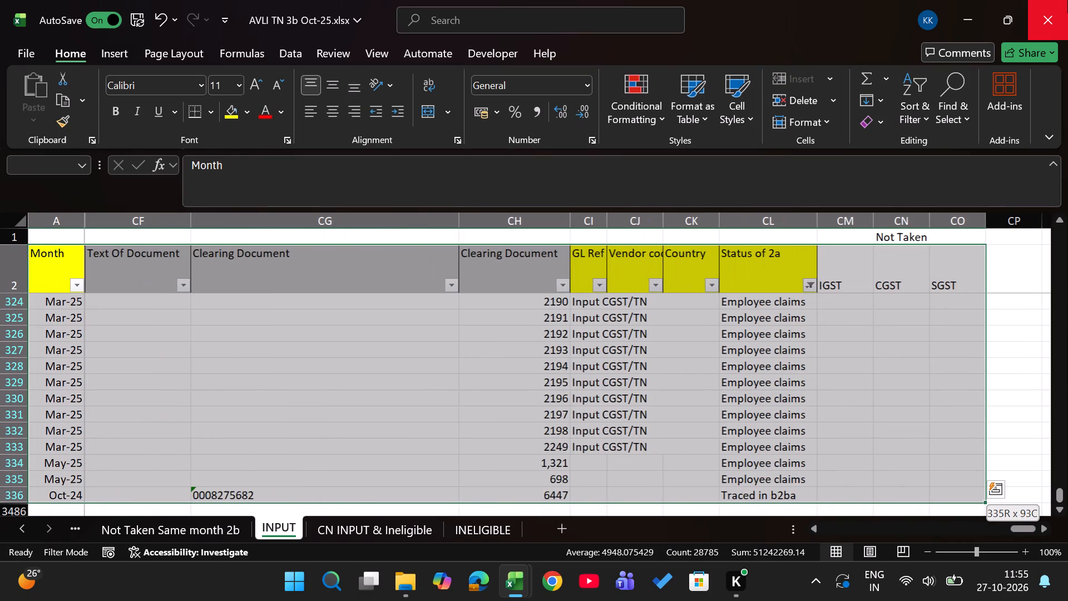
key(ctrl+c)
Paste the copied table into the AVLI TN Console workbook's Inputs sheet at B245, below the May-25 rows.
key(alt+Tab)
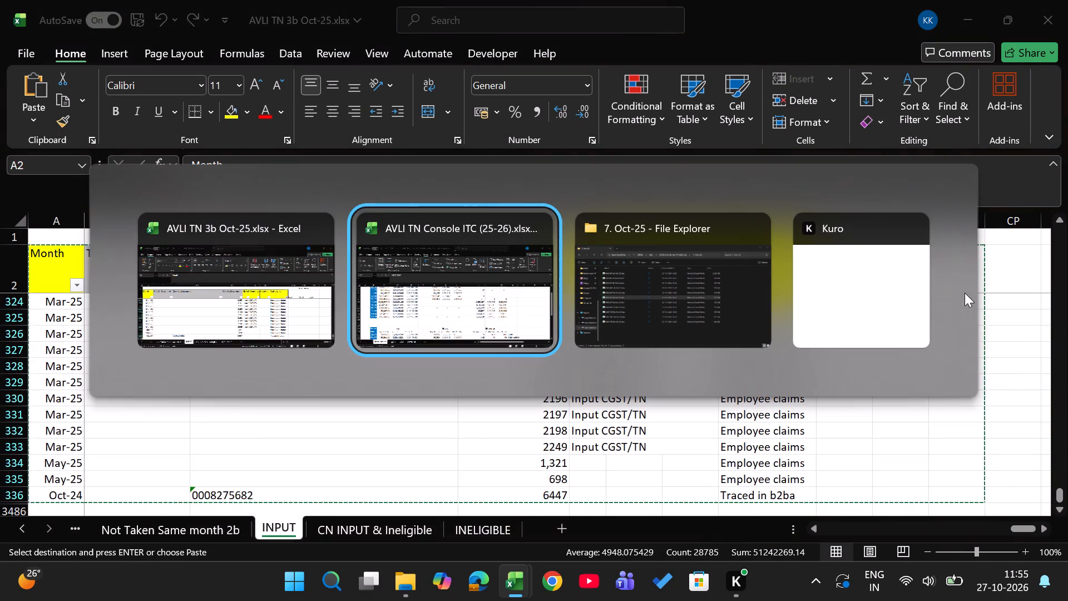
key(ctrl+Page_Down)
key(Left)
key(Left)
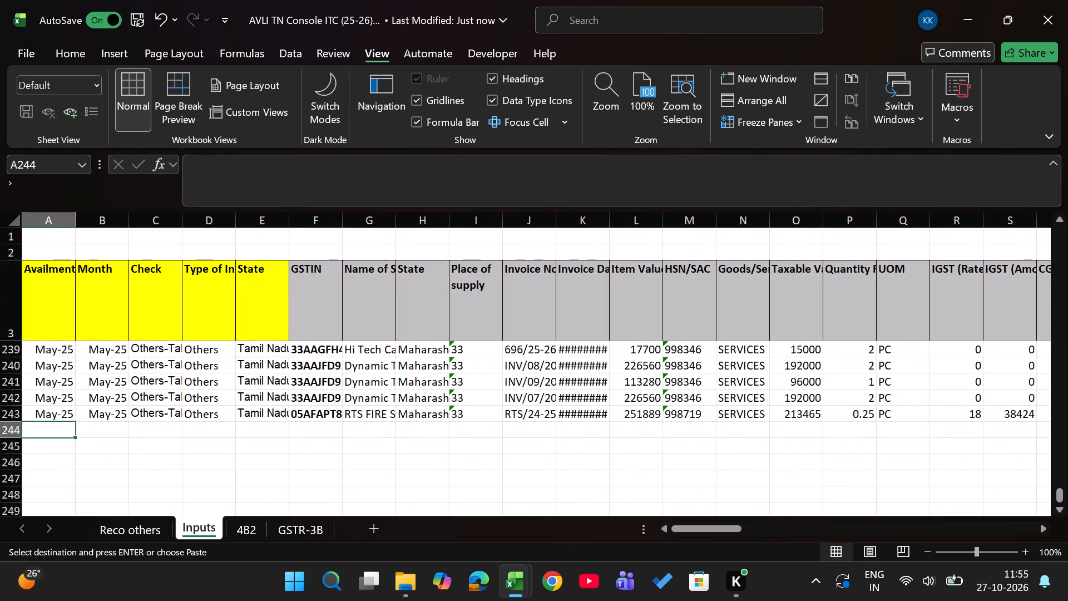
key(Left)
key(Left)
key(Right)
key(Down)
key(Return)
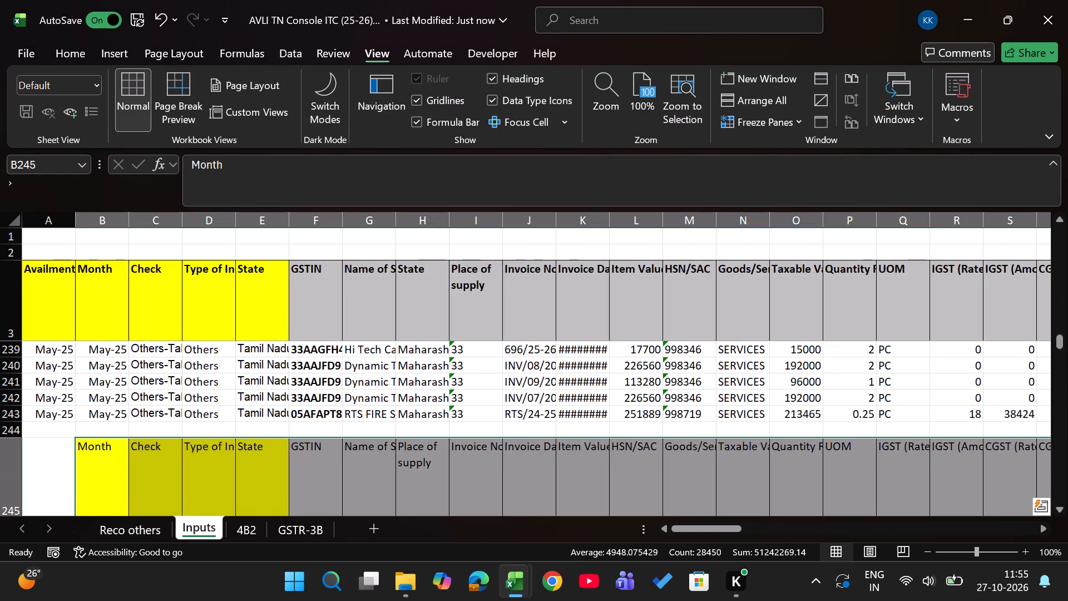
Enter oct25 as the availment month in A246 and fill it down column A for all the pasted rows.
key(Right)
key(Down)
key(Left)
key(ctrl+c)
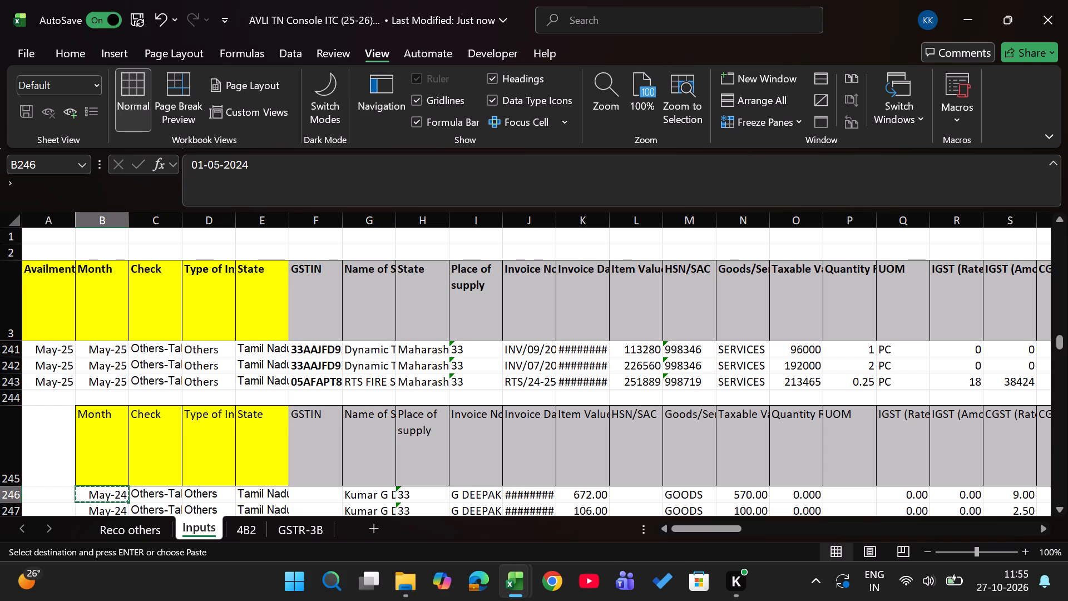
key(Left)
text(oct)
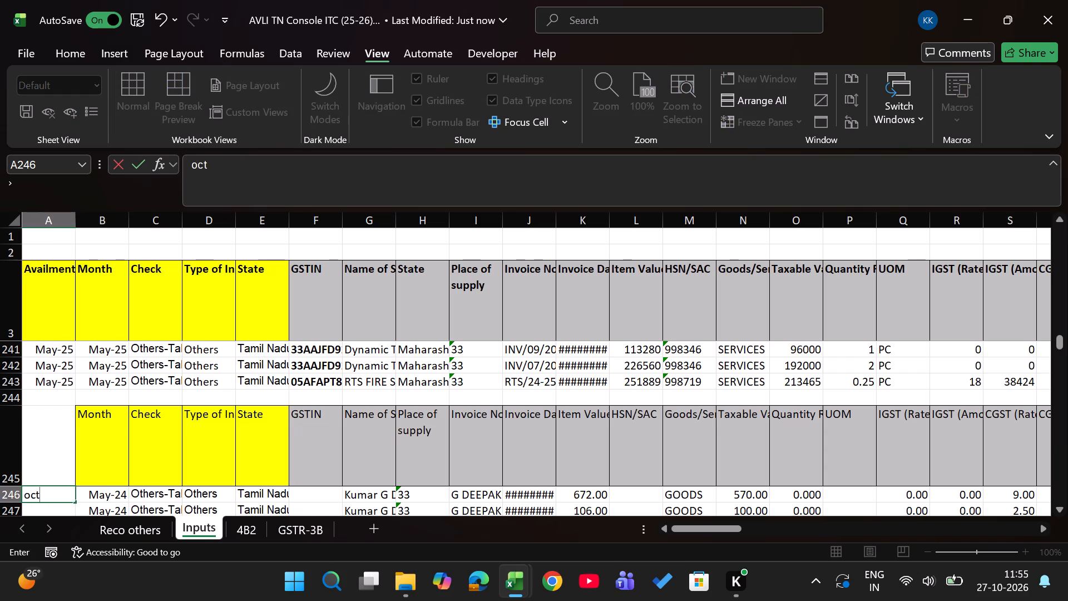
text(25)
key(Return)
key(Right)
key(ctrl+Down)
key(Left)
key(ctrl+shift+Up)
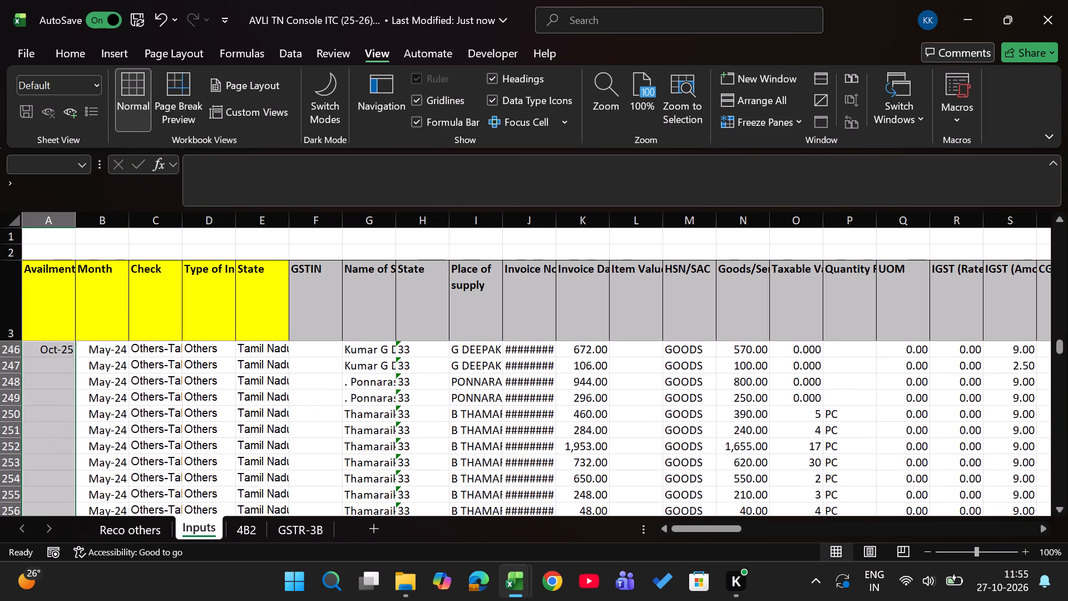
key(ctrl+d)
Delete the blank row and the repeated header row, 244 and 245, between the May-25 and Oct-25 data.
key(ctrl+Up)
key(ctrl+Up)
key(Up)
key(Down)
key(Down)
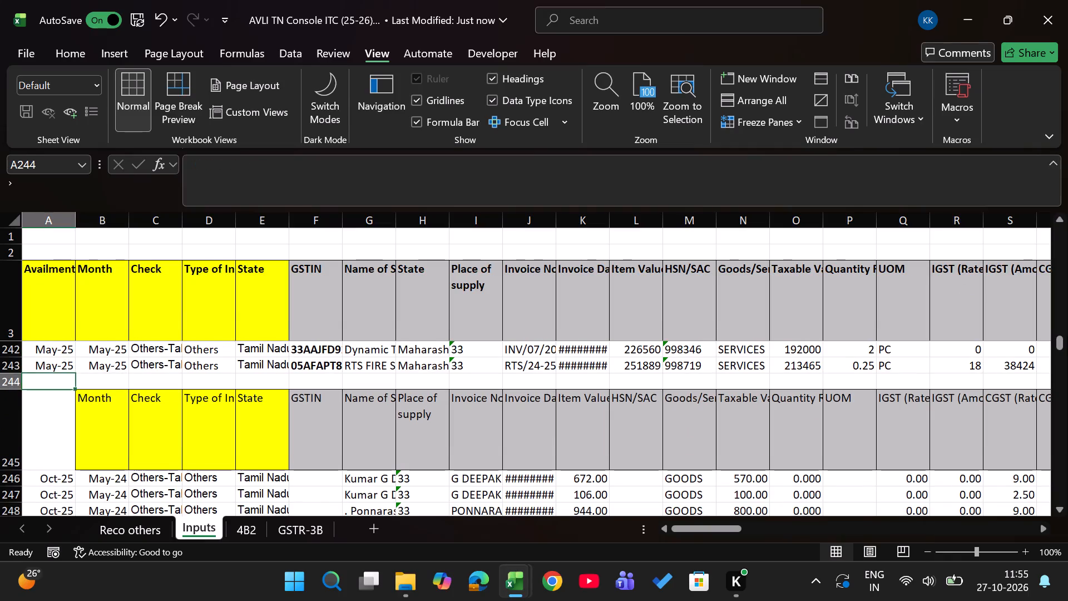
key(shift+space)
key(shift+Down)
key(ctrl+minus)
On the Reco others sheet, check the Oct-25 Books amounts and differences in the upper table.
key(ctrl+Page_Up)
key(ctrl+Page_Up)
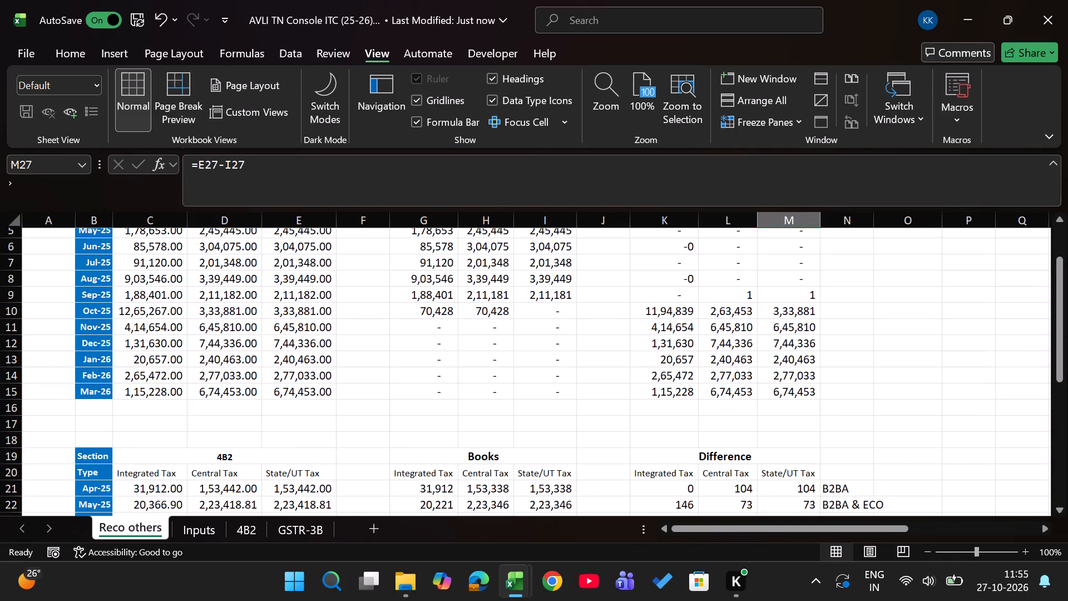
On the Inputs sheet, examine how the Oct-25 values in row 244 line up with the headers, across to the total ITC columns.
key(ctrl+Page_Down)
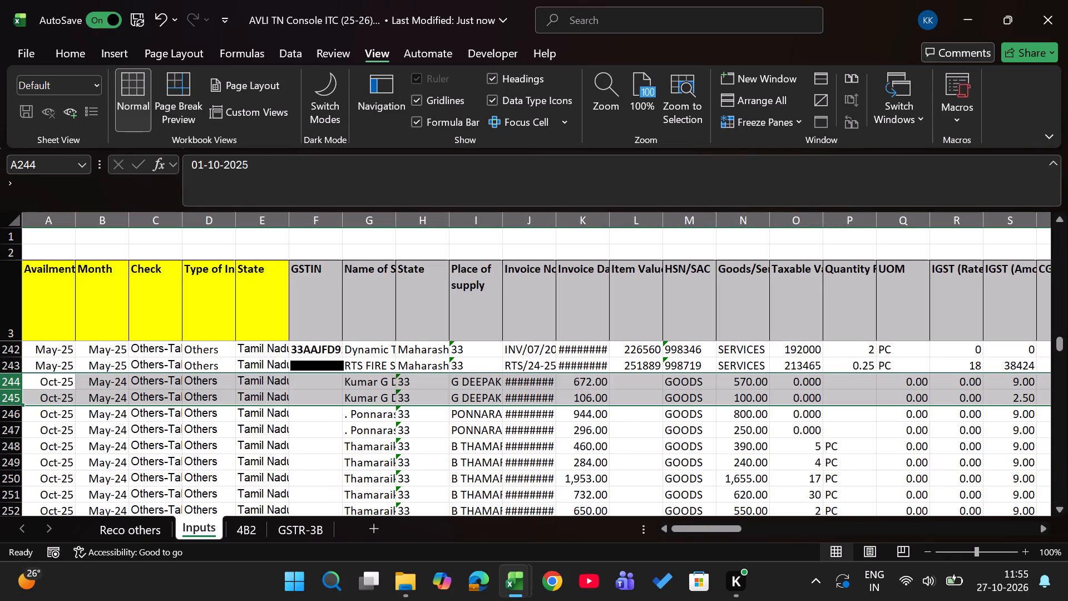
key(Right)
key(Right)
key(Right)
key(Right)
key(Right)
key(Right)
key(Right)
key(Right)
key(Right)
key(Right)
key(Right)
key(Right)
key(Right)
key(Right)
key(Right)
key(Right)
key(Right)
key(Right)
key(Right)
key(Right)
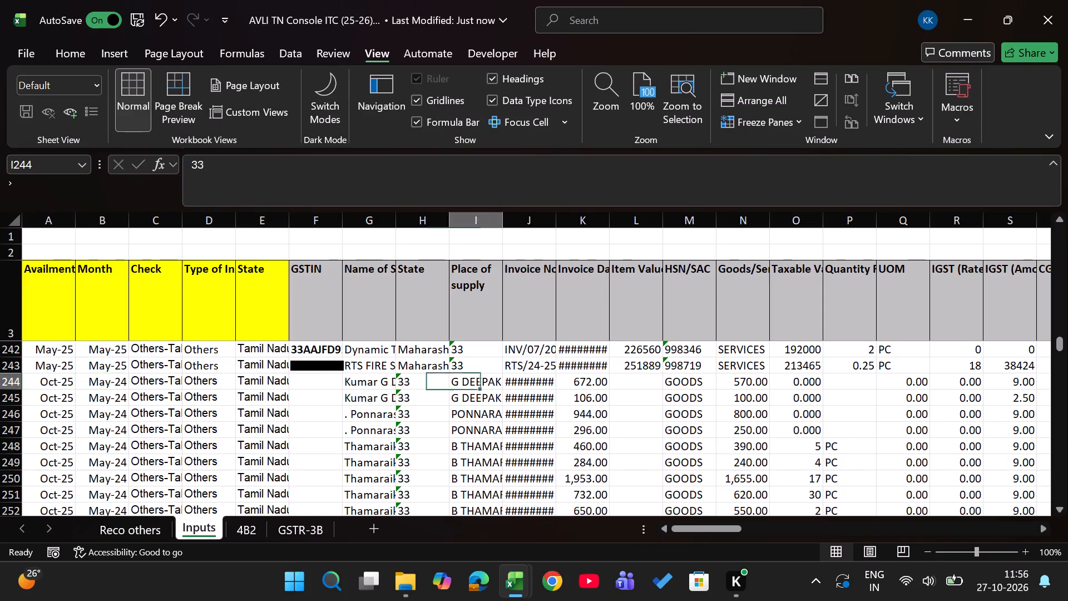
key(Right)
key(Right)
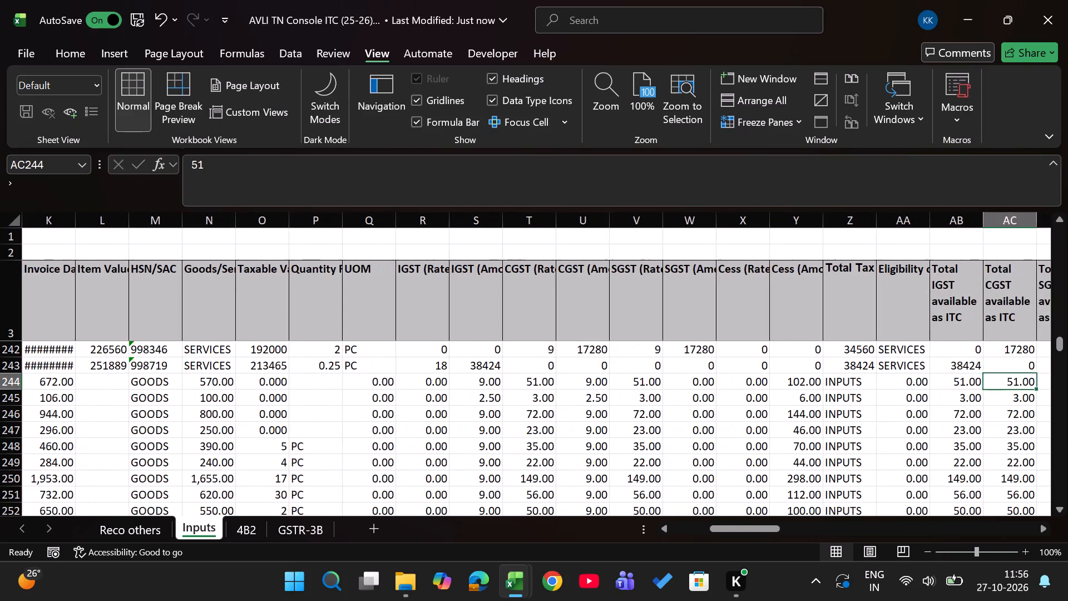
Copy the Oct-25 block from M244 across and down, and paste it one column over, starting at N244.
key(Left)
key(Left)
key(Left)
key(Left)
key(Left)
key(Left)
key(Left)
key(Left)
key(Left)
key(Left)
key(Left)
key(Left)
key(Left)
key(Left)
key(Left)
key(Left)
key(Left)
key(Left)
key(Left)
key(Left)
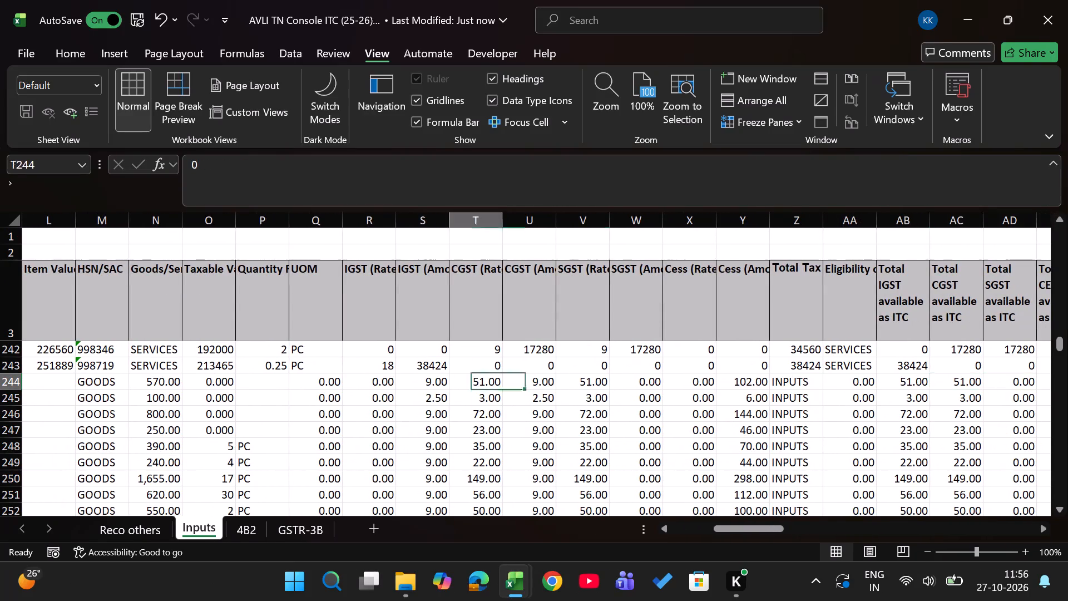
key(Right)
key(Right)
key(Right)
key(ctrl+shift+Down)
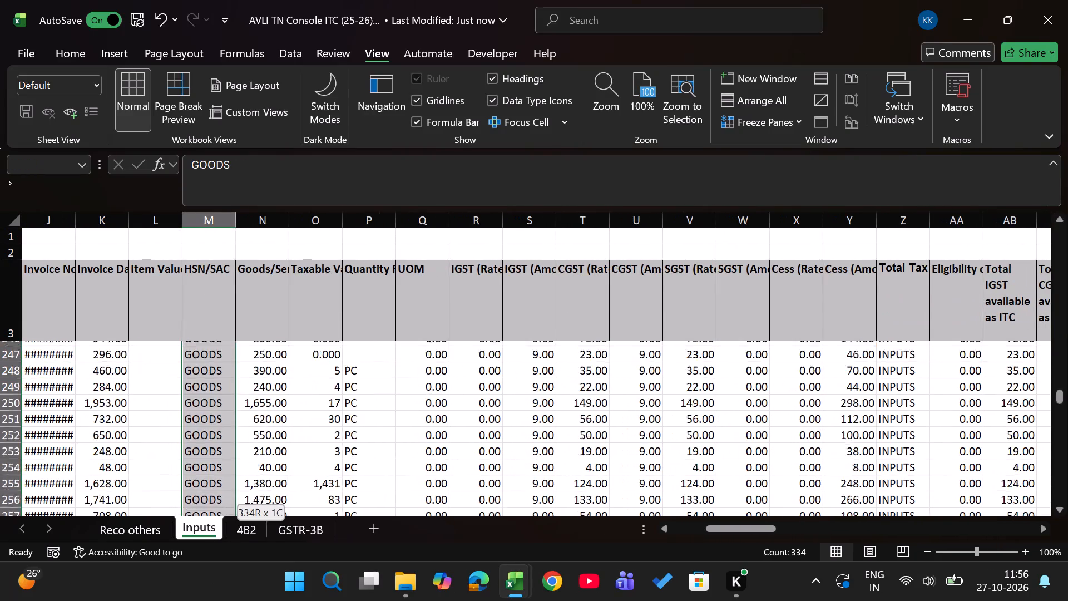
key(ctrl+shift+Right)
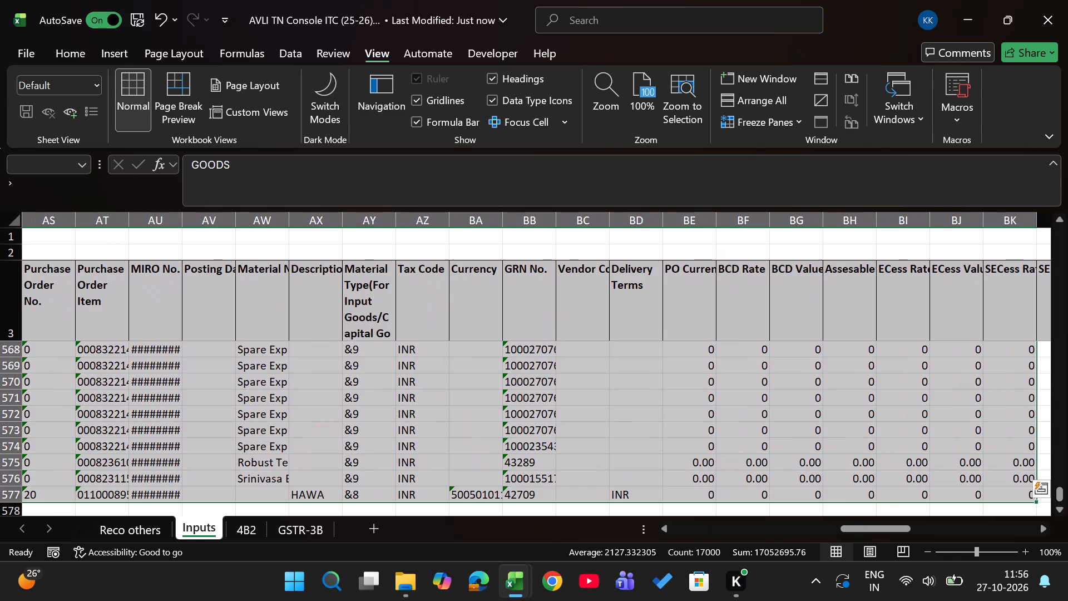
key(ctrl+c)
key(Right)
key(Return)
Examine how the shifted Oct-25 values in row 244 line up with the headers, across to the Material and Vendor columns.
key(Right)
key(Right)
key(Right)
key(Right)
key(Right)
key(Right)
key(Right)
key(Right)
key(Right)
key(Right)
key(Right)
key(Right)
key(Right)
key(Right)
key(Right)
key(Right)
key(Right)
key(Right)
key(Right)
key(Right)
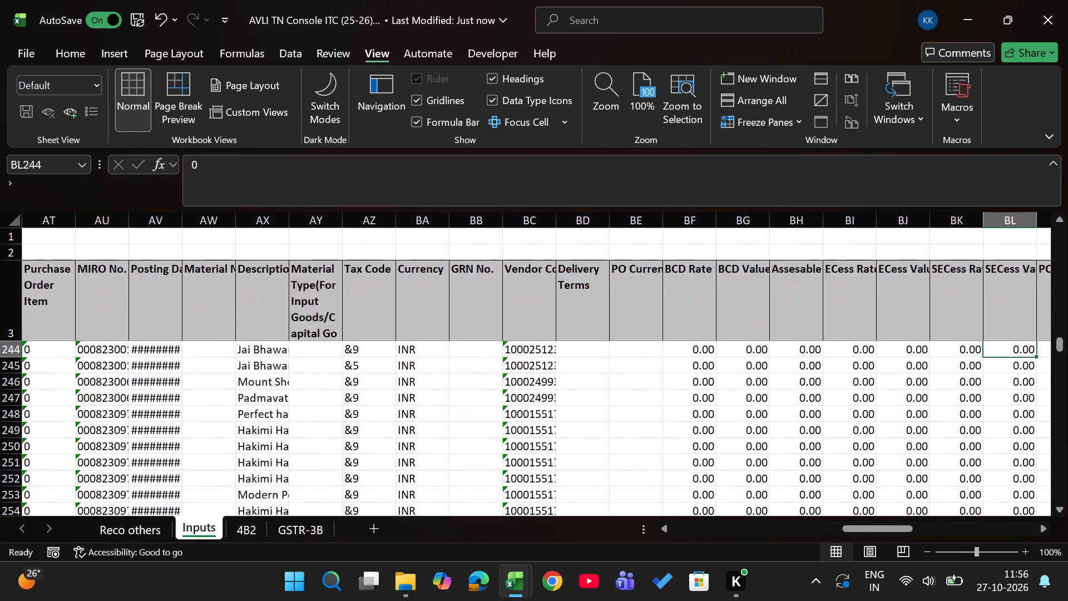
key(Left)
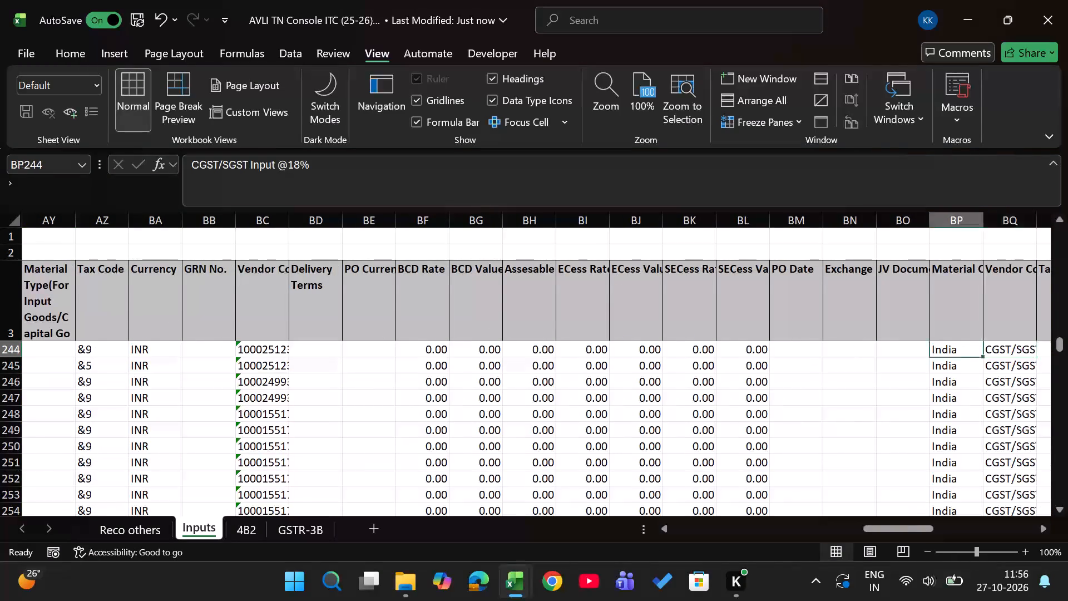
On the Reco others sheet, check the Oct-25 Books amounts and differences in the upper table.
key(ctrl+Page_Up)
key(Left)
key(Left)
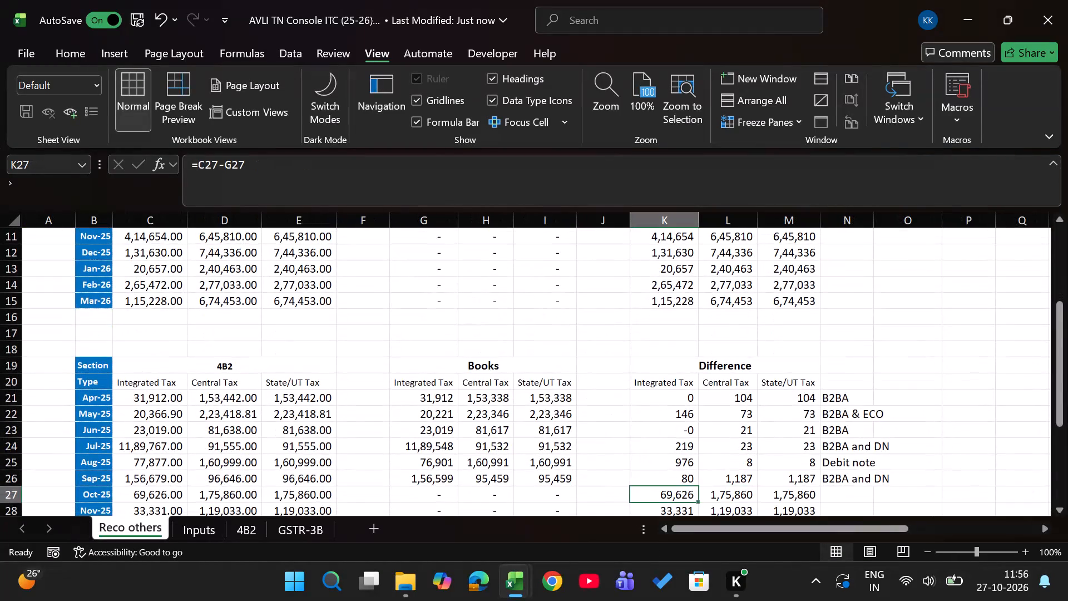
key(Up)
key(Up)
key(Up)
key(Up)
key(Up)
key(Up)
key(Up)
key(Up)
key(Up)
key(Up)
key(Up)
key(Up)
key(Up)
key(Up)
key(Up)
key(Up)
key(Up)
key(Up)
key(Up)
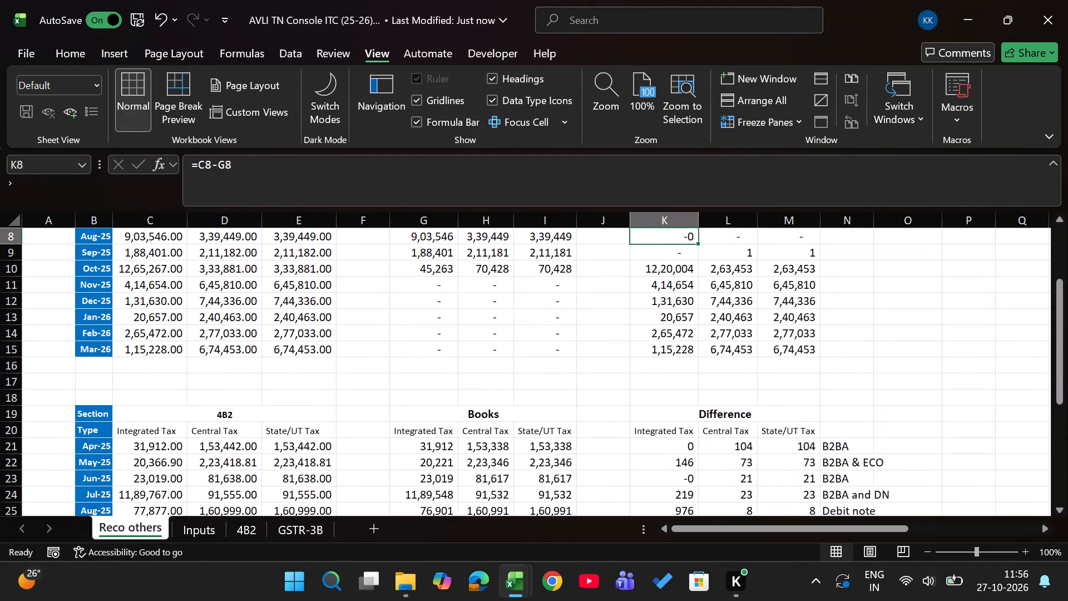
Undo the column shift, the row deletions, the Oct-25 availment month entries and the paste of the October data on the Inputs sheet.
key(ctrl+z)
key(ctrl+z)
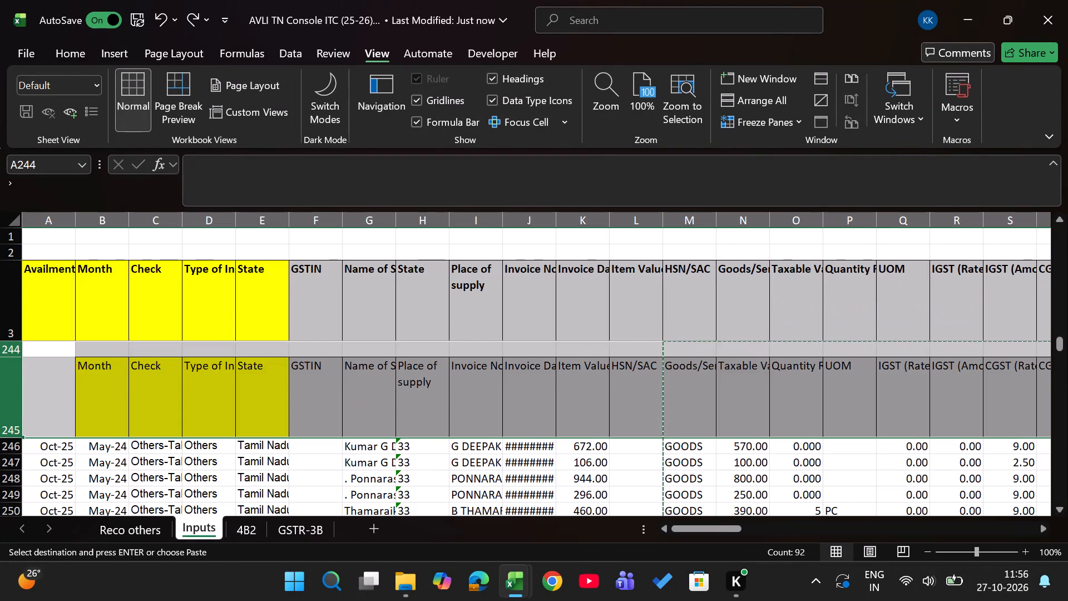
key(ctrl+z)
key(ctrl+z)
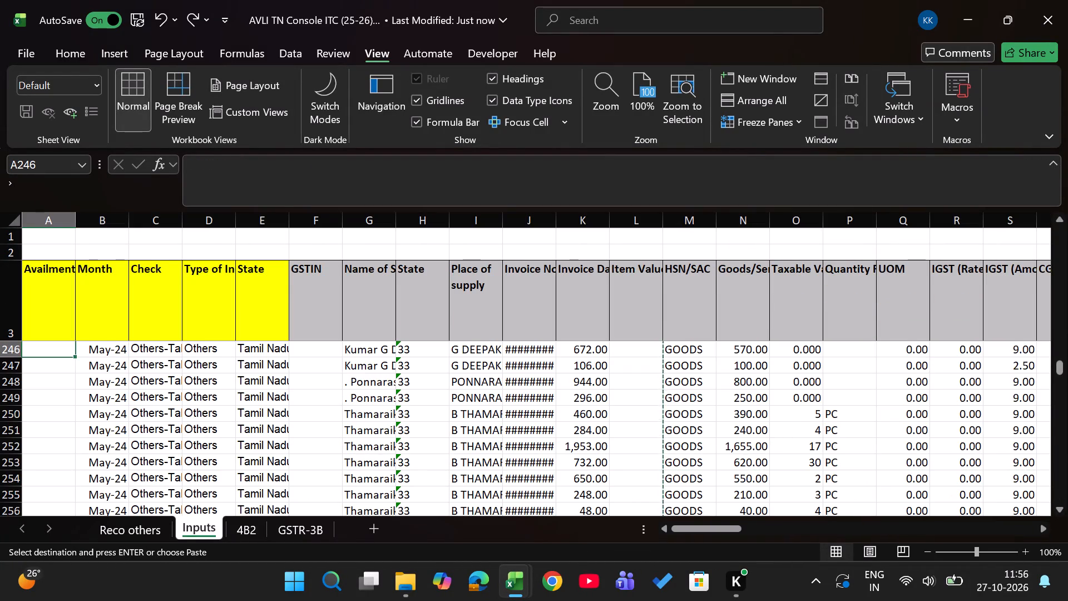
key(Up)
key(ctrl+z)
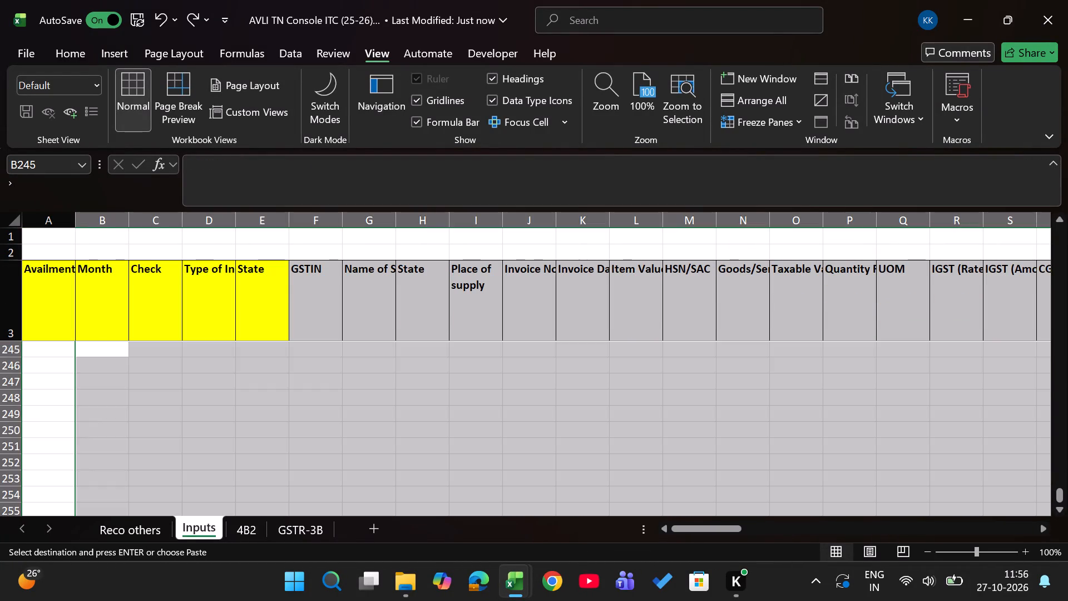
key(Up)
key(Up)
Paste the copied October data, including its header row, again starting at B246 on the Inputs sheet.
key(Down)
key(Down)
key(Down)
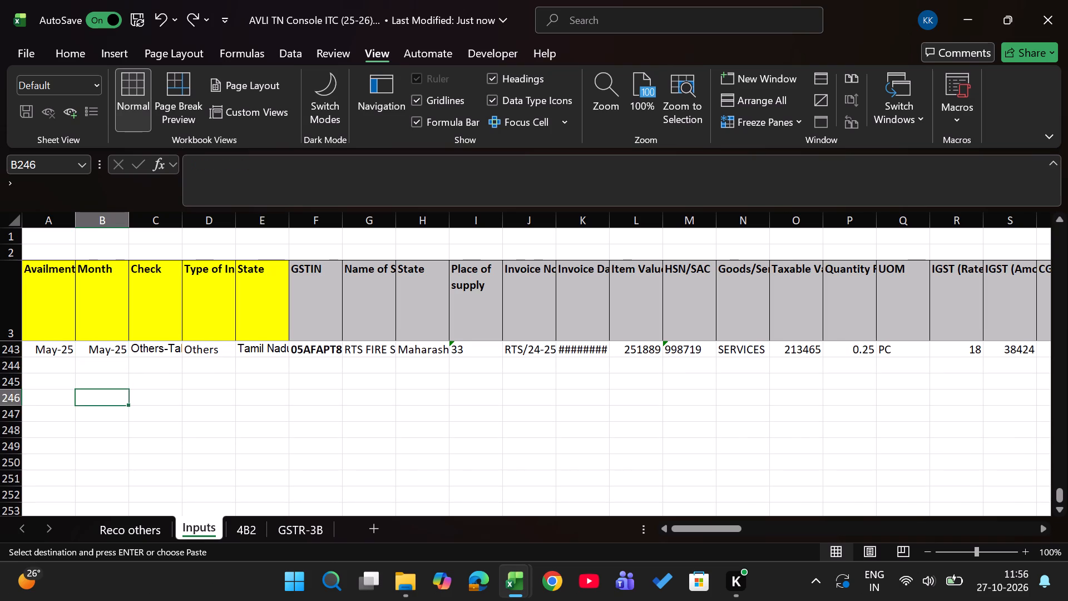
key(Return)
Move the pasted block, from its Place of supply column at H246 onward, one column over to start at I246.
key(Right)
key(Right)
key(Right)
key(Right)
key(Right)
key(Right)
key(Right)
key(Right)
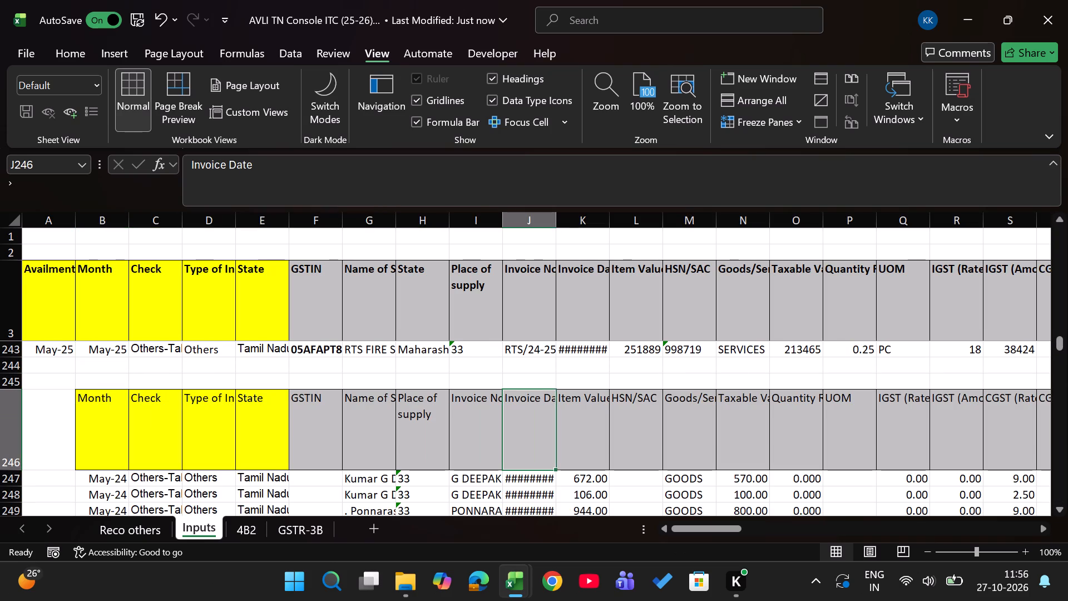
key(Right)
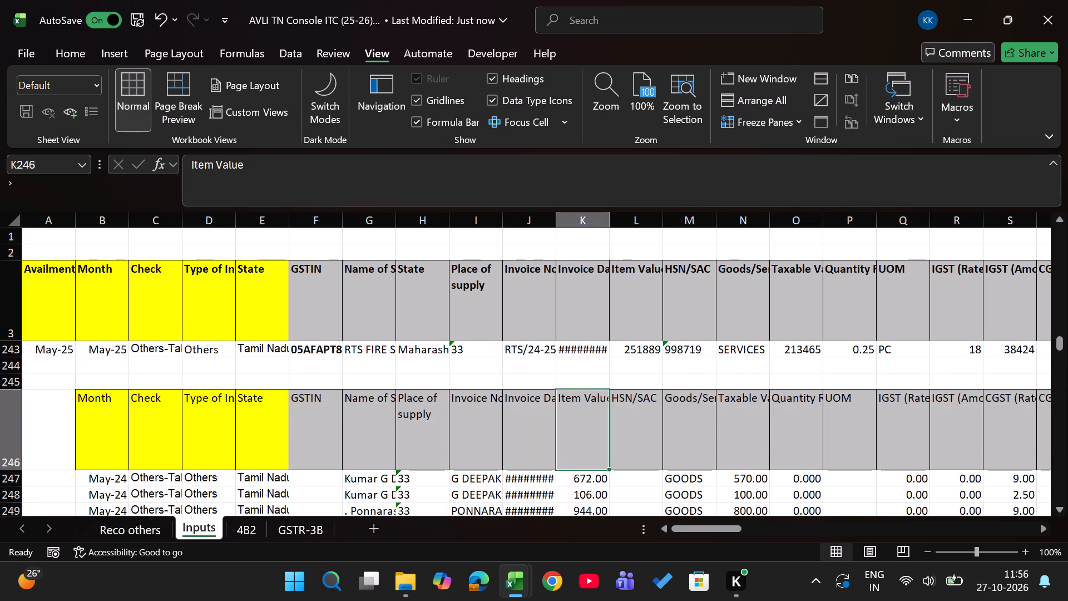
key(Left)
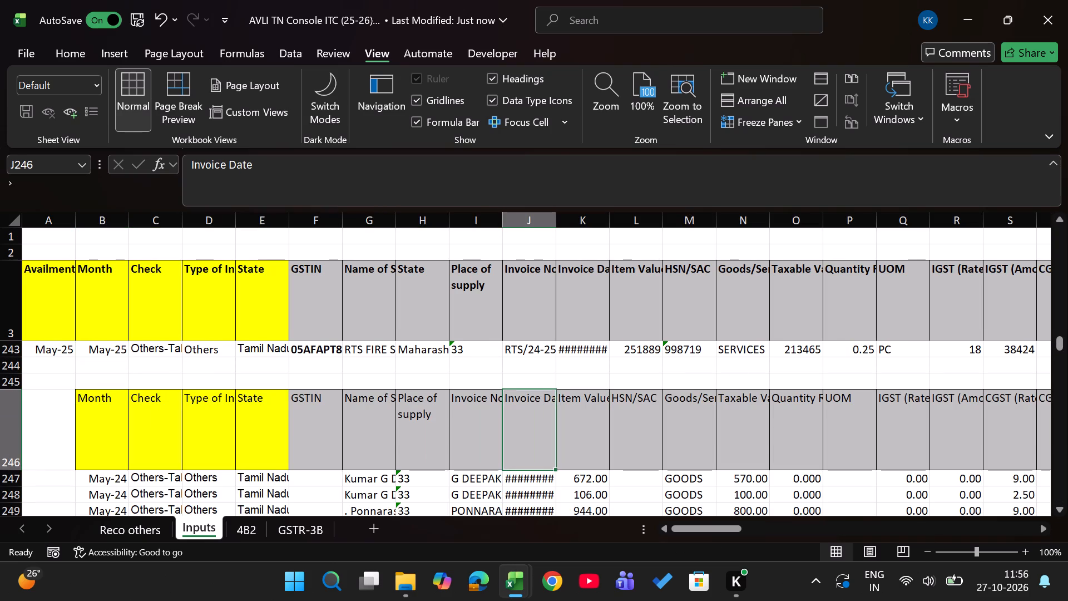
key(Left)
key(Left)
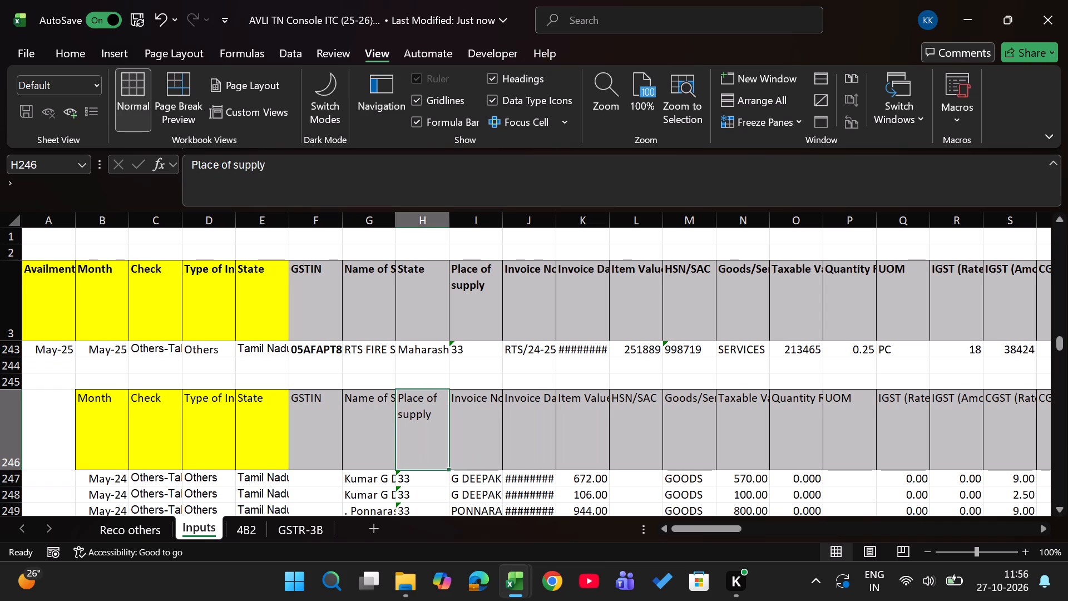
key(ctrl+shift+Down)
key(shift+Down)
key(shift+Up)
key(ctrl+shift+Right)
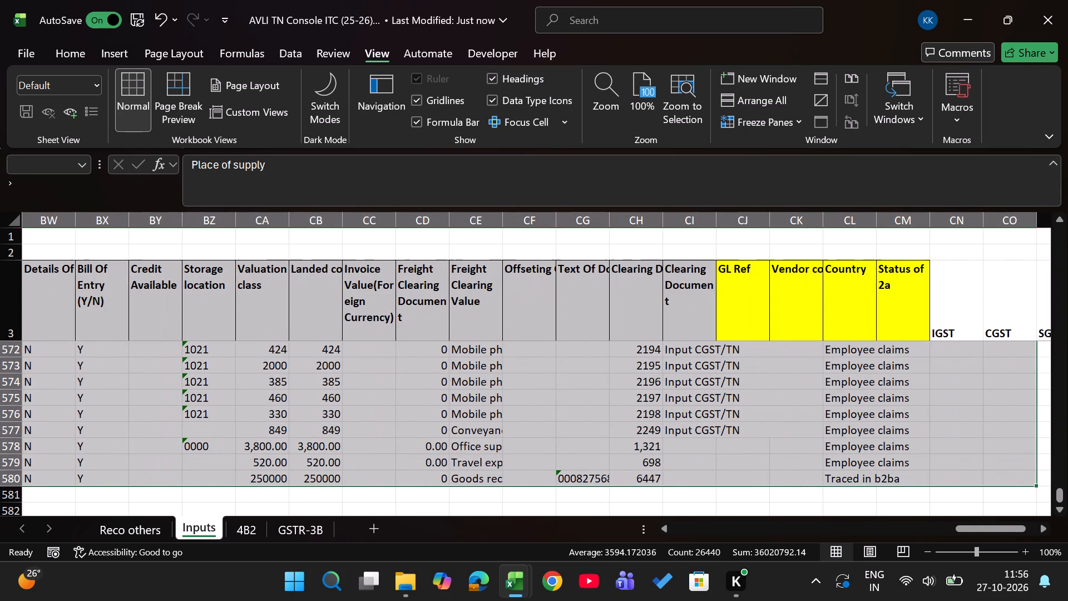
key(ctrl+x)
key(Right)
key(Return)
Compare the pasted header row 246 with the sheet's row 3 headers, across to the IGST, CGST and SGST columns.
key(Right)
key(Right)
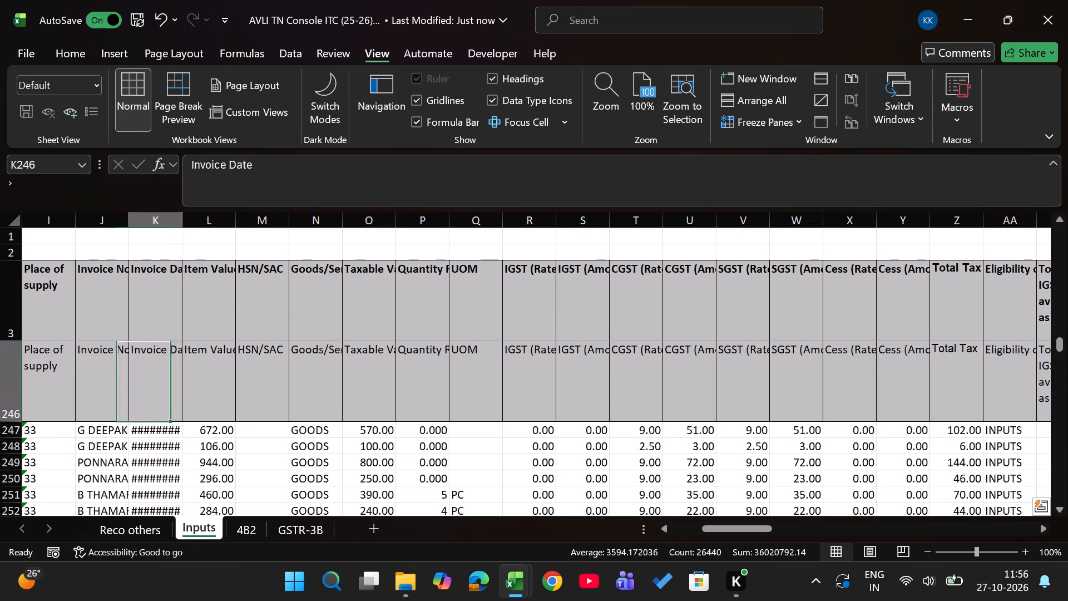
key(Right)
key(Right)
key(Right)
key(Right)
key(Right)
key(Right)
key(Right)
key(Right)
key(Right)
key(Right)
key(Right)
key(Right)
key(Right)
key(Right)
key(Right)
key(Right)
key(Right)
key(Right)
key(Right)
key(Right)
key(Right)
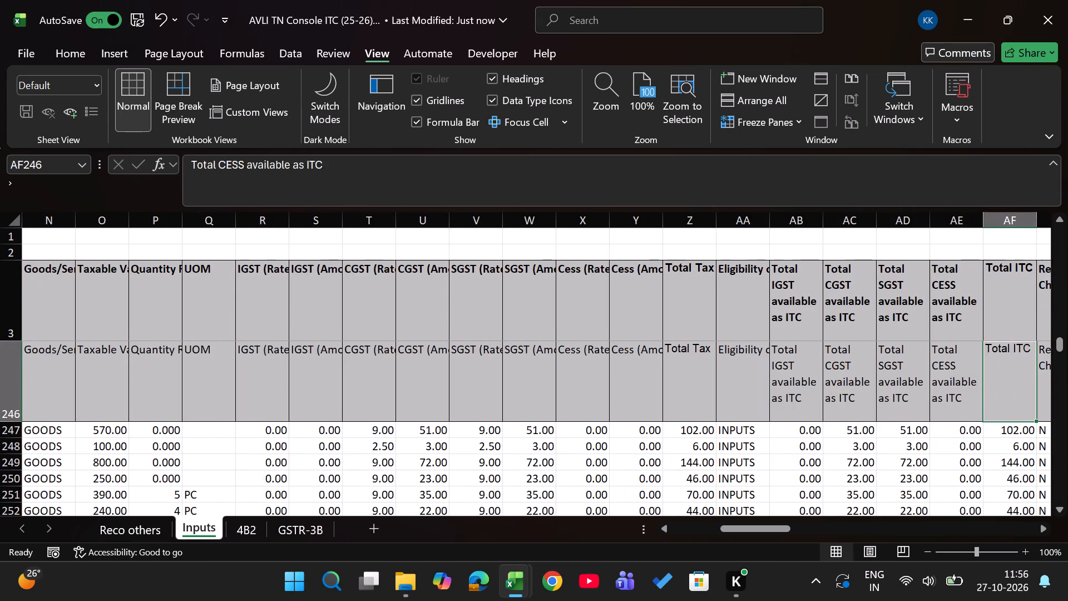
key(Right)
key(Right)
key(Right)
key(Right)
key(ctrl+Right)
key(Right)
key(Right)
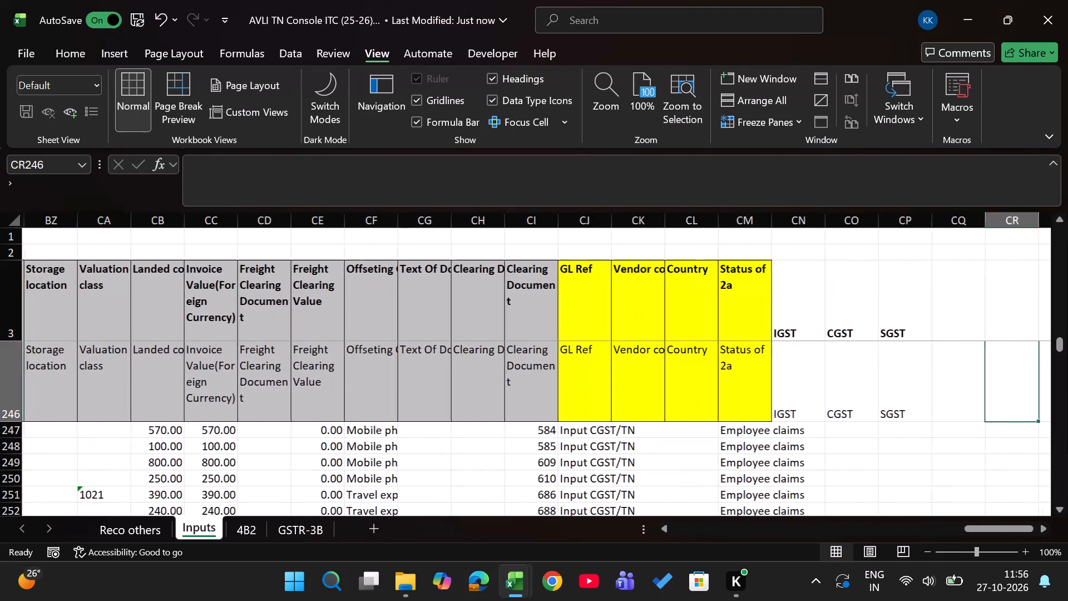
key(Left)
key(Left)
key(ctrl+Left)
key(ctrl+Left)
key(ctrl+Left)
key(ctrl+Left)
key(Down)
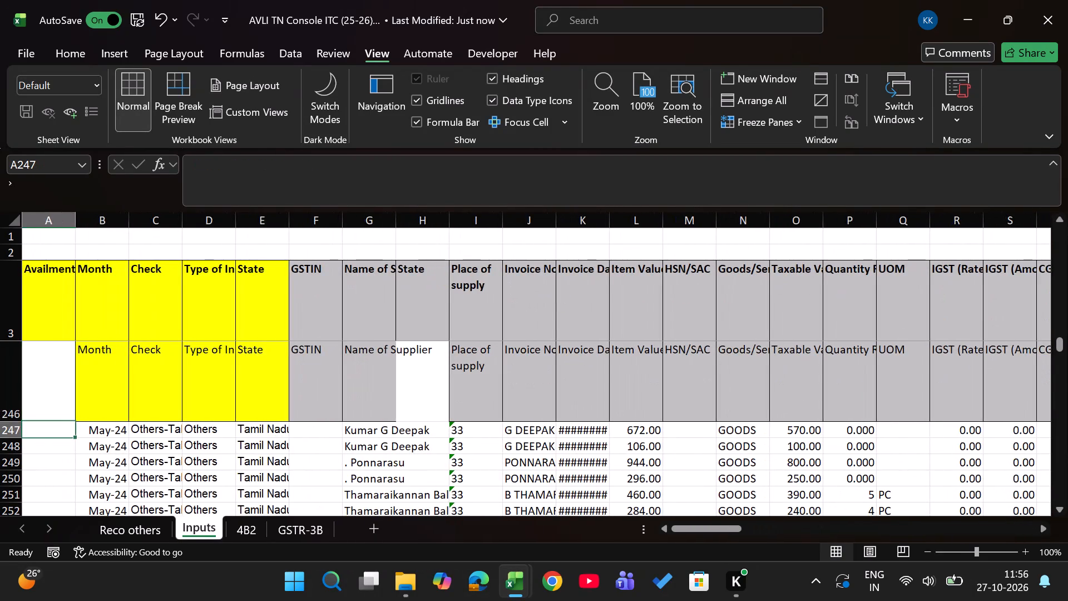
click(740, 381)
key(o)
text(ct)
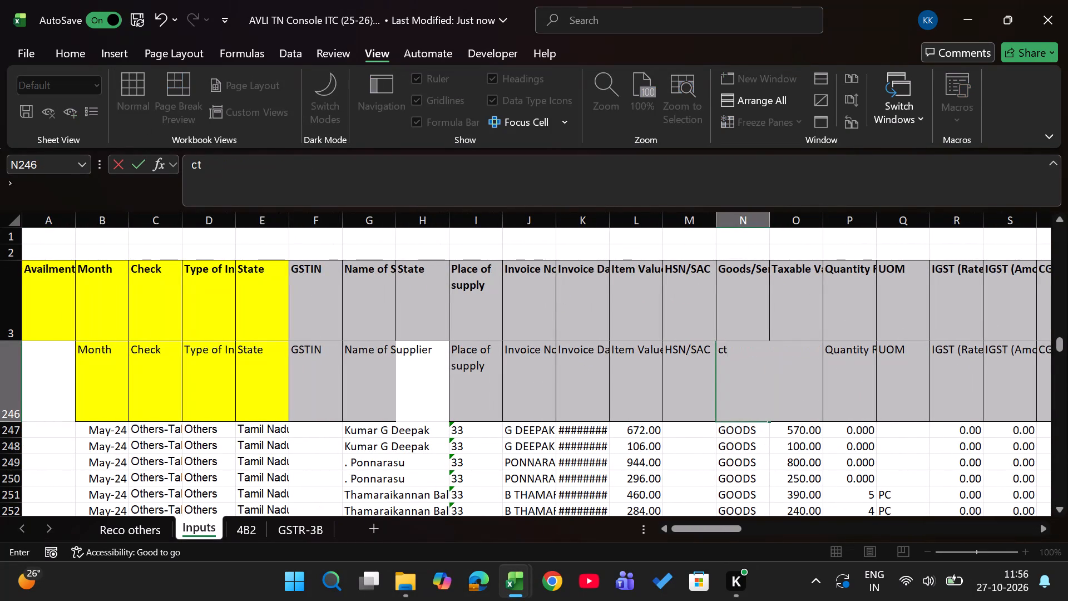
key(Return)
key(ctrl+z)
Enter Oct-25 as the availment month in A247 and fill it down to row 580, the last pasted row.
key(Left)
key(Left)
key(Left)
key(Left)
key(Left)
key(Left)
key(Left)
key(Left)
key(Left)
key(Left)
key(Left)
key(Left)
key(Left)
key(Left)
key(Left)
key(Left)
key(Left)
key(Left)
key(Left)
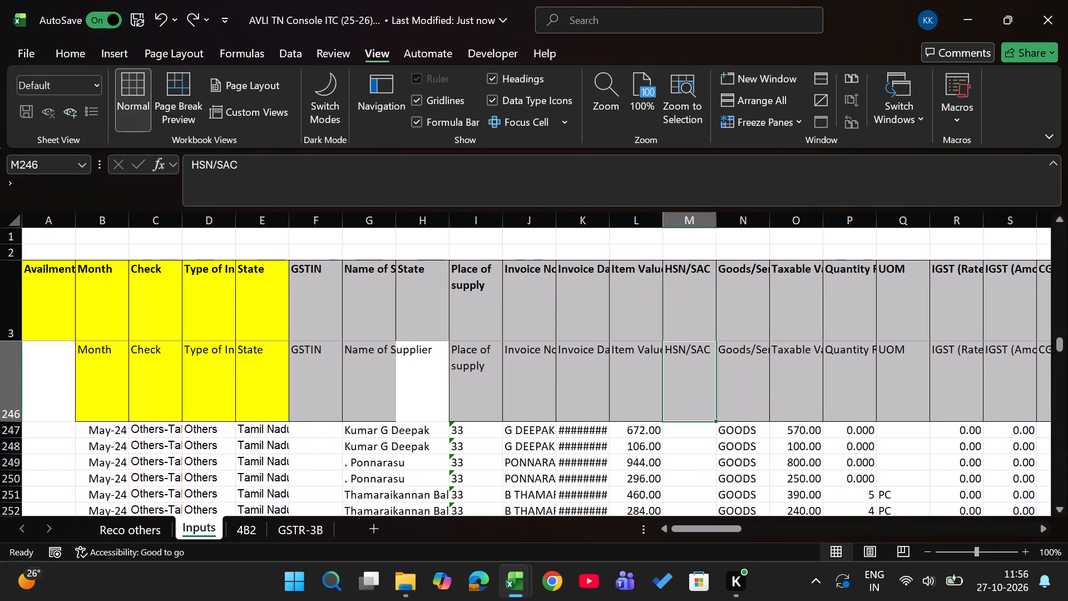
key(Down)
text(oct25)
key(Return)
key(Right)
key(ctrl+Down)
key(Left)
key(ctrl+shift+Up)
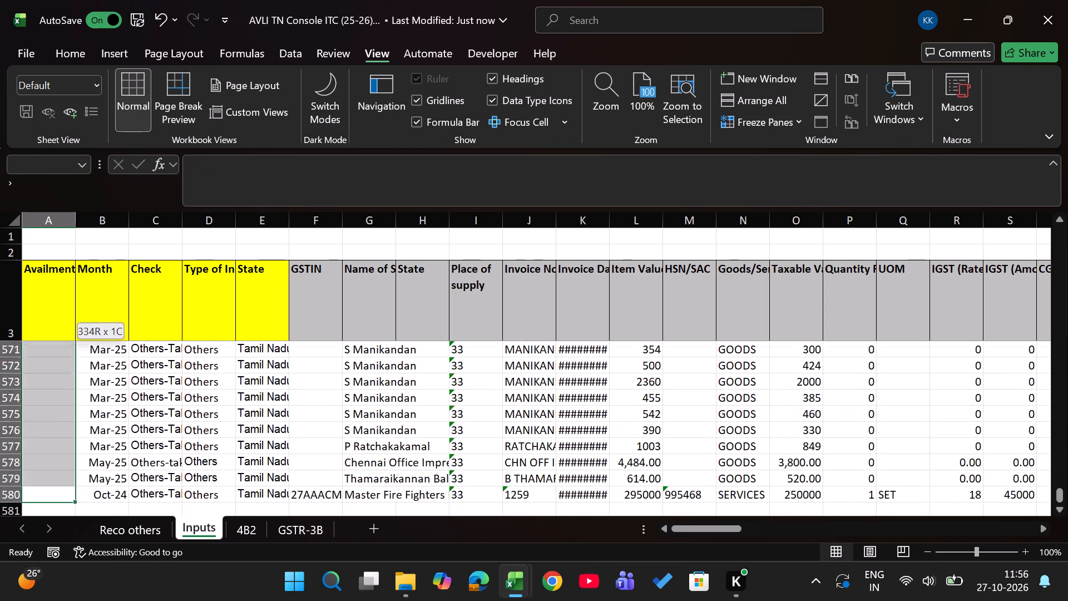
key(ctrl+d)
key(Down)
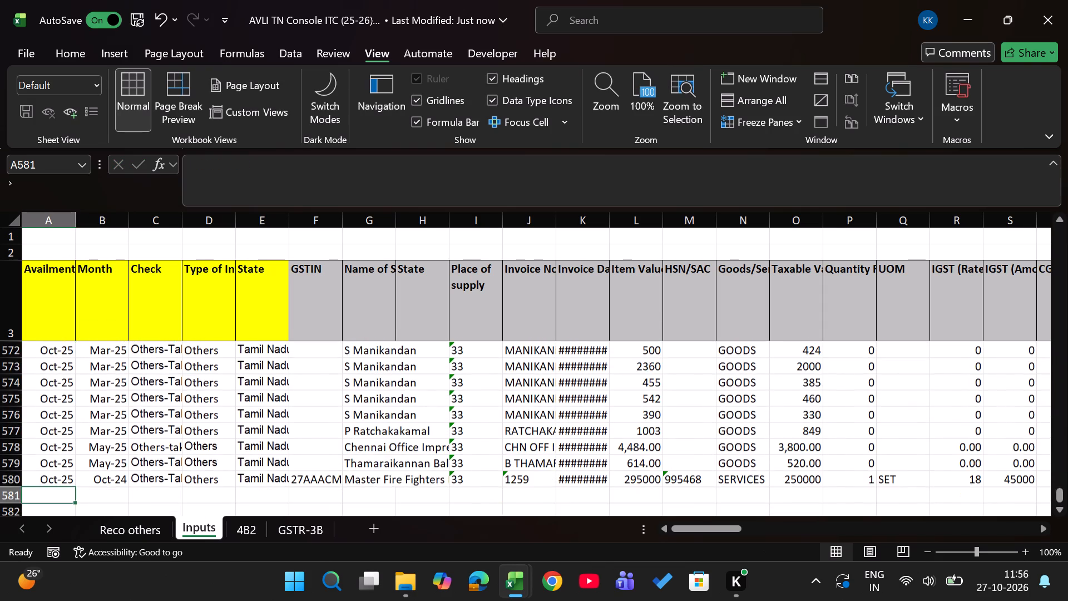
Check the Oct-25 Books and Difference figures in row 10 of the Reco others sheet.
key(ctrl+Page_Up)
key(Down)
key(Down)
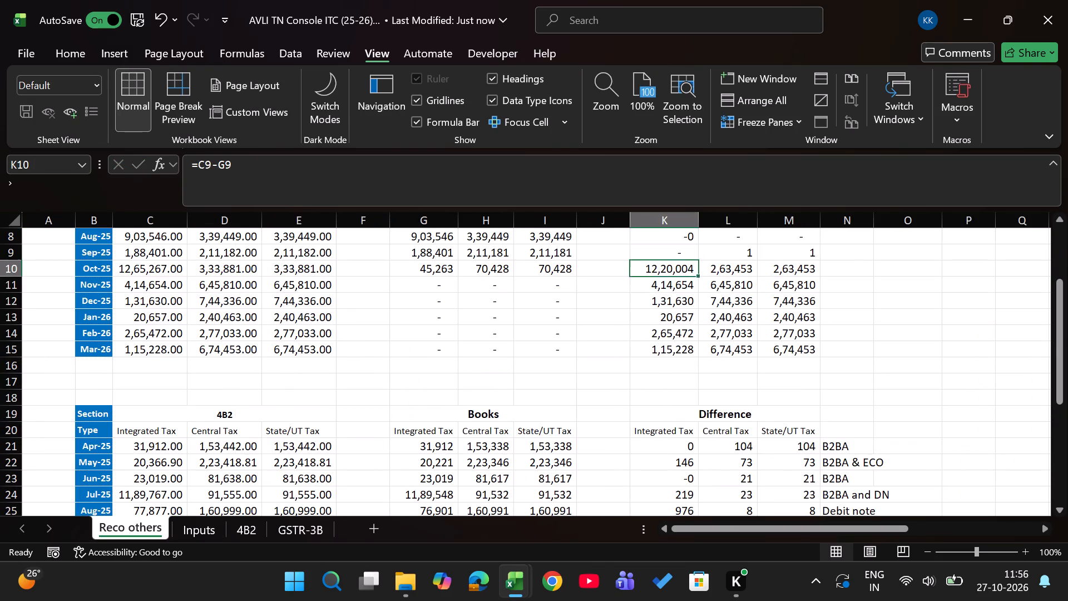
key(Left)
key(Left)
key(Left)
key(Left)
Switch to the INPUT sheet of the AVLI TN 3b Oct-25 workbook.
key(alt+Tab)
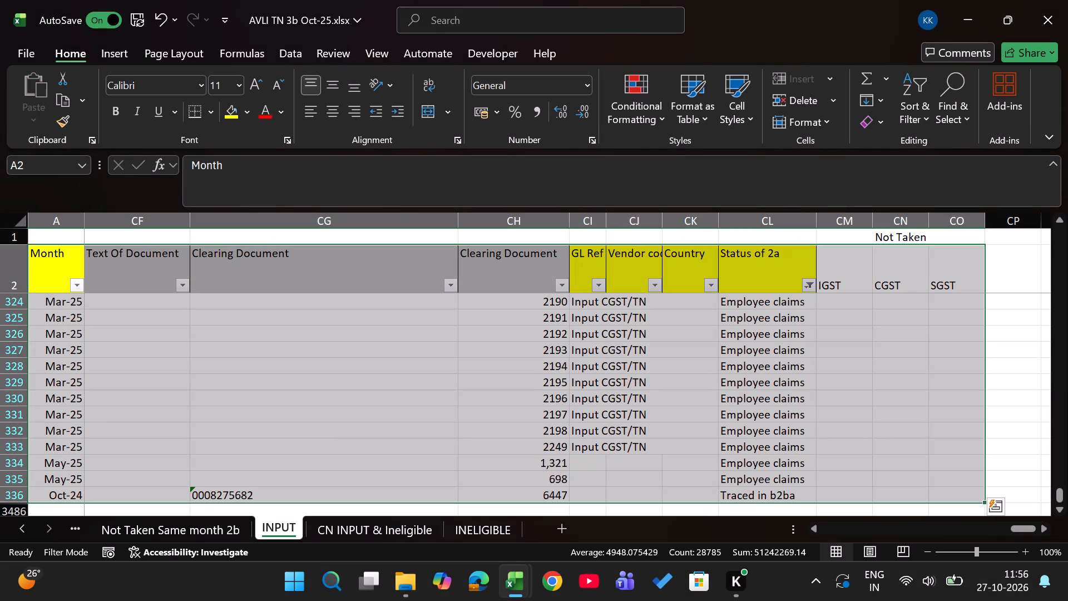
scroll(488, 395, right, 8)
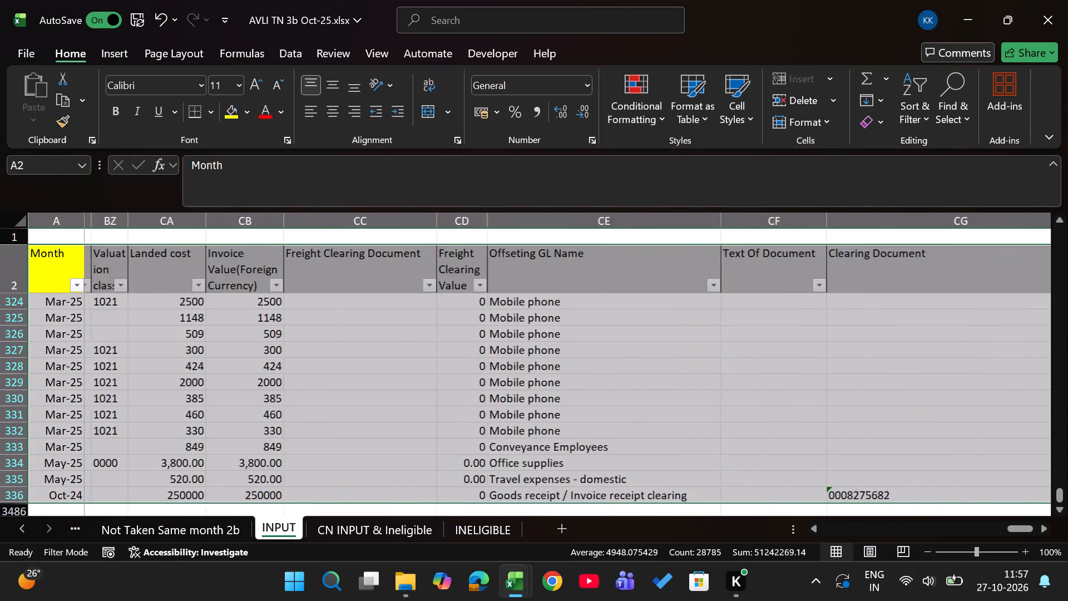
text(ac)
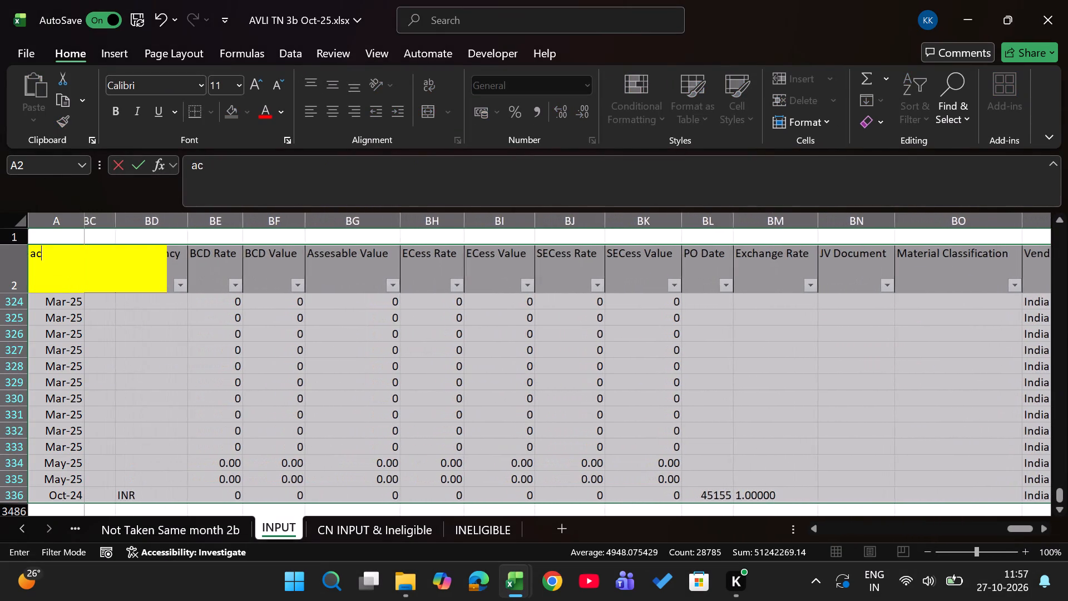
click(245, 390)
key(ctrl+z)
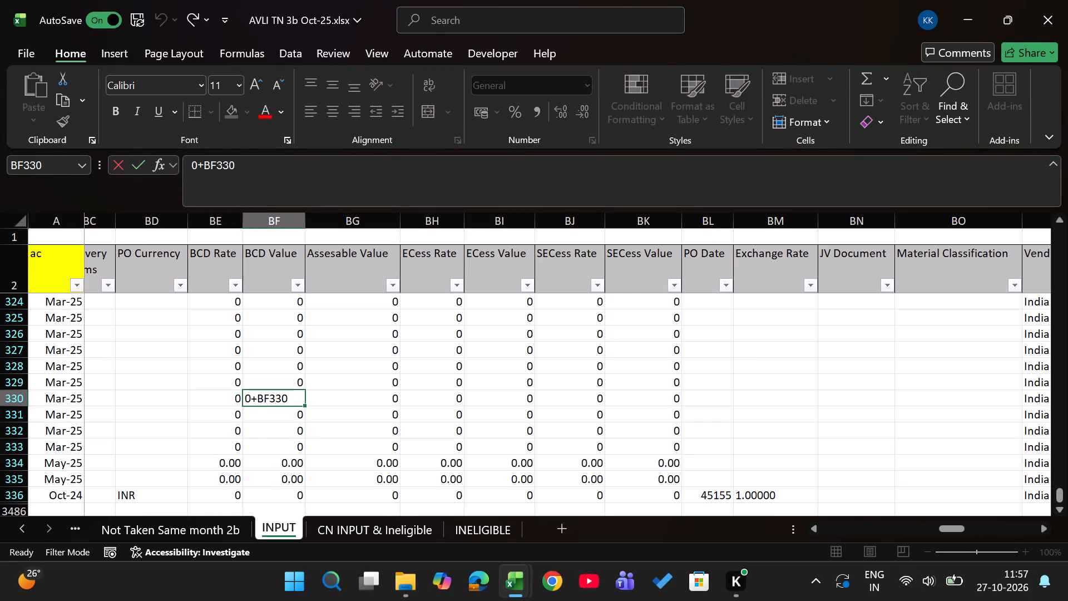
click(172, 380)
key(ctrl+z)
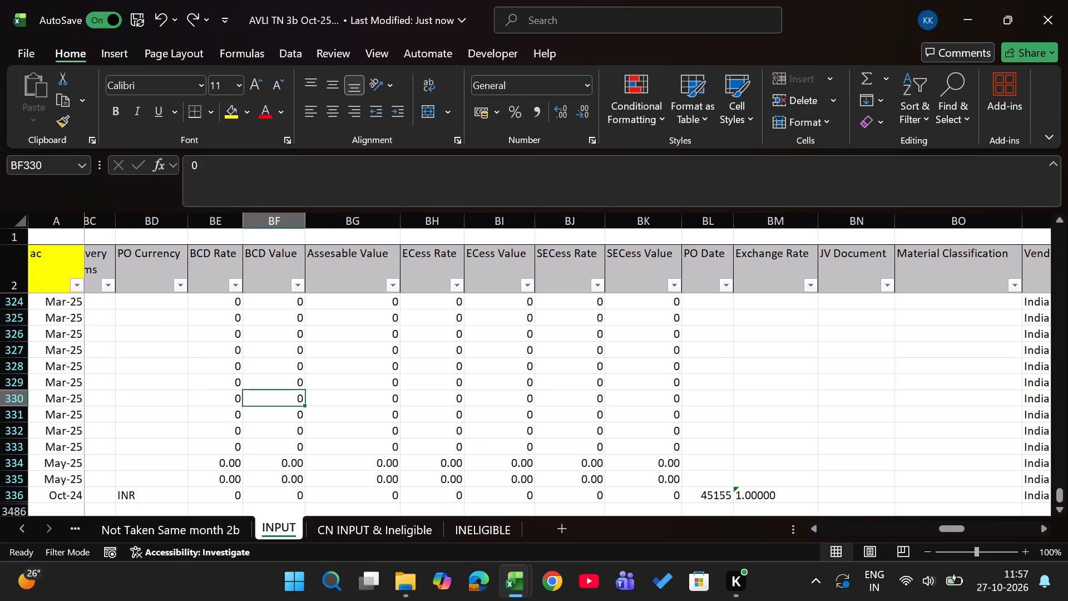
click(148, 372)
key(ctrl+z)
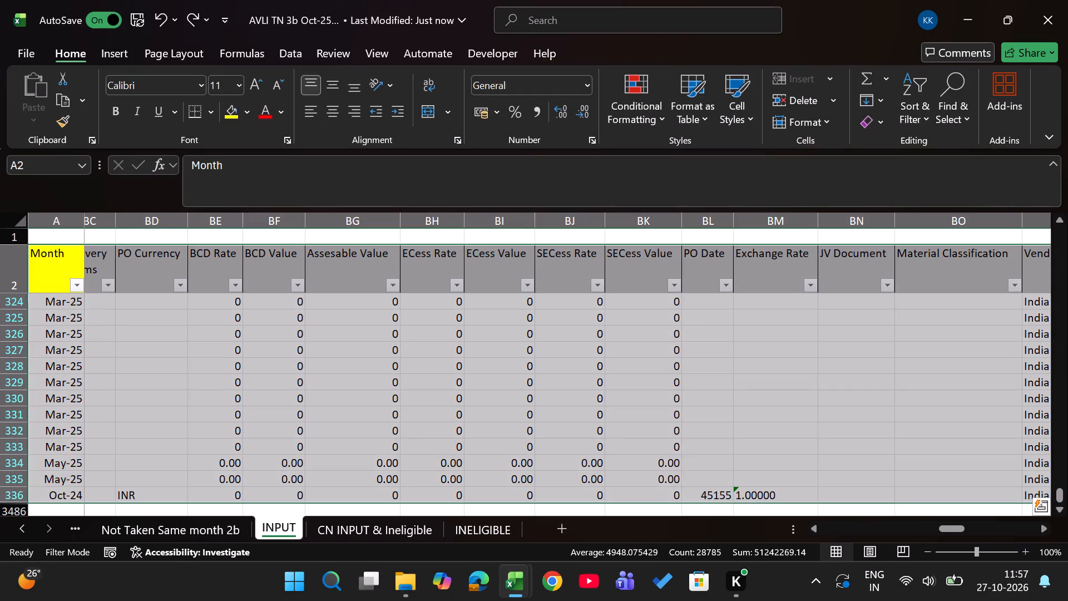
Clear the active filter on the INPUT sheet so that all rows are included.
text(ac)
key(ctrl+Left)
key(ctrl+Left)
key(Down)
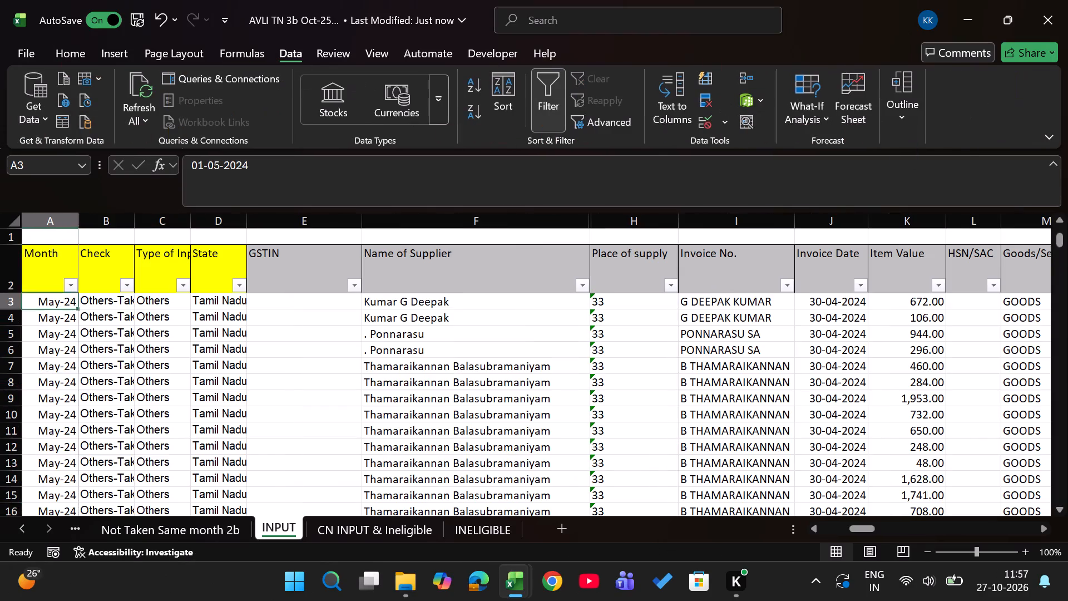
Copy the whole unfiltered INPUT table with its header row and paste it over B246 on the console workbook's Inputs sheet.
key(Up)
key(ctrl+shift+Down)
key(ctrl+shift+Right)
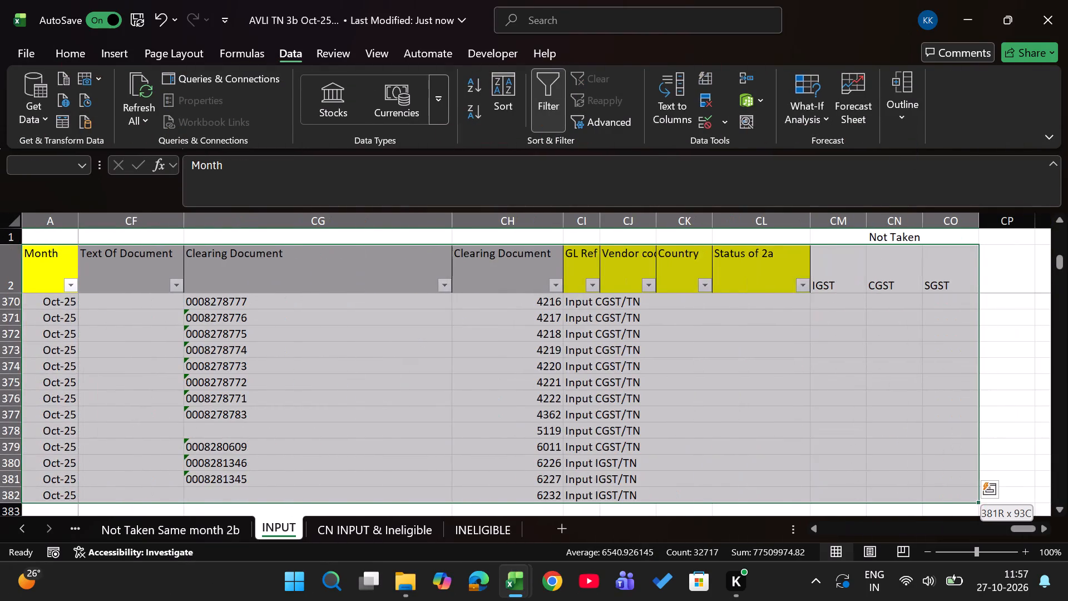
key(ctrl+c)
key(alt+Tab)
key(ctrl+Page_Down)
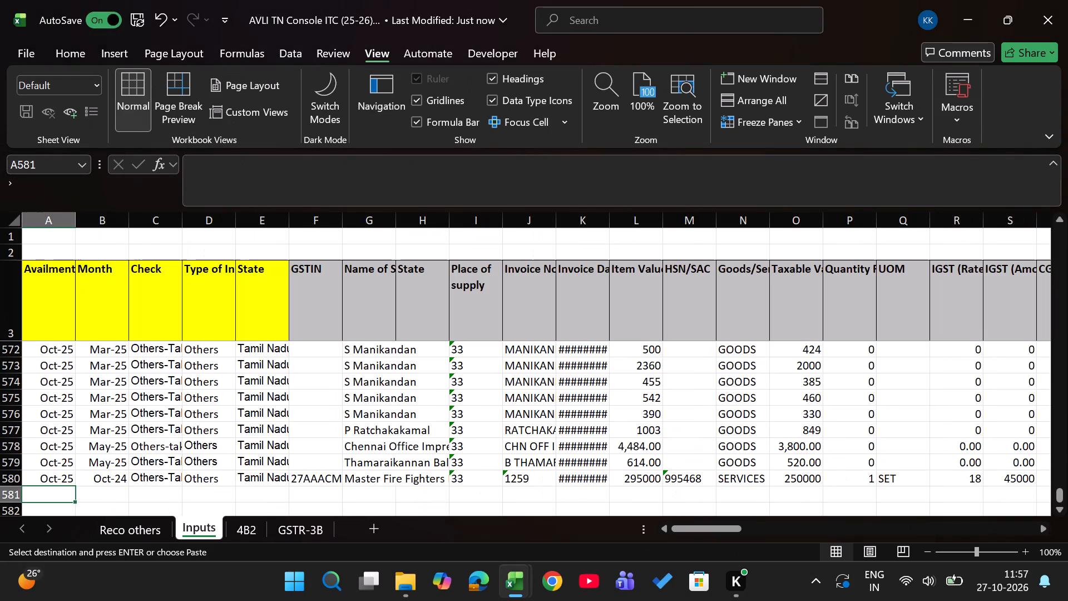
key(ctrl+Up)
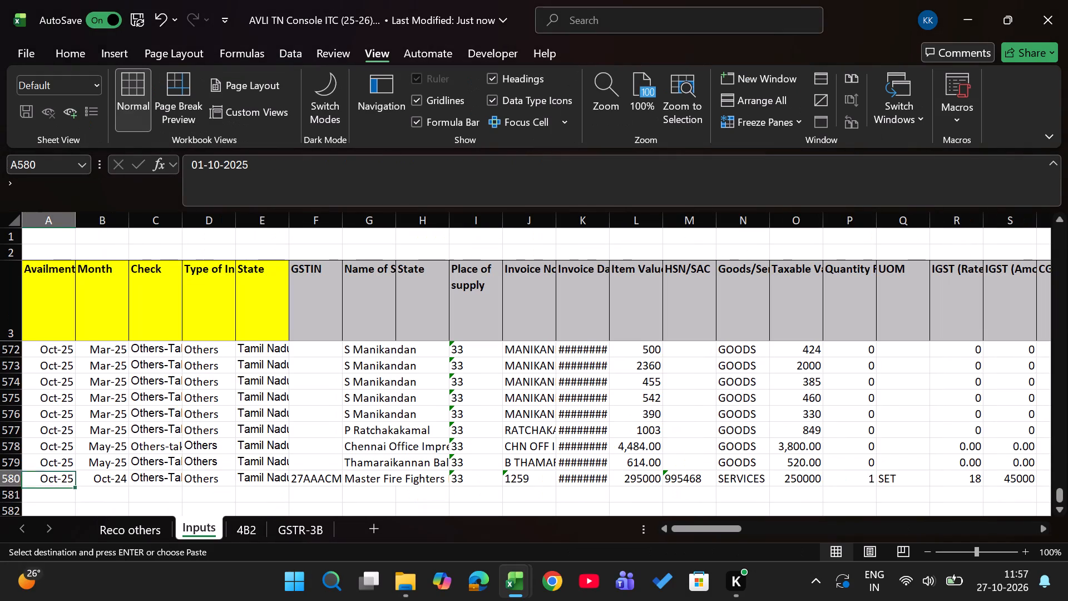
key(ctrl+Up)
key(Right)
key(Up)
key(Return)
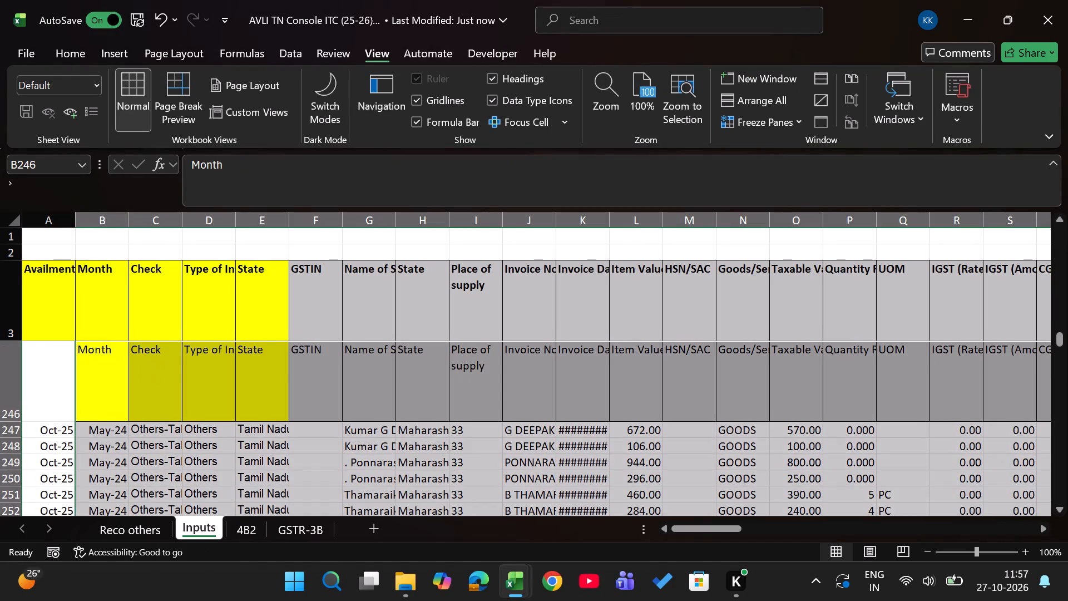
Compare the pasted header row 246 with row 3 from Month across to Place of supply, including the State column.
key(Right)
key(Right)
key(Right)
key(Right)
key(Right)
key(Right)
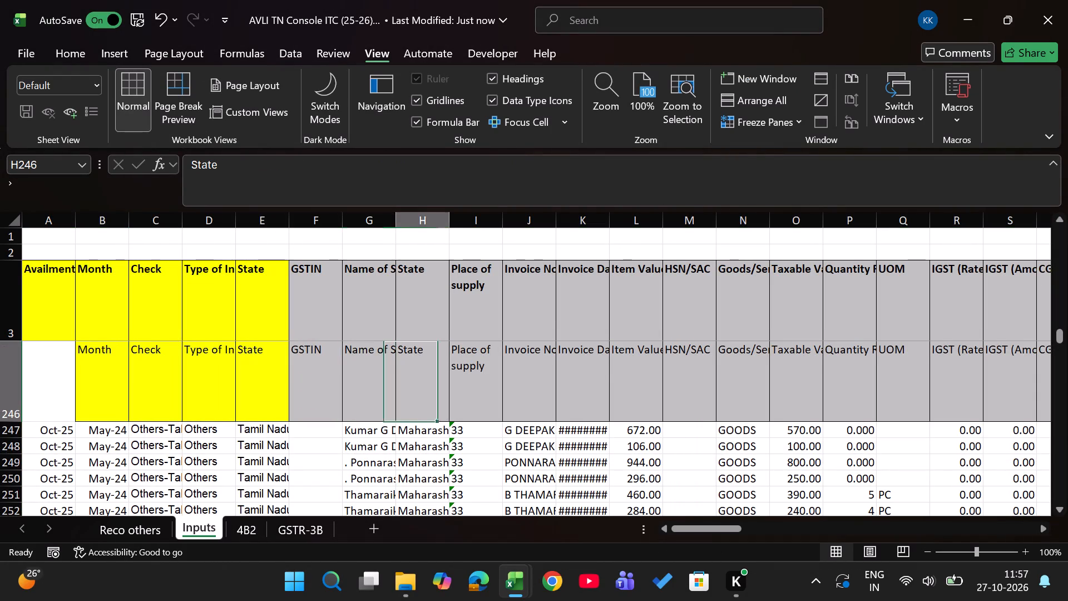
key(Right)
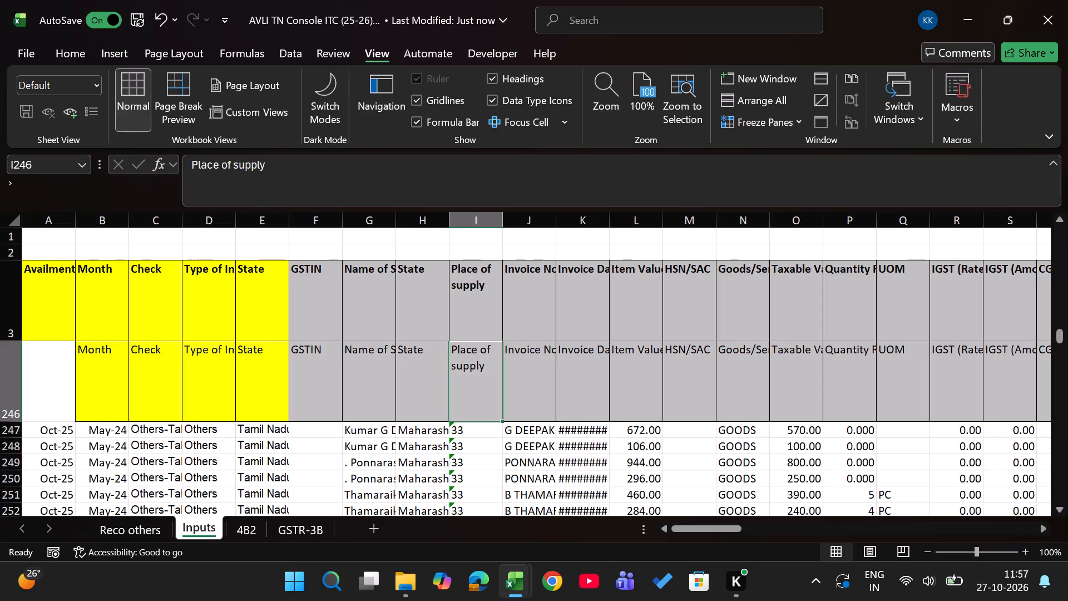
Fill the Oct-25 availment month in column A down from row 580 to the last pasted row, 626.
key(Left)
key(Left)
key(Left)
key(Left)
key(Left)
key(Left)
key(Left)
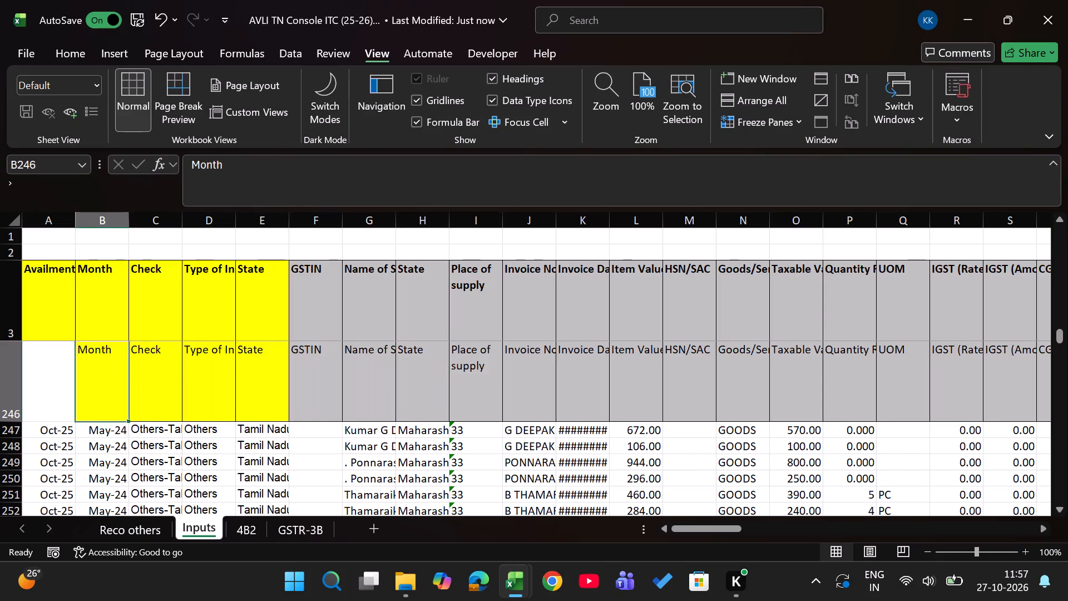
key(ctrl+Down)
key(Left)
key(ctrl+shift+Up)
key(ctrl+d)
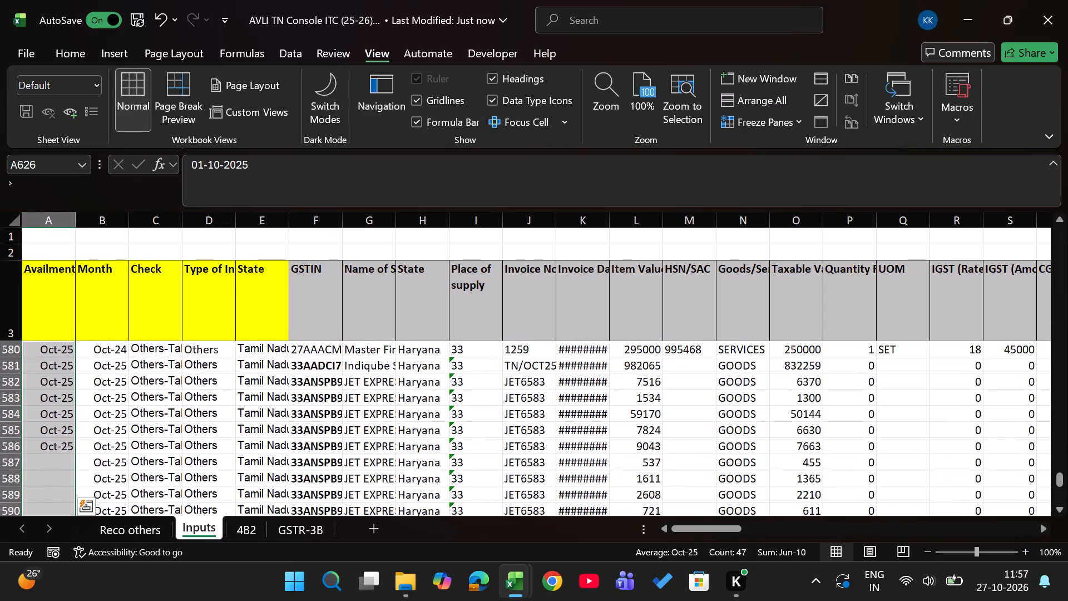
Check the Oct-25 Books amounts and tax differences in row 10 of Reco others against the newly pasted data.
key(ctrl+Page_Up)
key(Right)
key(Right)
key(Right)
key(Right)
key(Right)
key(Left)
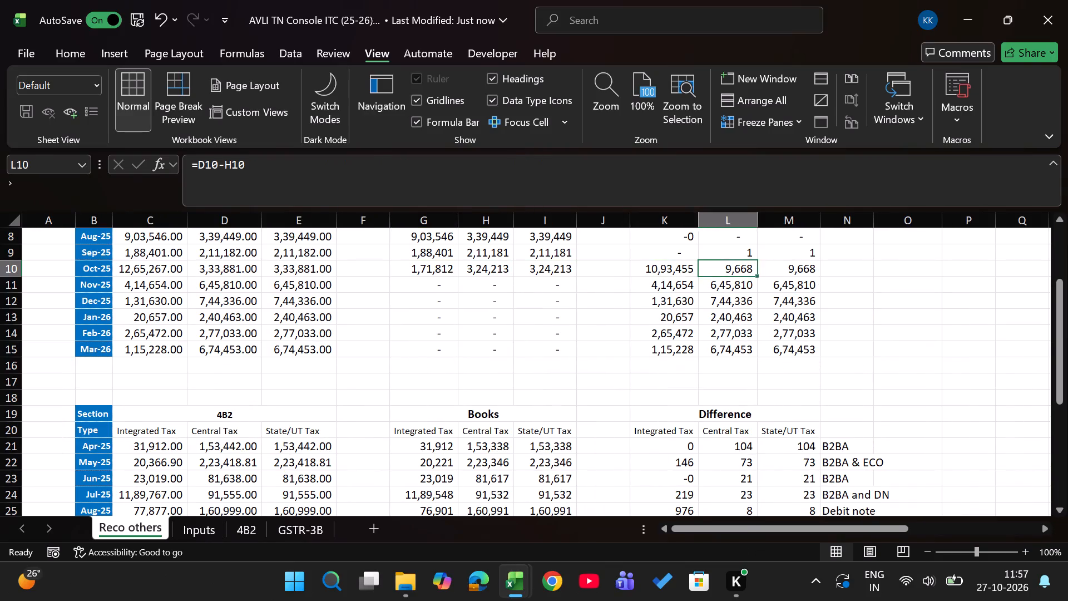
key(Left)
key(Left)
key(Left)
key(Left)
key(Right)
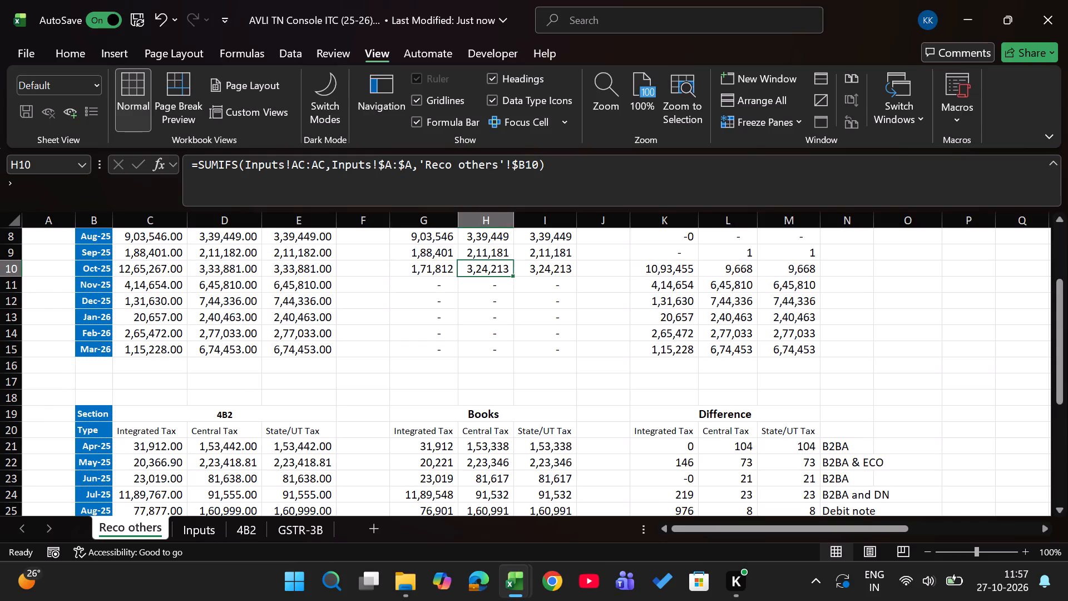
On the Inputs sheet, compare header row 246 with row 3 across to the total IGST, CGST and SGST available as ITC columns.
key(ctrl+Page_Down)
key(Right)
key(Right)
key(Right)
key(Right)
key(Right)
key(Right)
key(Right)
key(Right)
key(Right)
key(Right)
key(Right)
key(Right)
key(Right)
key(Right)
key(Right)
key(Right)
key(Right)
key(Right)
key(Right)
key(Right)
key(Right)
key(Right)
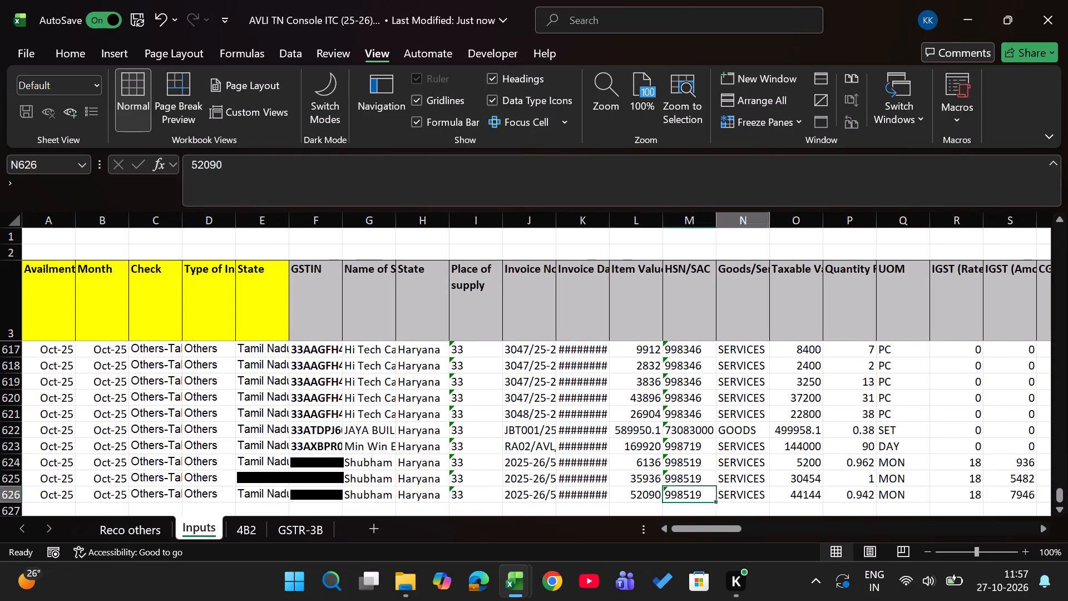
key(ctrl+Up)
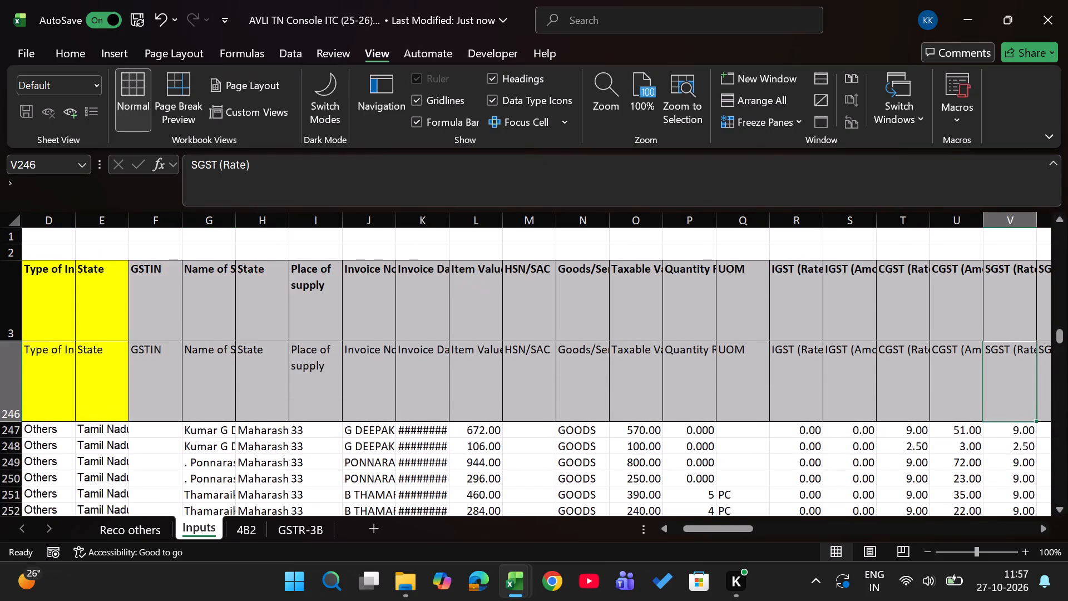
key(Right)
key(Right)
key(Right)
key(Right)
key(Right)
key(Right)
key(Right)
key(Right)
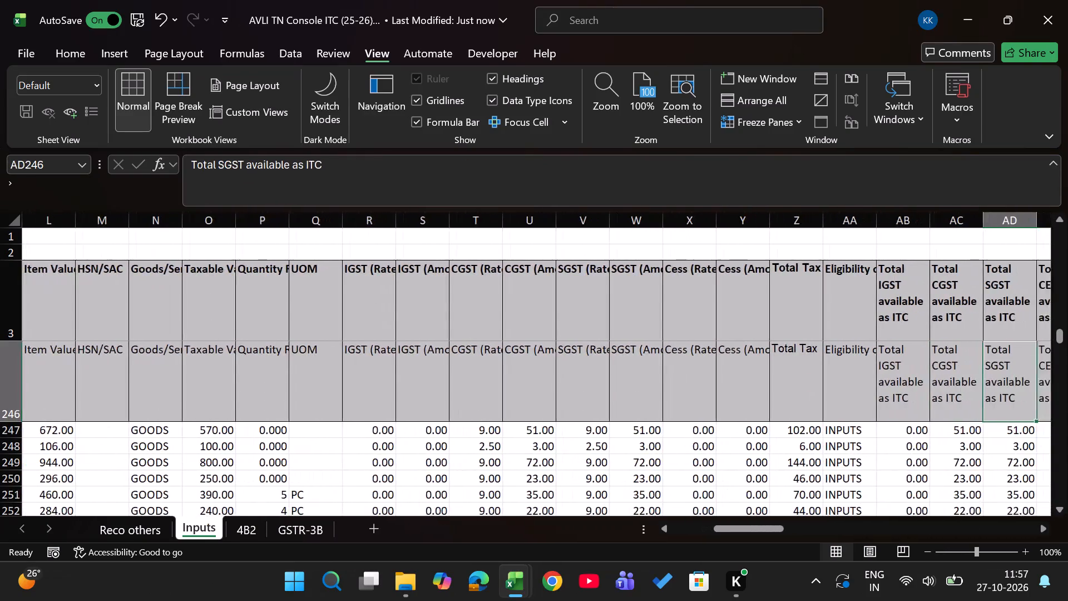
key(Right)
key(Right)
key(Right)
key(Right)
key(Left)
key(Left)
key(Left)
key(Left)
key(Left)
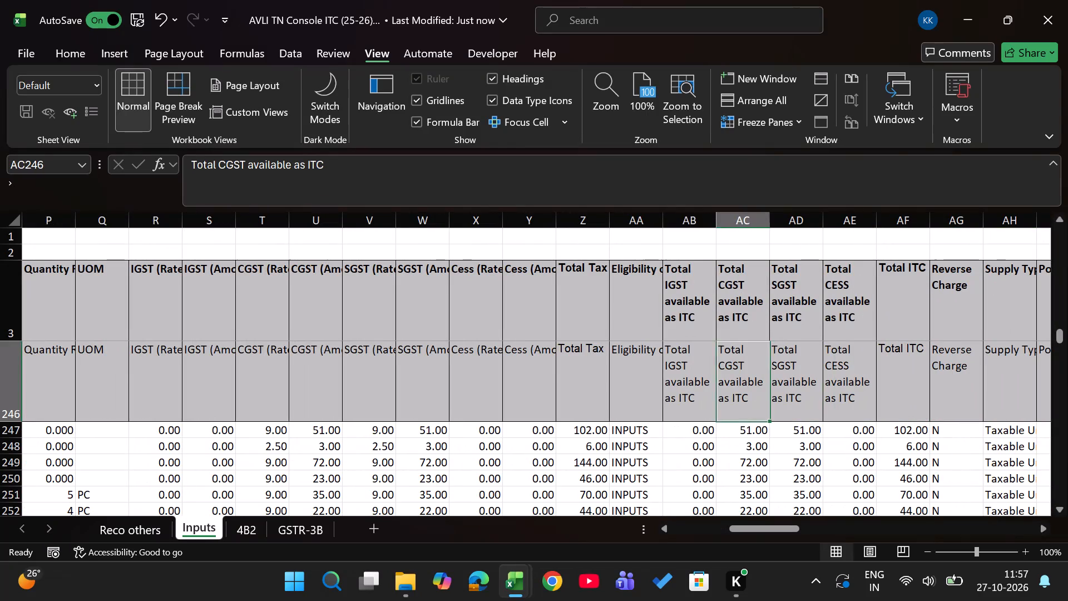
Total the pasted rows' IGST and CGST available as ITC columns and compare them with the Oct-25 Books figures on Reco others.
key(Left)
key(Down)
key(ctrl+shift+Down)
key(Right)
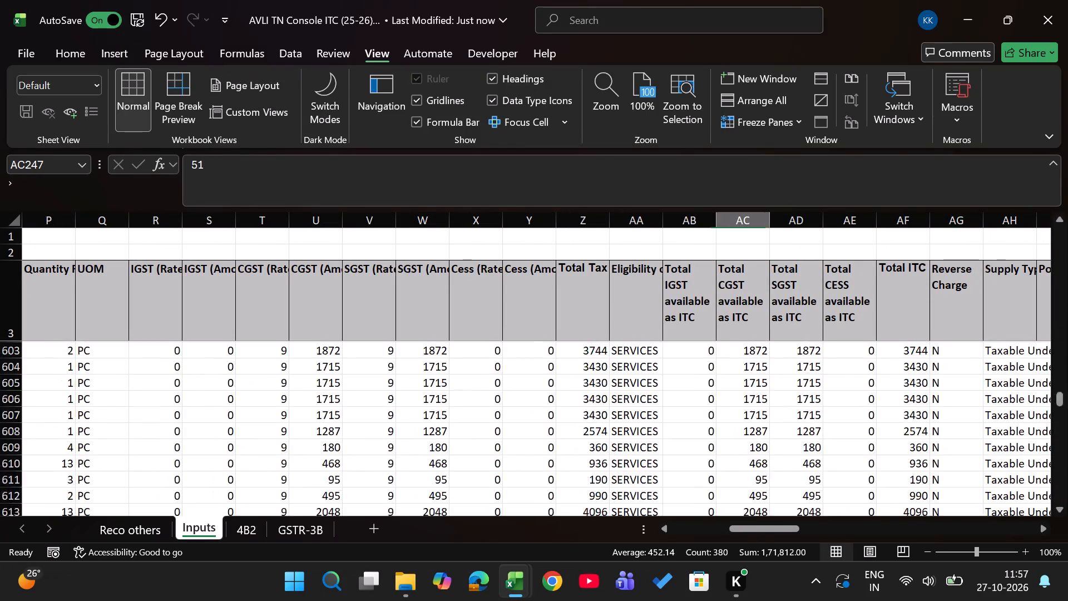
key(ctrl+shift+Down)
key(ctrl+Page_Up)
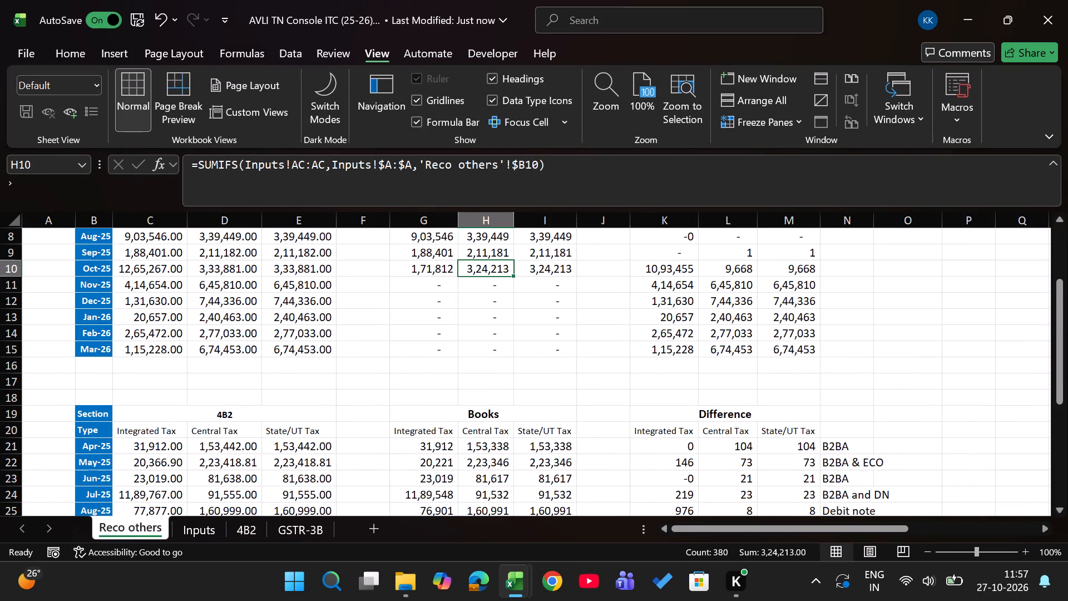
In the AVLI TN 3b Oct-25 workbook's INPUT sheet, check the IGST, CGST and SGST available as ITC totals above and below the data.
key(alt+Tab)
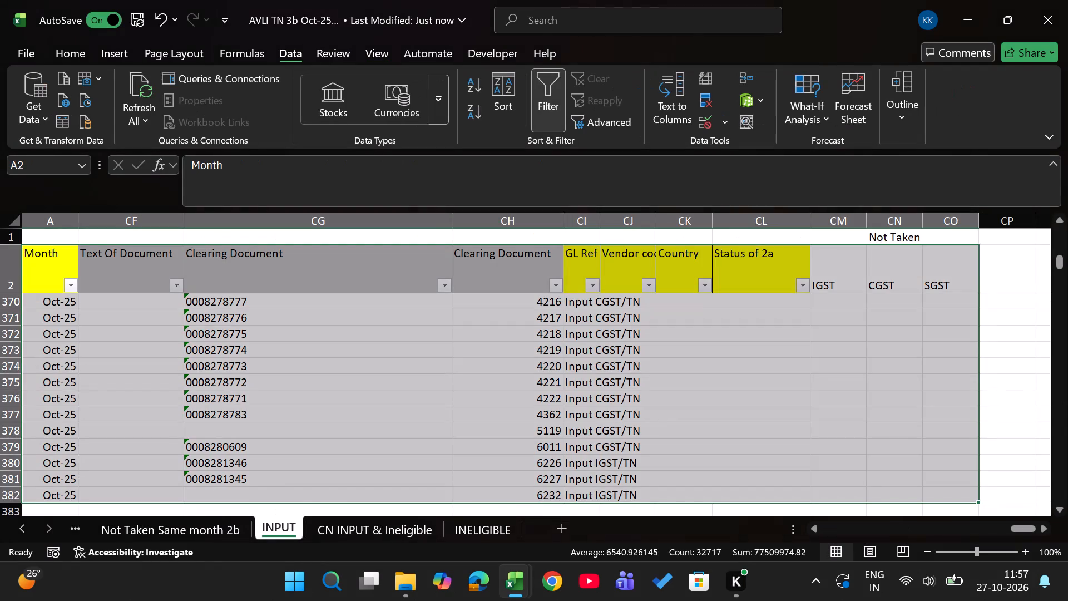
key(Left)
key(Right)
key(Up)
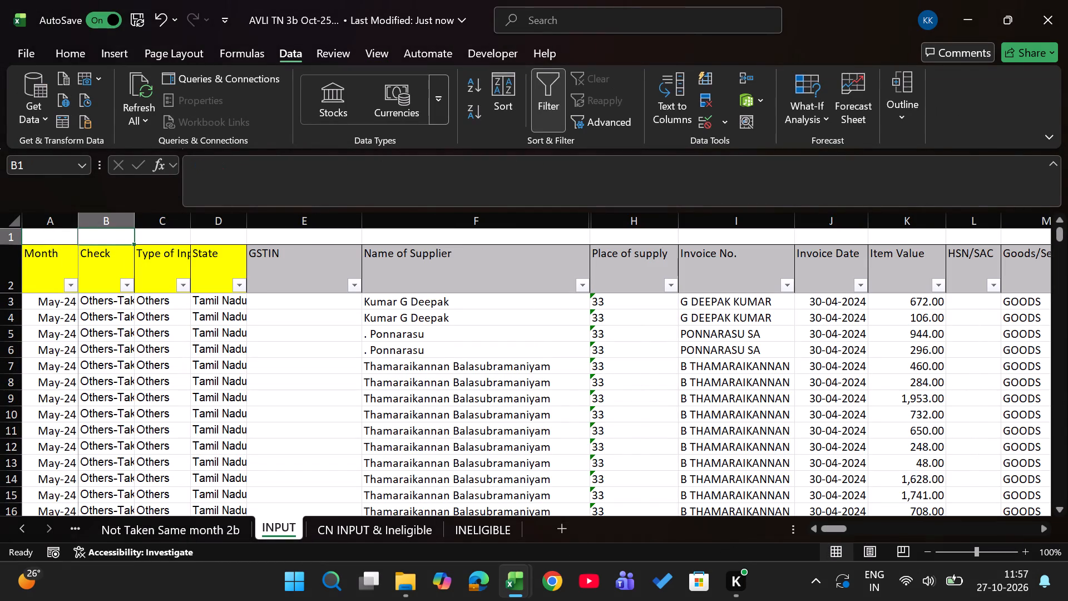
key(Right)
key(Right)
key(Right)
key(Right)
key(Right)
key(Right)
key(Right)
key(Right)
key(Right)
key(Right)
key(Right)
key(Right)
key(Right)
key(Right)
key(Right)
key(Right)
key(Right)
key(Right)
key(Right)
key(Right)
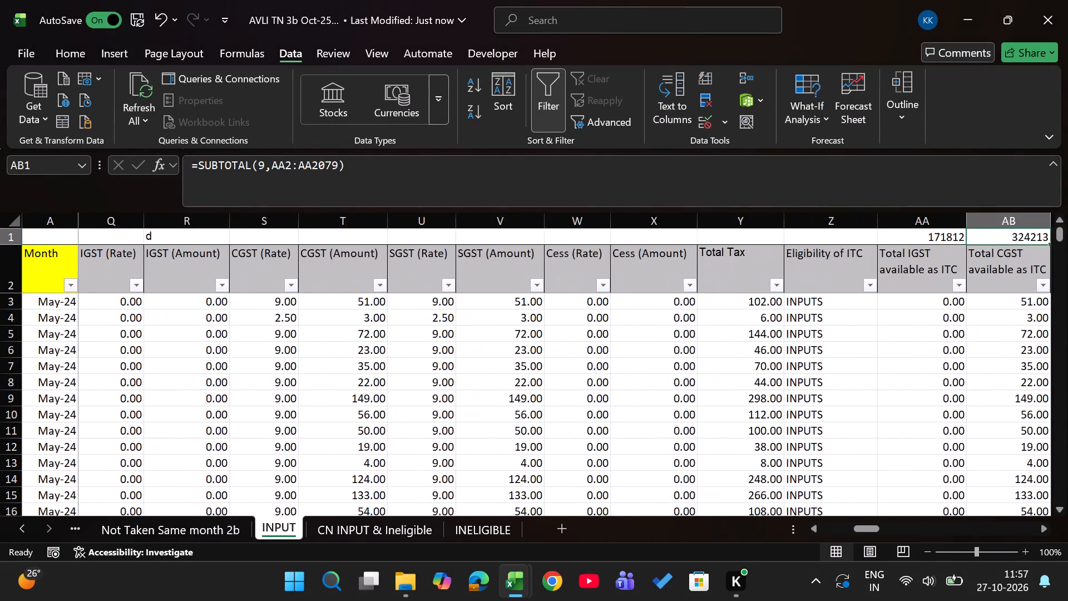
key(Down)
key(Left)
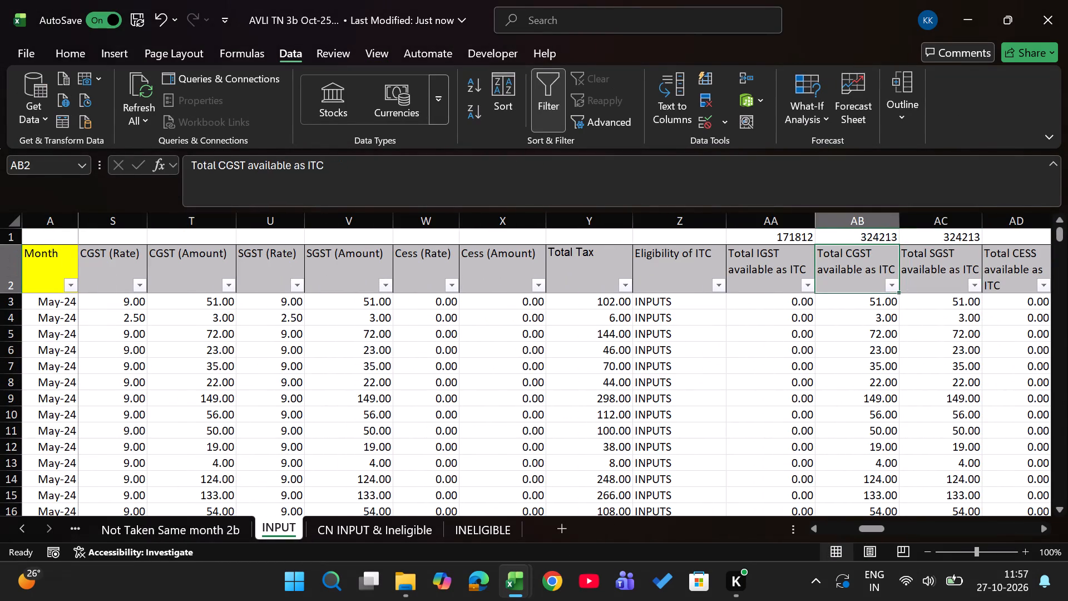
key(ctrl+Down)
key(ctrl+Down)
key(Down)
key(Down)
key(Down)
key(Down)
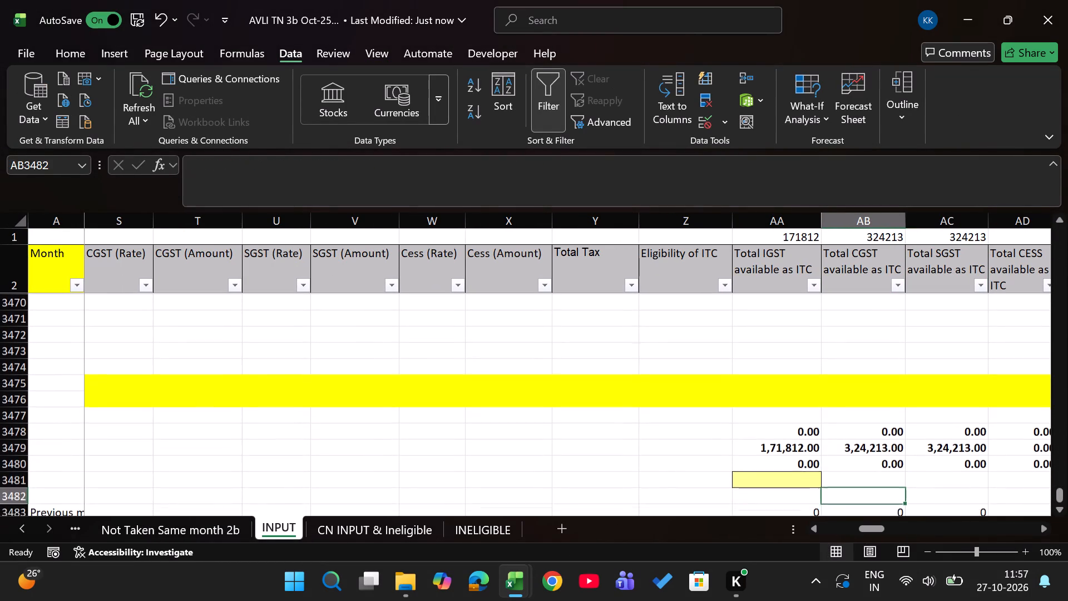
key(Down)
On the Input Manual sheet, filter the Customer column to show only IGST-Previous Month entries.
key(ctrl+Page_Up)
key(ctrl+Page_Up)
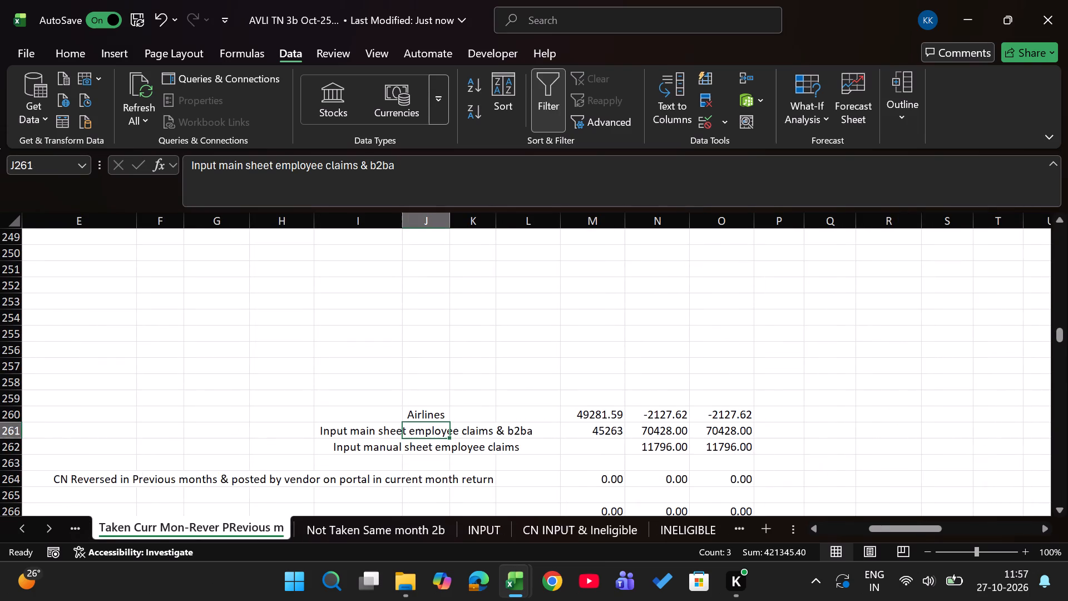
key(ctrl+Page_Up)
key(Up)
key(Up)
key(Down)
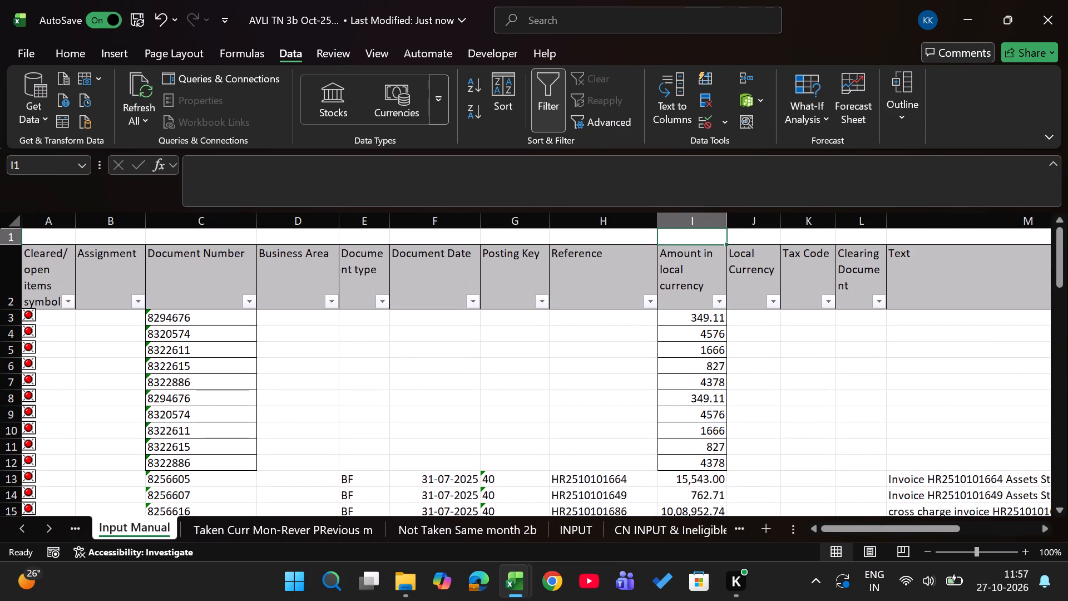
key(Right)
key(Right)
key(Right)
key(Right)
key(Right)
key(Right)
key(Right)
key(Right)
key(Right)
key(Right)
key(Right)
key(Right)
key(Right)
key(Right)
key(Left)
key(Left)
key(Left)
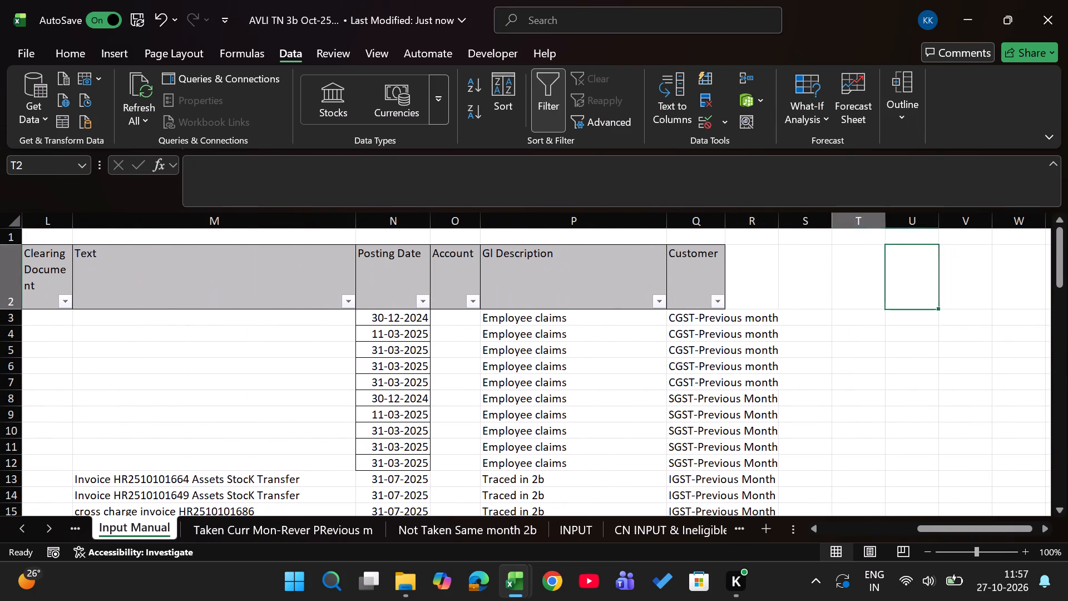
key(Left)
key(Left)
key(Left)
key(alt+Down)
key(alt+Down)
key(alt+Down)
key(alt+Down)
key(alt+Down)
key(alt+Down)
key(alt+Down)
key(alt+Down)
key(alt+Down)
key(alt+Down)
key(space)
key(Down)
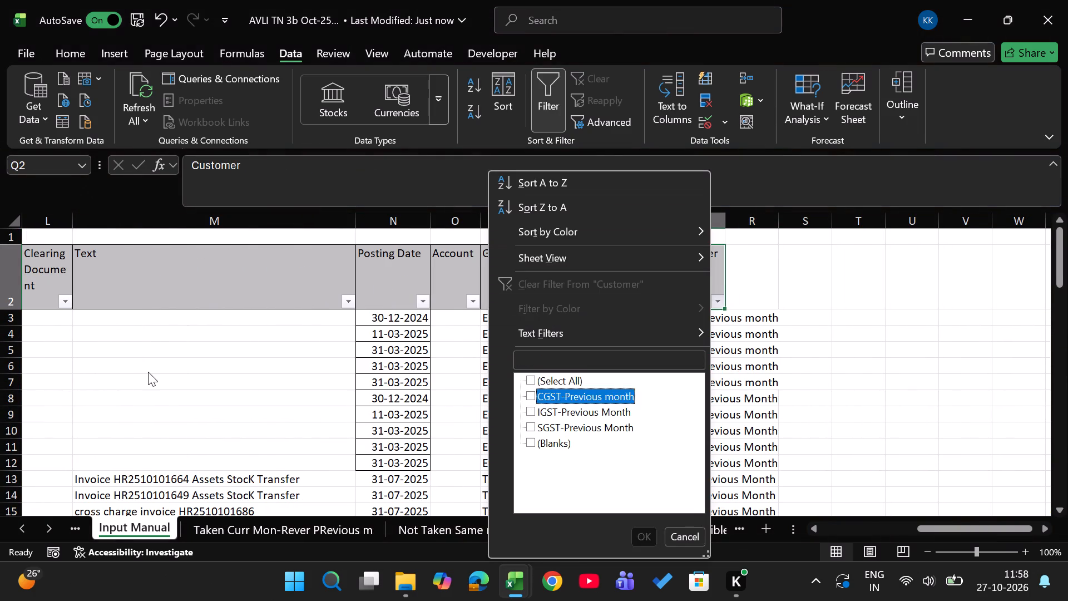
key(Down)
key(space)
key(Return)
Copy the six filtered document numbers, 8256605 to 8281008, into the console workbook's Inputs sheet under Invoice No. from J627.
key(Right)
key(Left)
key(Left)
key(Left)
key(Left)
key(Up)
key(ctrl+Left)
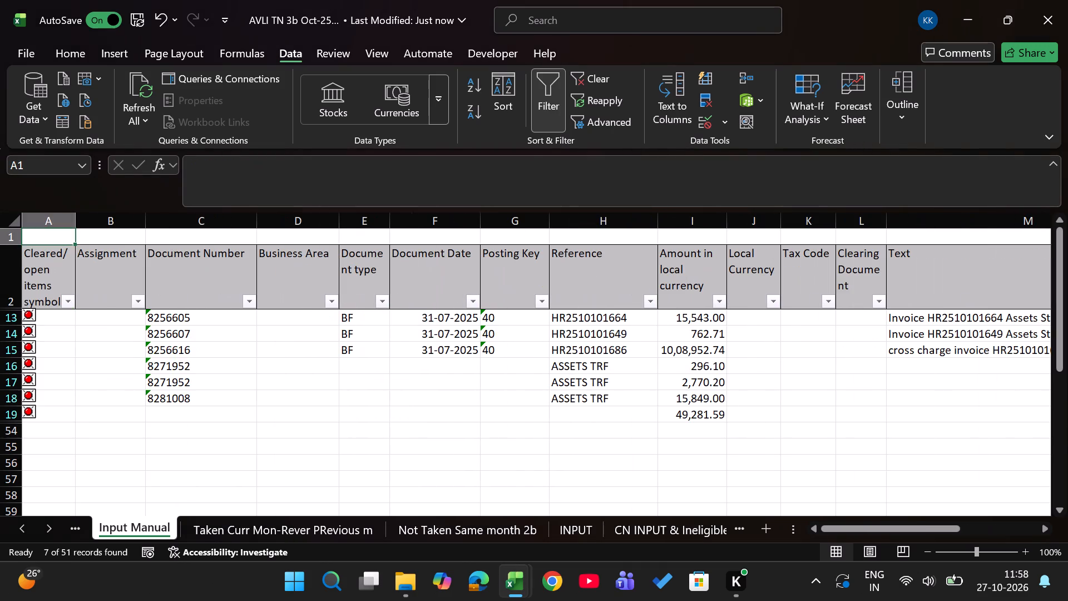
key(Down)
key(Down)
key(Right)
key(Right)
key(ctrl+shift+Down)
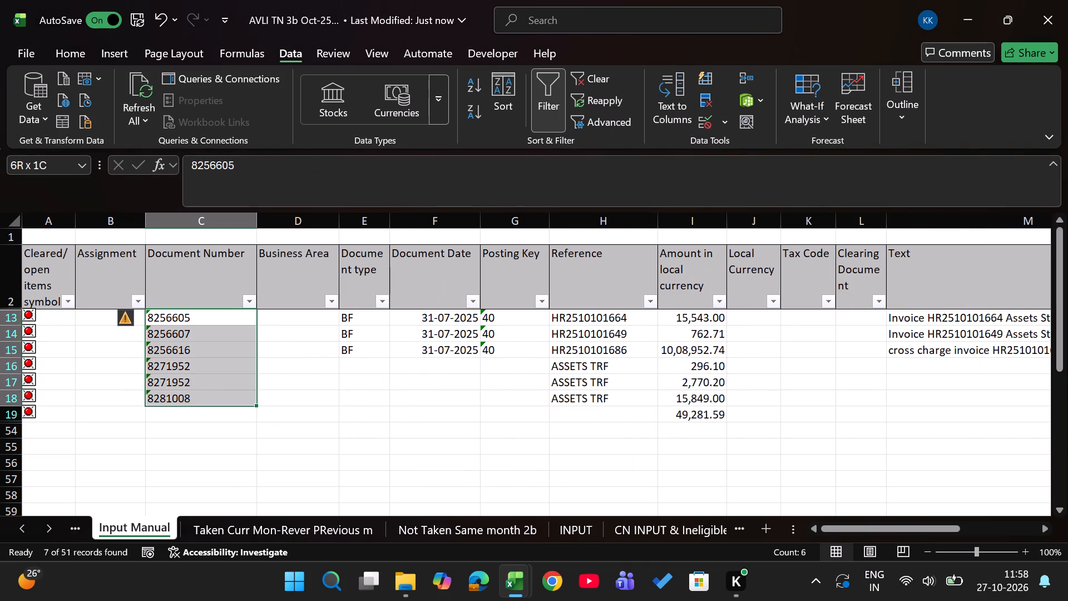
key(ctrl+c)
key(alt+Tab)
key(ctrl+Page_Down)
key(Down)
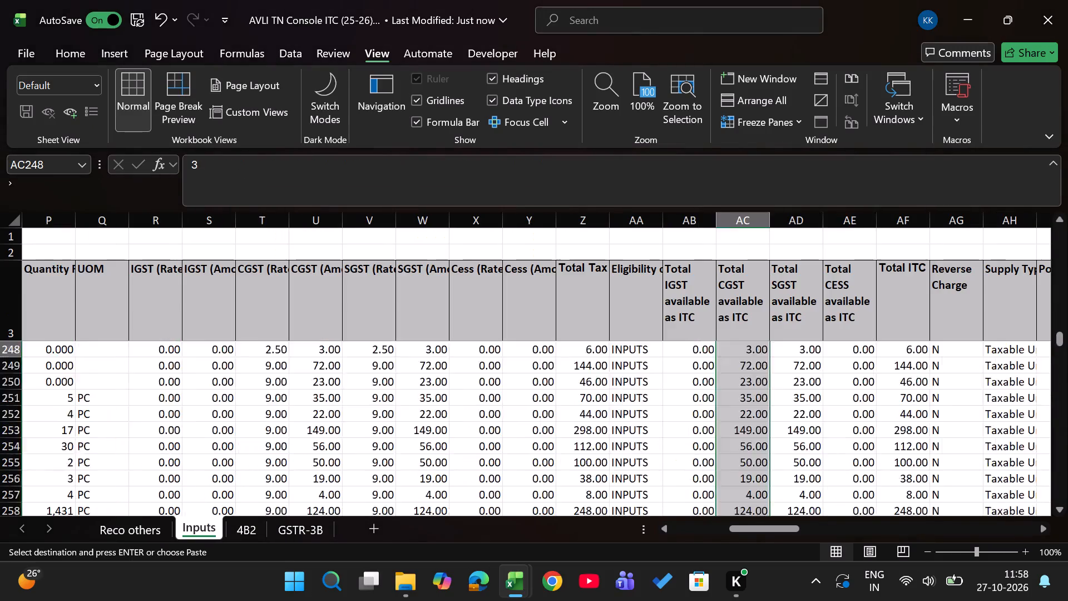
key(Right)
key(Right)
key(Down)
key(Left)
key(Left)
key(Left)
key(ctrl+Left)
key(Right)
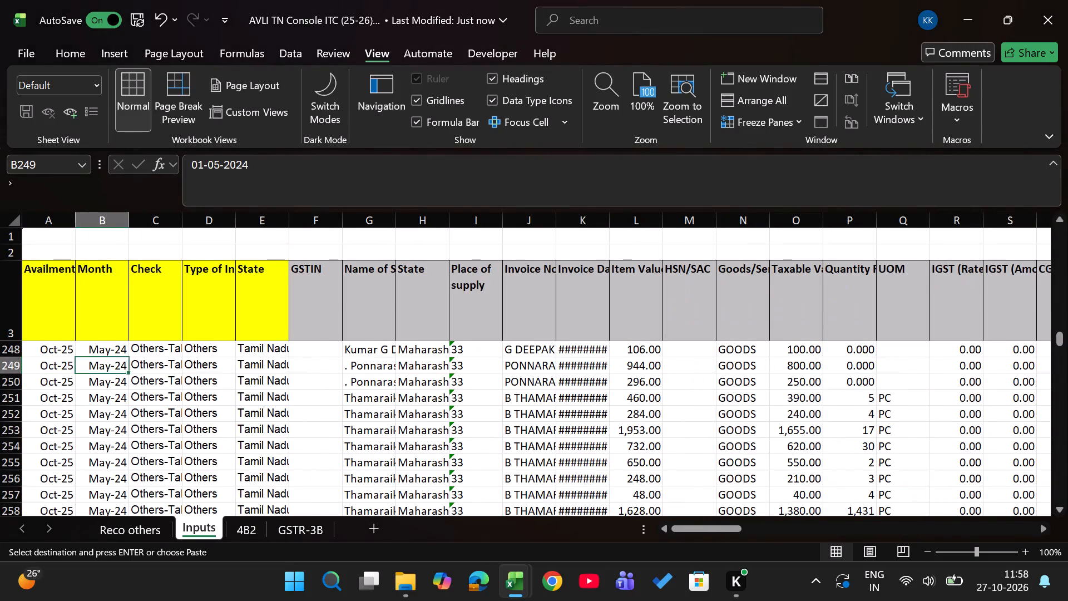
key(Right)
key(ctrl+Down)
key(Right)
key(Right)
key(Right)
key(Right)
key(Right)
key(Right)
key(Right)
key(Right)
key(Right)
key(Down)
key(Right)
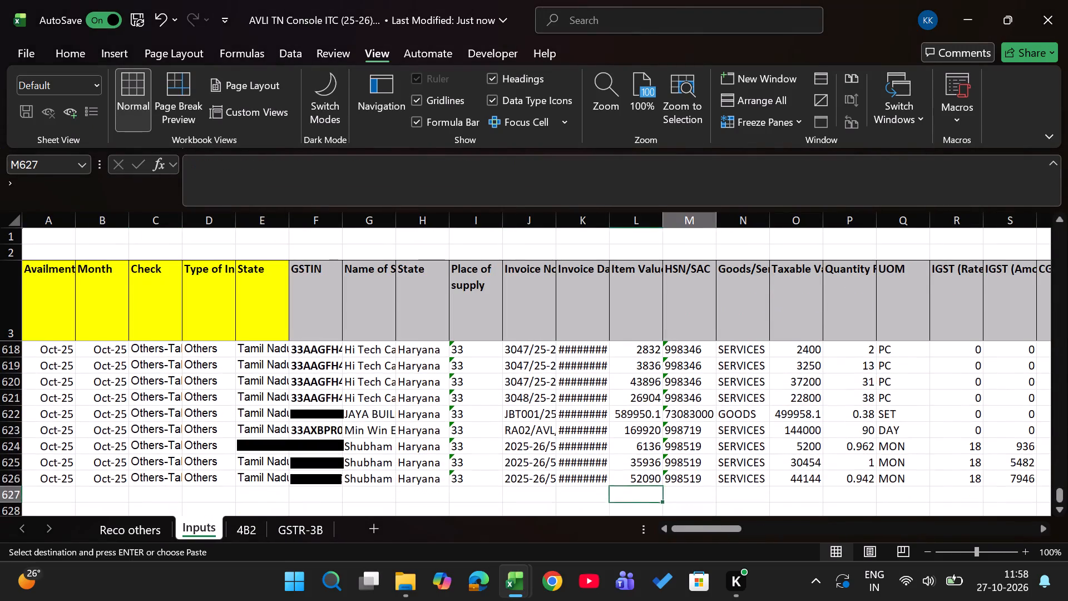
key(Right)
key(Left)
key(Left)
key(Left)
key(Left)
key(Return)
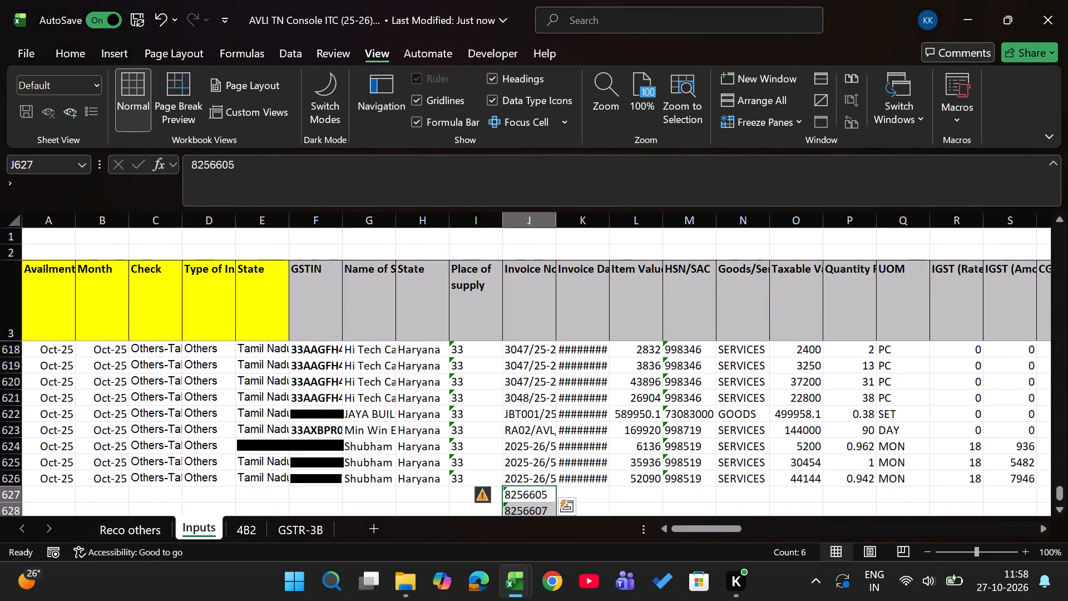
Copy the seven filtered local currency amounts from Input Manual into the IGST (Amount) column of Inputs, starting at S627.
key(Right)
key(Down)
key(Left)
key(Up)
key(Right)
key(Right)
key(Right)
key(Right)
key(Right)
key(Right)
key(Right)
key(Right)
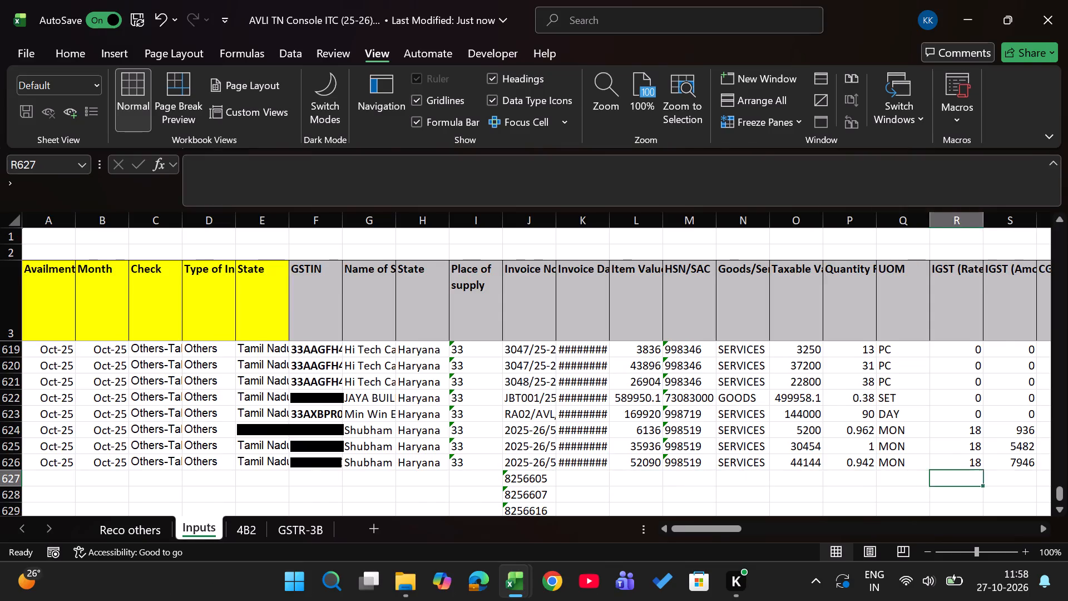
key(Right)
key(alt+Tab)
key(Right)
key(Right)
key(Right)
key(Right)
key(Right)
key(Right)
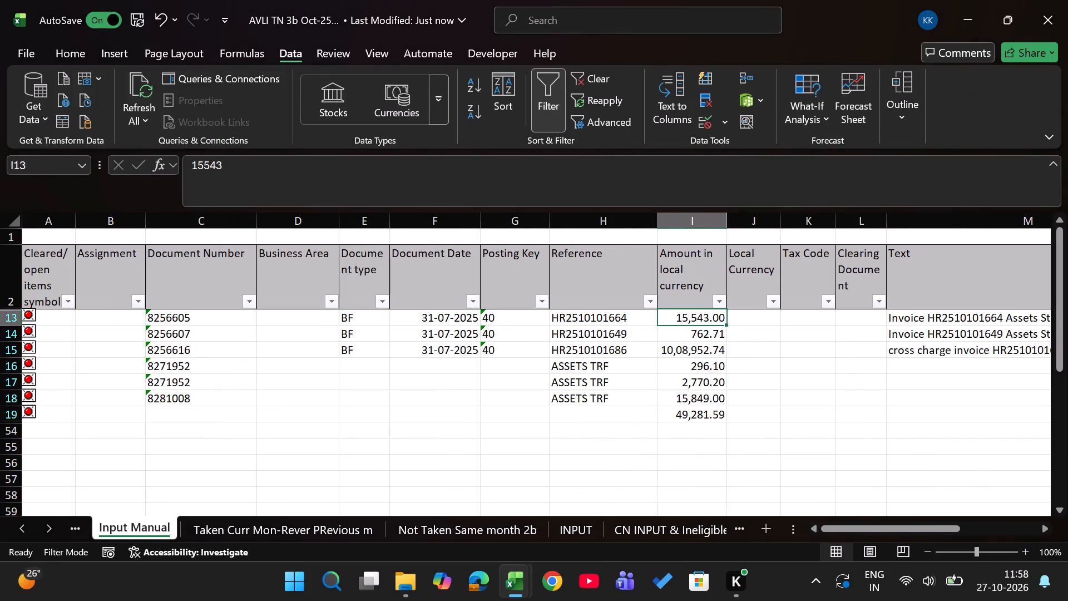
key(ctrl+shift+Down)
key(ctrl+c)
key(alt+Tab)
key(Return)
Copy the seven filtered local currency amounts from Input Manual into the Total IGST available as ITC column of Inputs, starting at AB627.
key(Right)
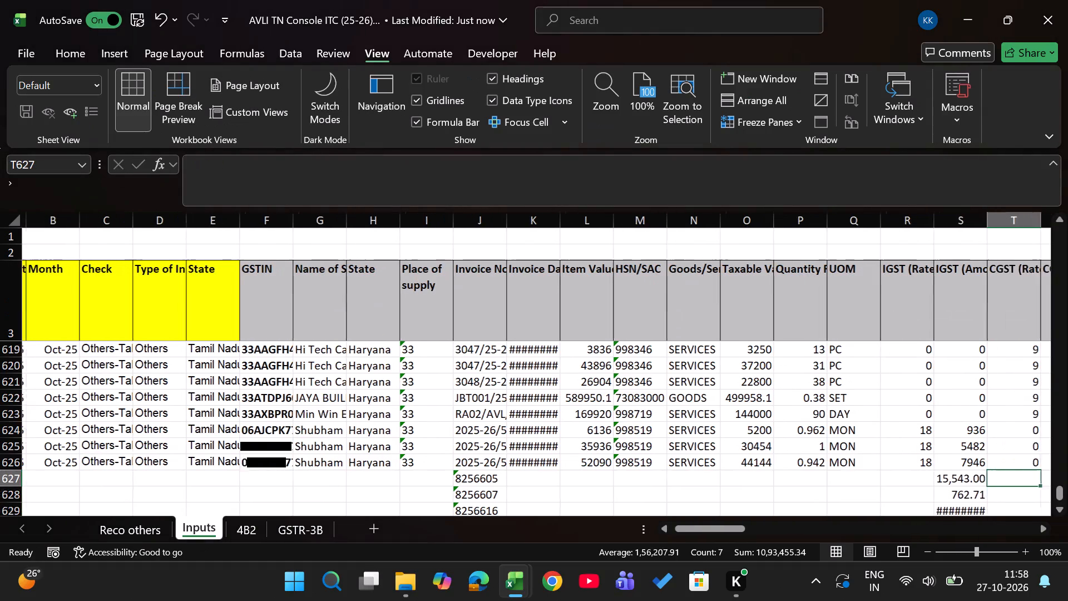
key(Right)
key(Right)
key(Right)
key(Right)
key(Right)
key(Right)
key(Right)
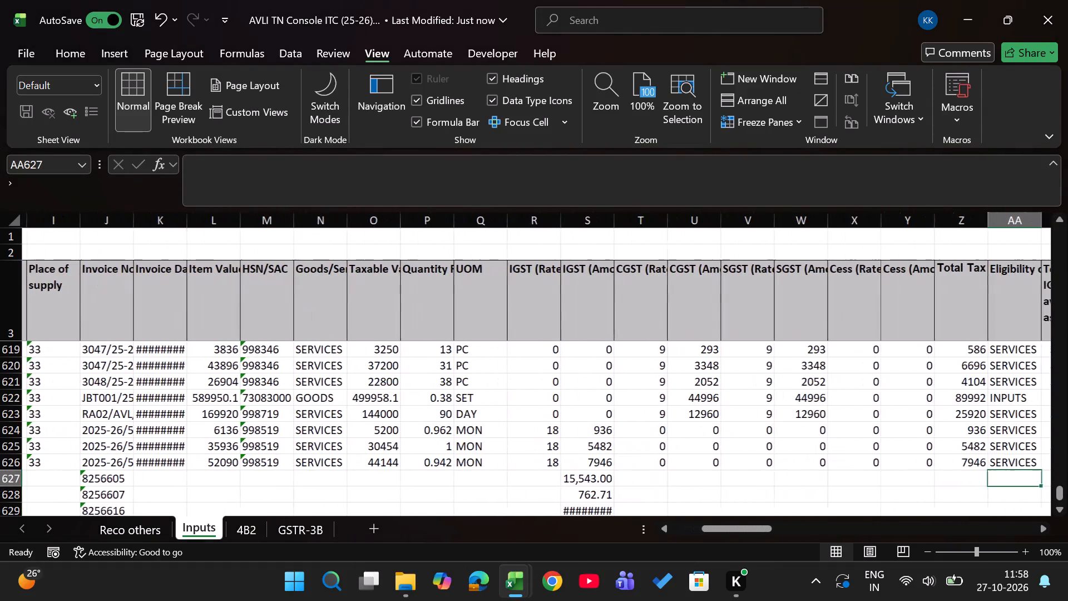
key(Right)
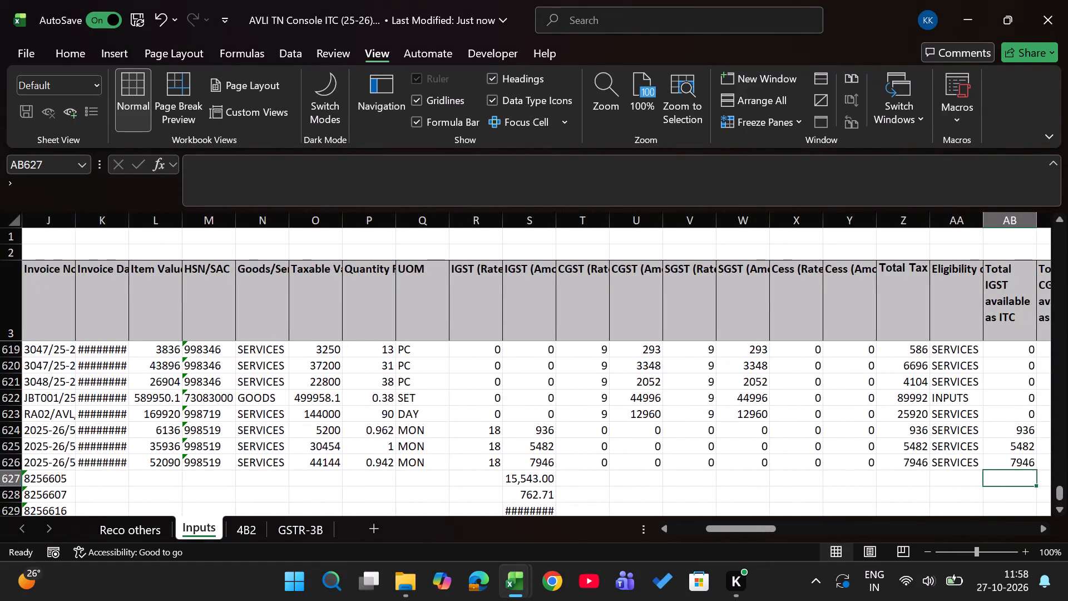
key(ctrl+v)
key(Right)
key(Right)
key(Left)
key(Left)
key(alt+Tab)
key(ctrl+c)
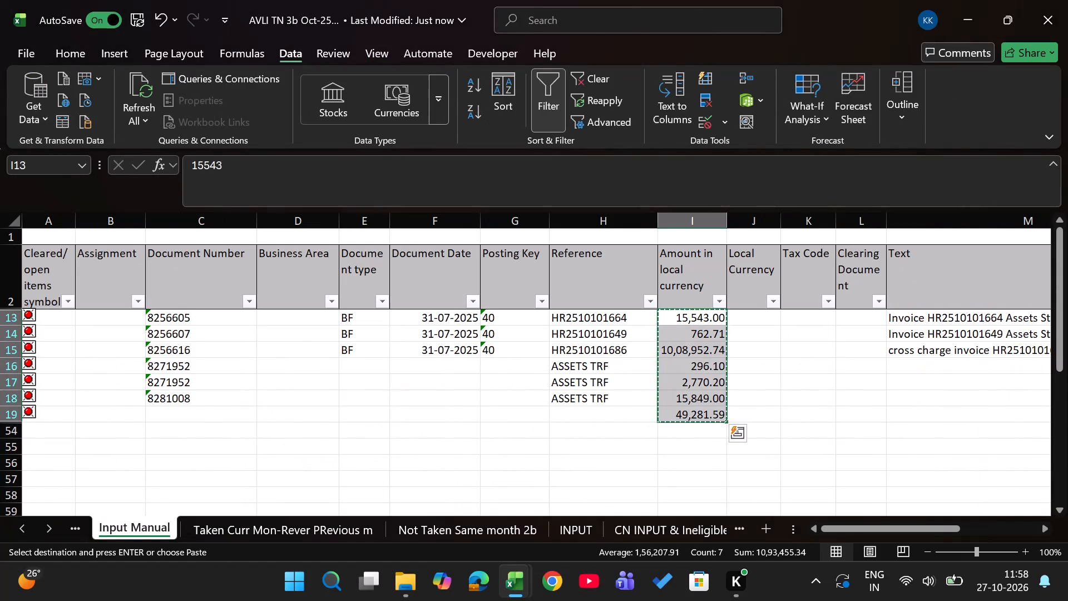
key(alt+Tab)
key(ctrl+v)
Copy the Text entries for the seven filtered Input Manual rows into the console's Inputs sheet, starting at BW627.
key(Right)
key(Right)
key(Right)
key(Right)
key(Right)
key(Right)
key(Right)
key(Right)
key(Right)
key(Right)
key(Right)
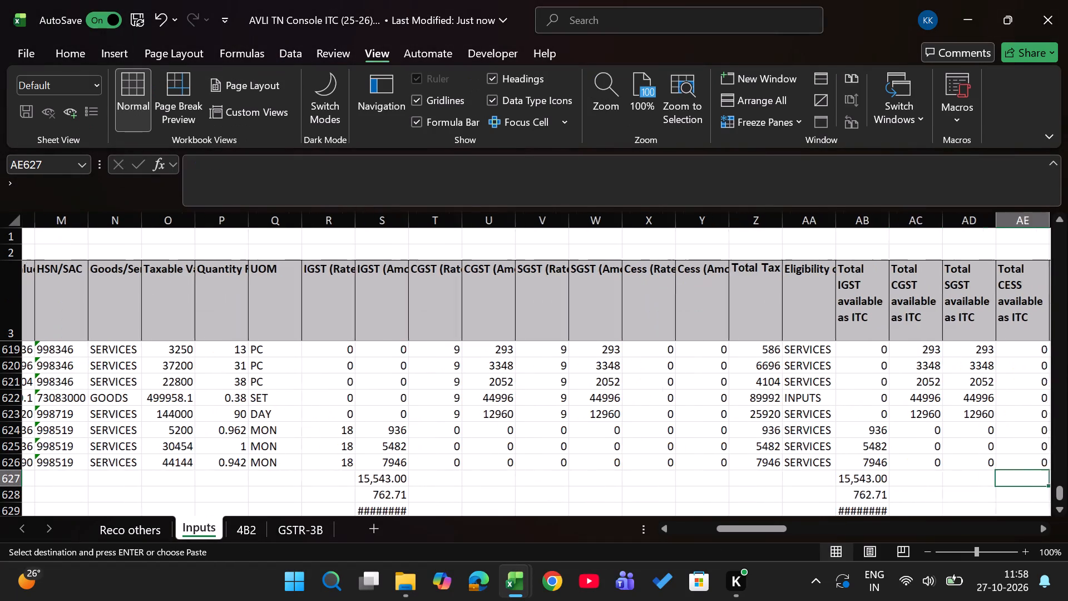
key(Right)
key(Left)
key(Left)
key(Left)
key(Left)
key(Left)
key(Right)
key(Right)
key(Right)
key(Right)
key(Right)
key(Right)
key(Right)
key(Right)
key(Right)
key(Right)
key(Right)
key(Right)
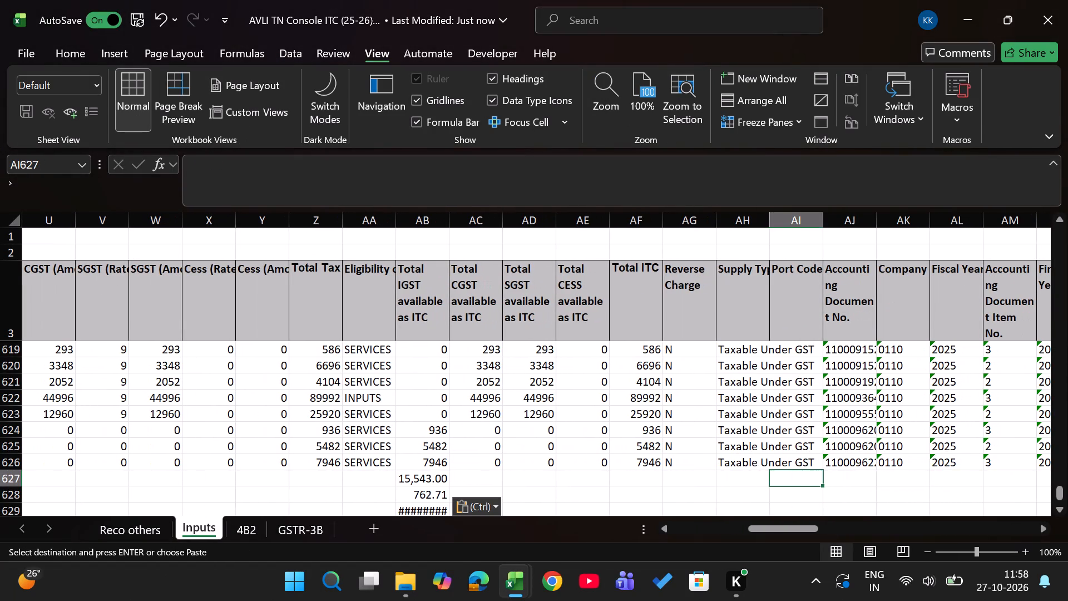
key(Right)
key(Right)
key(Right)
key(Left)
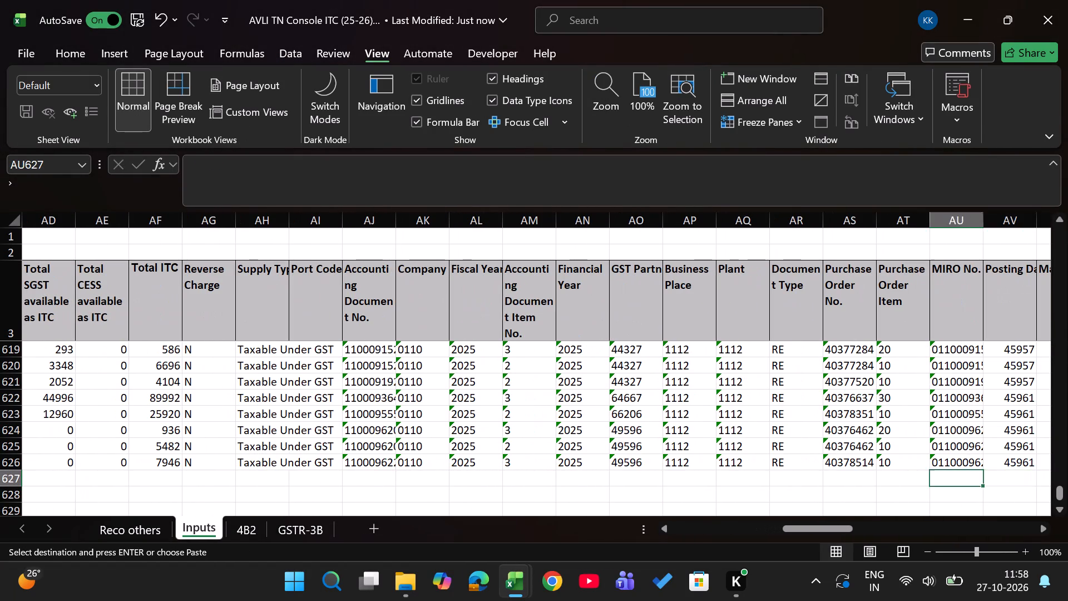
key(Left)
key(Right)
key(Right)
key(Right)
key(Right)
key(Right)
key(Right)
key(Right)
key(Right)
key(Right)
key(Right)
key(Right)
key(Right)
key(Right)
key(Right)
key(Left)
key(Left)
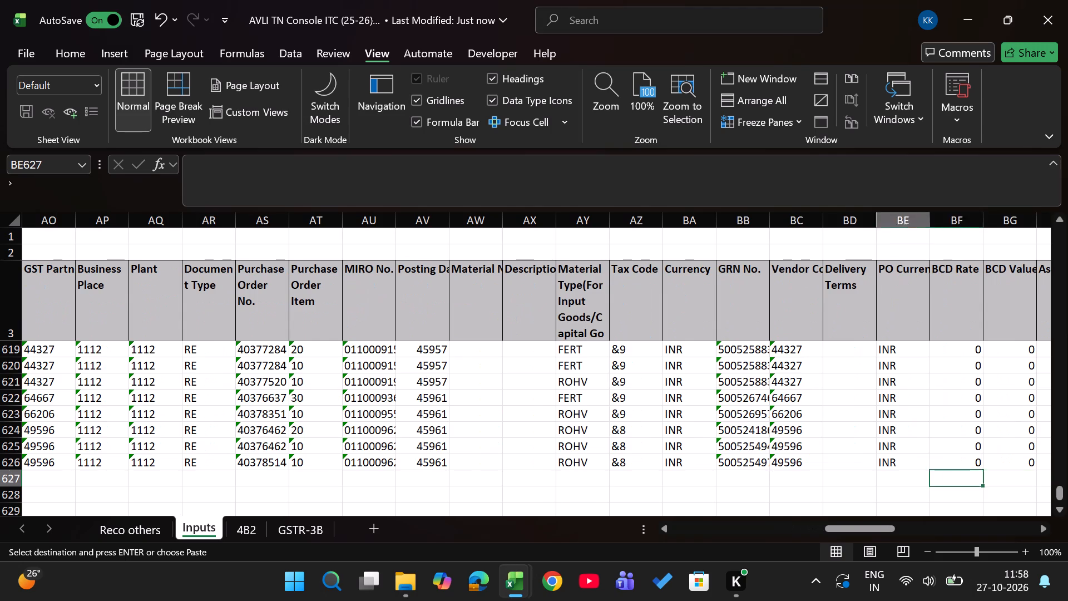
key(Right)
key(Right)
key(Right)
key(Right)
key(Right)
key(Right)
key(Right)
key(Right)
key(Right)
key(Right)
key(Right)
key(Right)
key(Right)
key(Right)
key(Right)
key(Right)
key(Right)
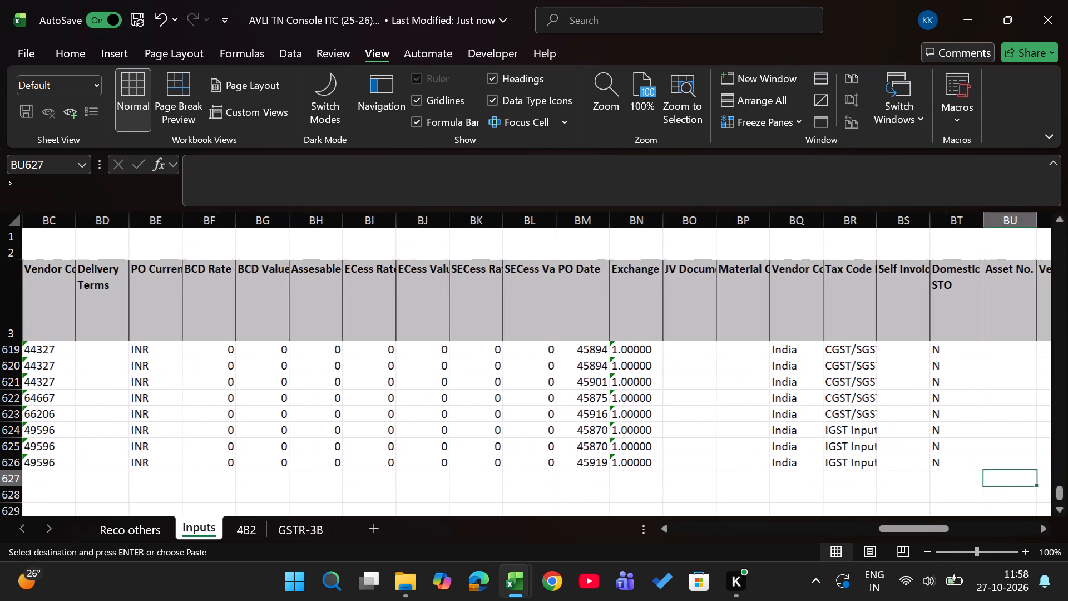
key(Right)
key(Right)
key(Right)
key(Left)
key(Left)
key(Left)
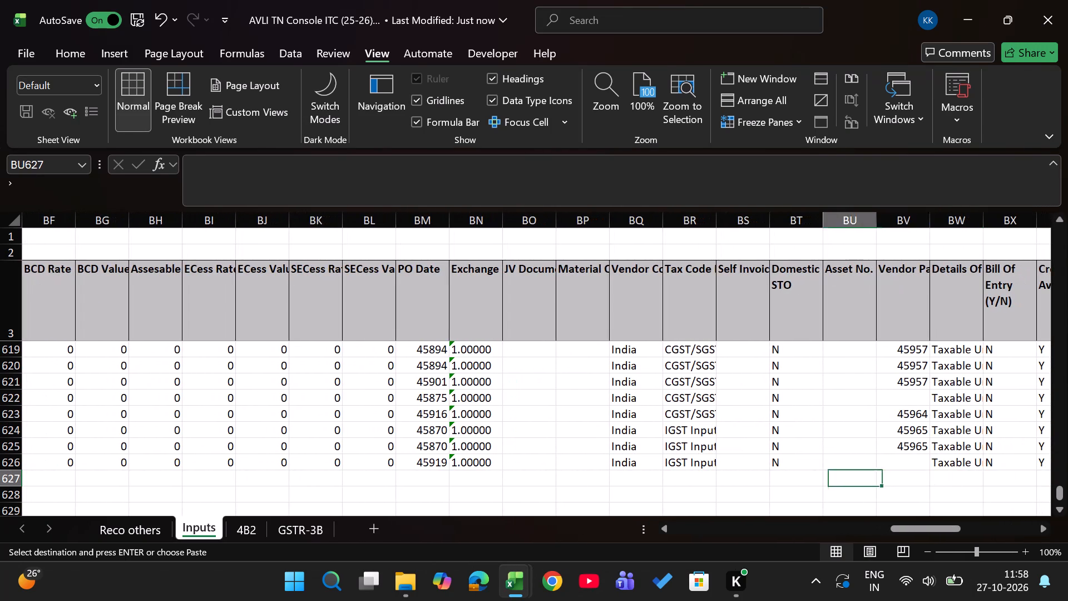
key(Right)
key(Right)
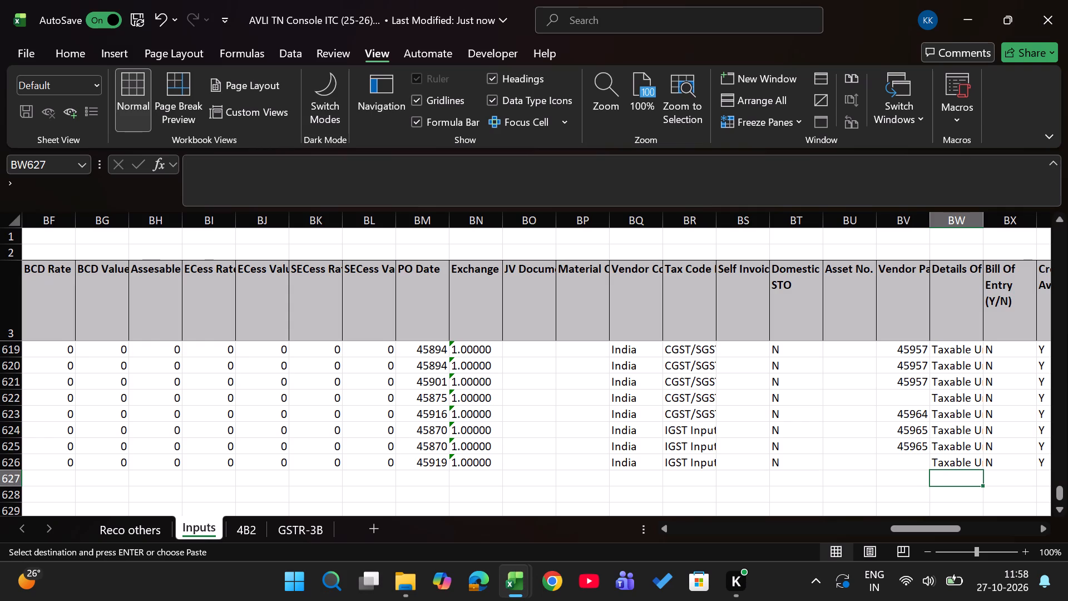
key(alt+Tab)
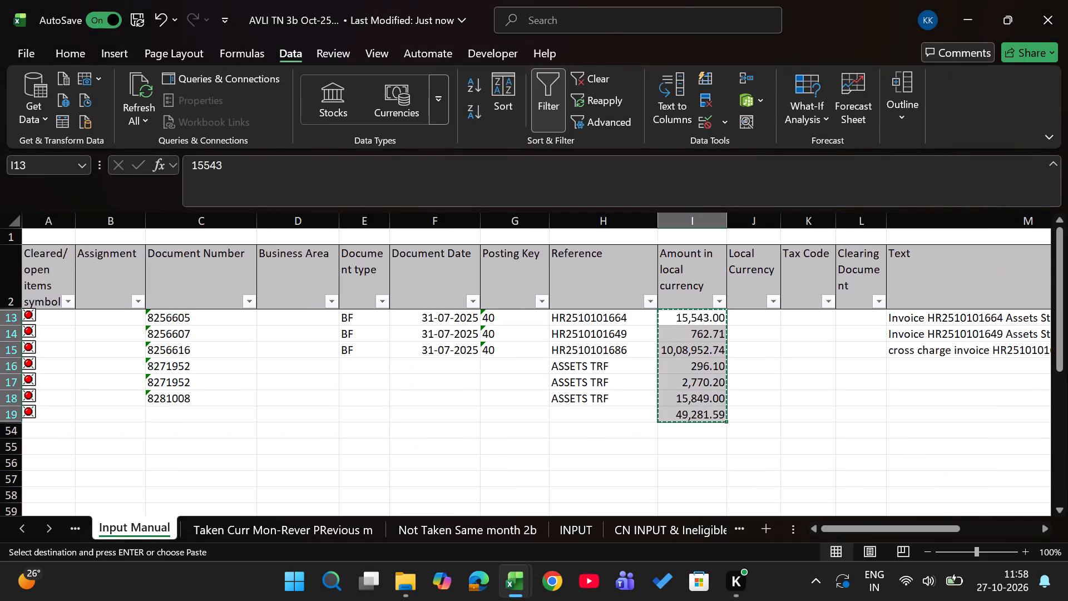
key(Left)
key(Left)
key(Right)
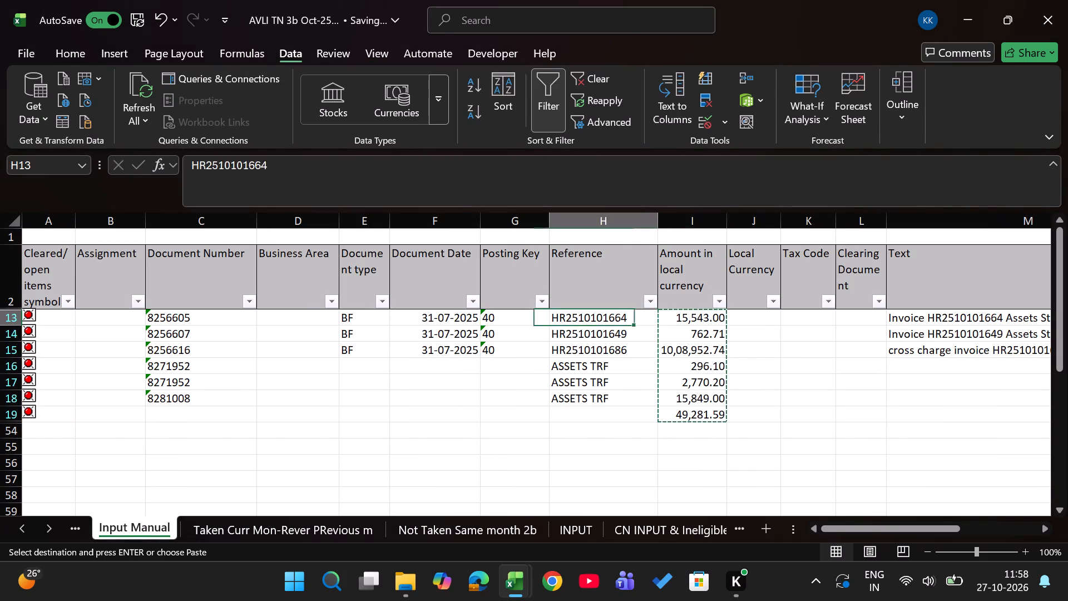
key(Right)
key(Right)
key(Right)
key(Right)
key(Right)
key(shift+Down)
key(shift+Down)
key(shift+Down)
key(shift+Down)
key(shift+Down)
key(shift+Down)
key(shift+Down)
key(shift+Down)
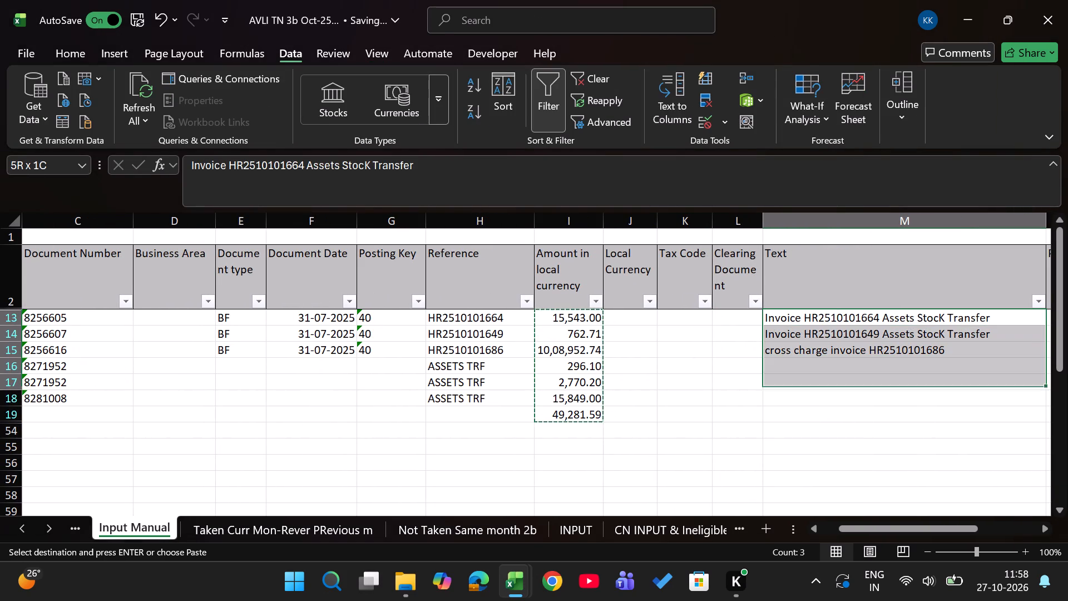
key(shift+Down)
key(shift+Down)
key(ctrl+c)
key(alt+Tab)
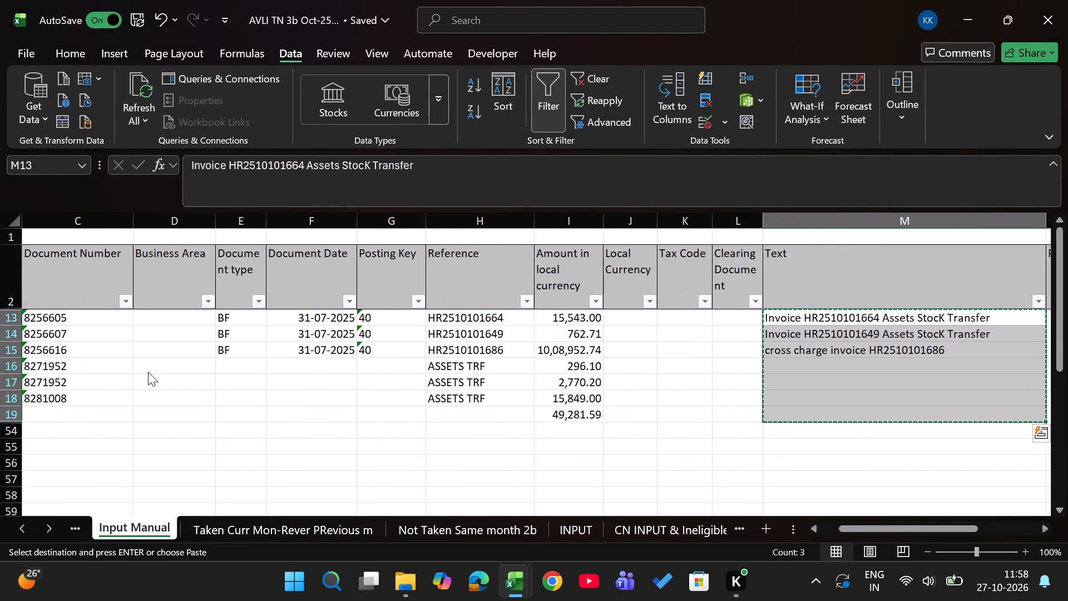
key(Return)
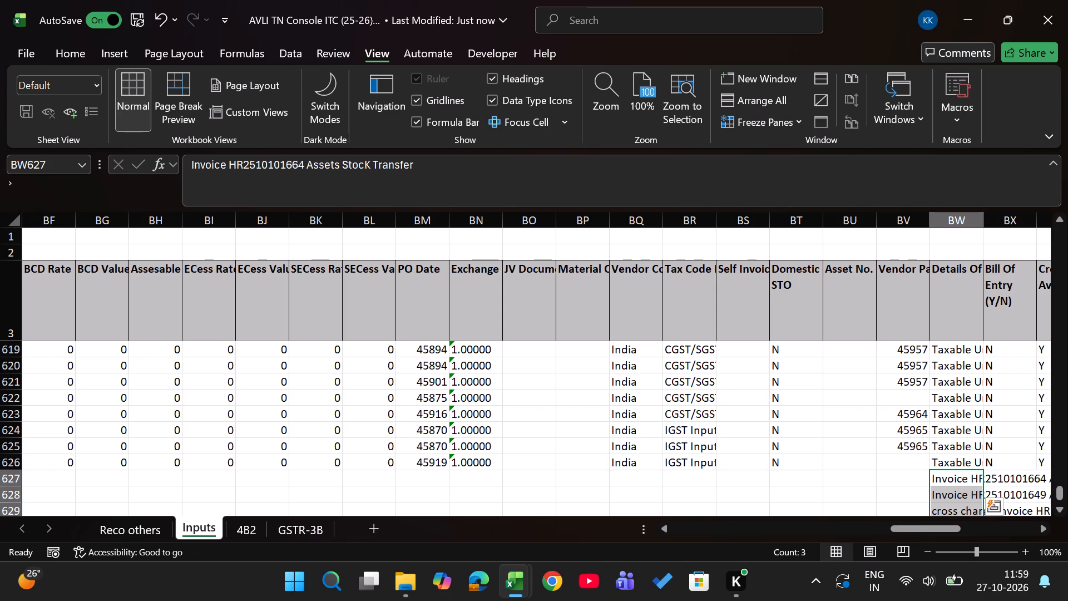
Check the remaining Inputs columns for row 627, from Bill Of Entry through SGST, and return to the start of the row.
key(Right)
key(Right)
key(Right)
key(Right)
key(Right)
key(Right)
key(Right)
key(Right)
key(Right)
key(Right)
key(Right)
key(Right)
key(Right)
key(Right)
key(Right)
key(Right)
key(Right)
key(Right)
key(Right)
key(Right)
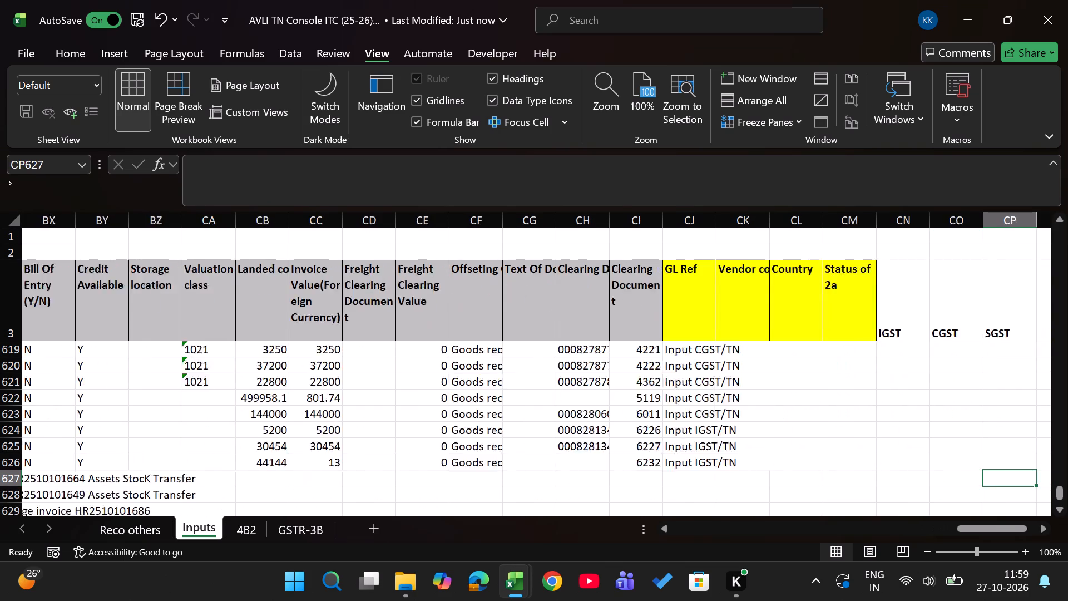
key(Left)
key(Left)
key(Left)
key(Left)
key(ctrl+Left)
key(ctrl+Left)
key(ctrl+Left)
key(ctrl+Left)
key(ctrl+Left)
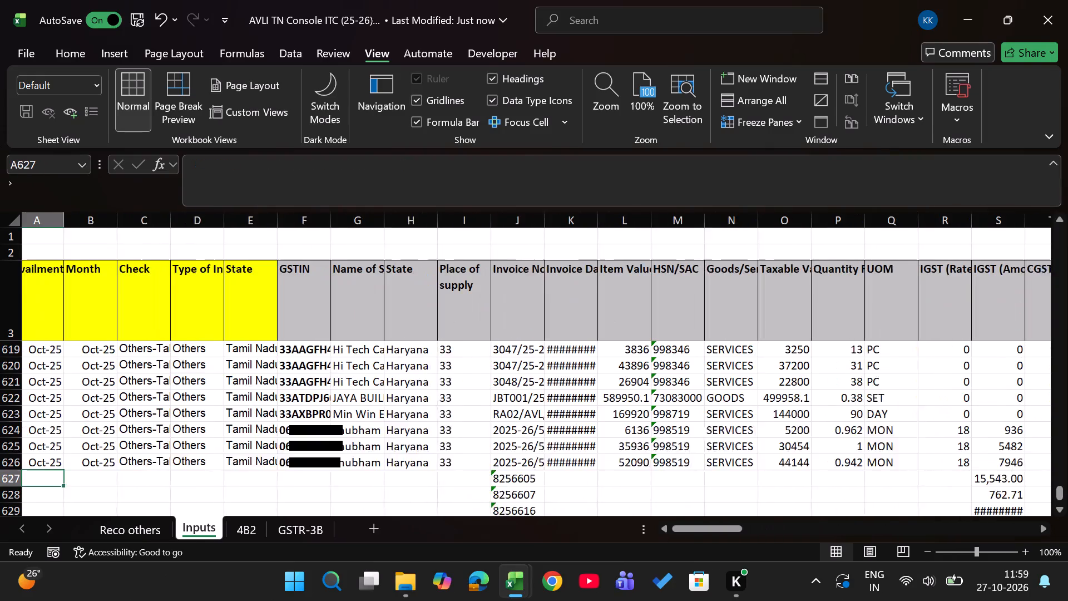
Change the Customer filter in the TN 3b Oct-25 workbook's Input Manual sheet from IGST-Previous Month to only SGST-Previous Month.
key(alt+Tab)
key(Right)
key(Right)
key(Right)
key(Right)
key(Right)
key(Right)
key(Right)
key(Right)
key(Right)
key(Right)
key(Left)
key(Left)
key(Left)
key(Left)
key(Left)
key(Left)
key(Left)
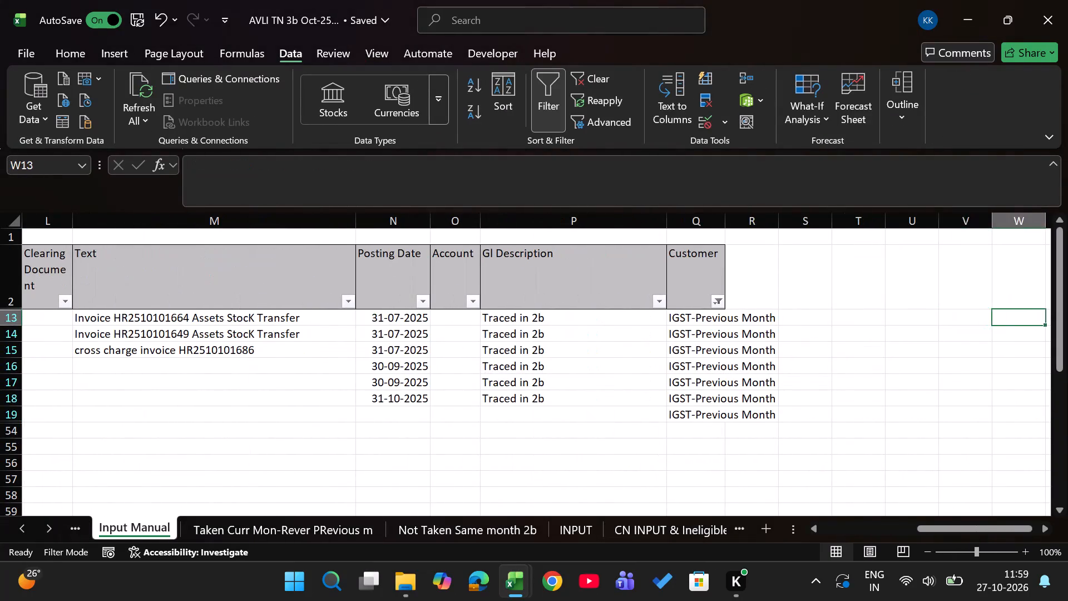
key(Up)
key(Right)
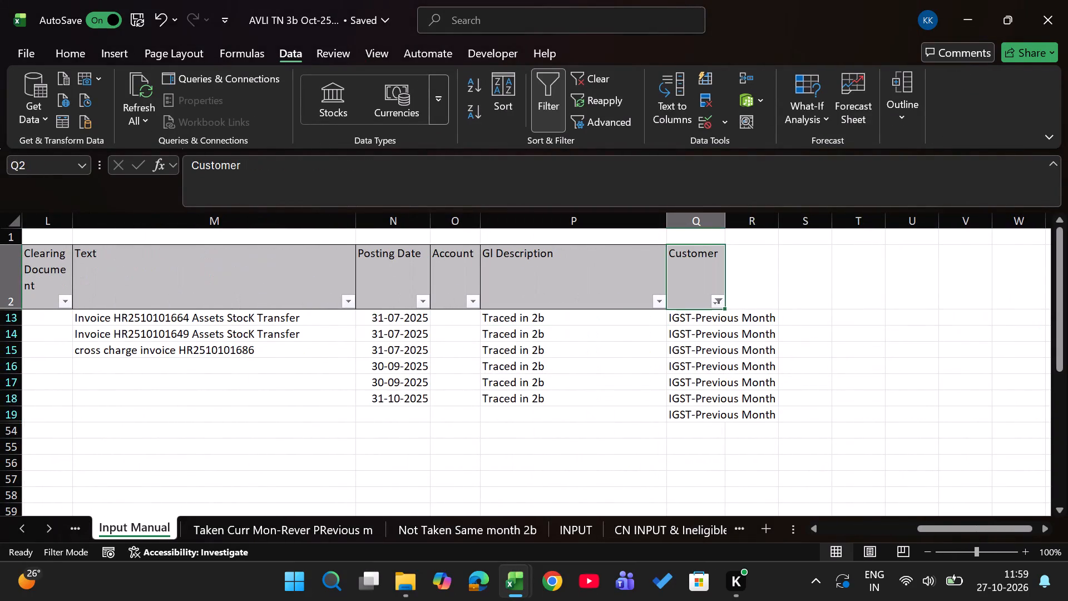
key(alt+Down)
key(alt+Down)
key(alt+Down)
key(alt+Down)
key(alt+Down)
key(alt+Down)
key(alt+Down)
key(alt+Down)
key(alt+Down)
key(alt+Down)
key(alt+Down)
key(alt+Down)
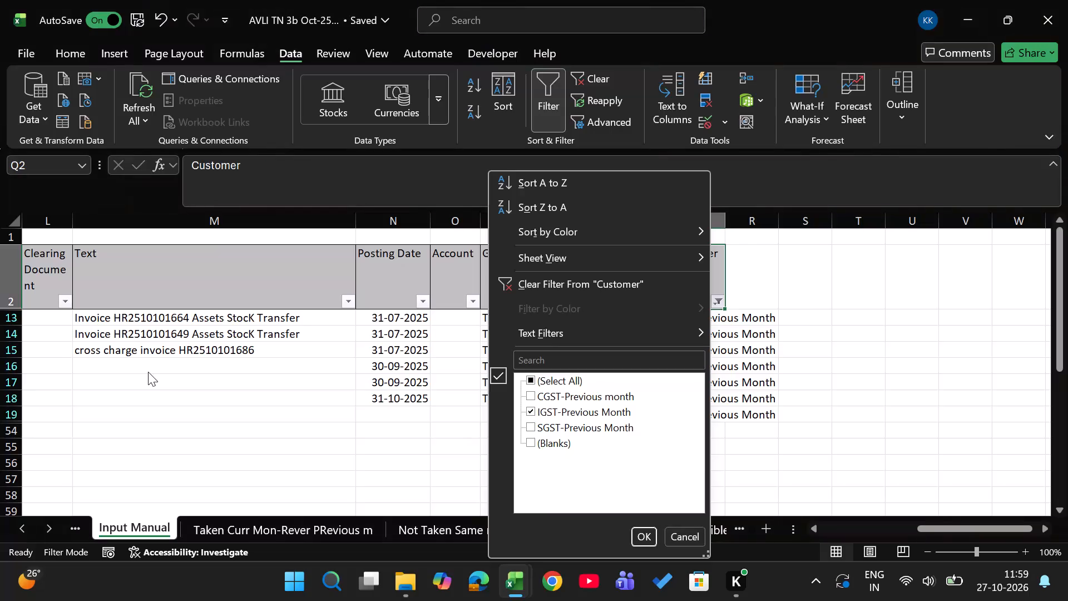
key(space)
key(Down)
key(space)
key(Return)
In the console's Inputs sheet, fill Oct-25 down the Availment column from A626 through A633 for the newly added rows.
key(alt+Tab)
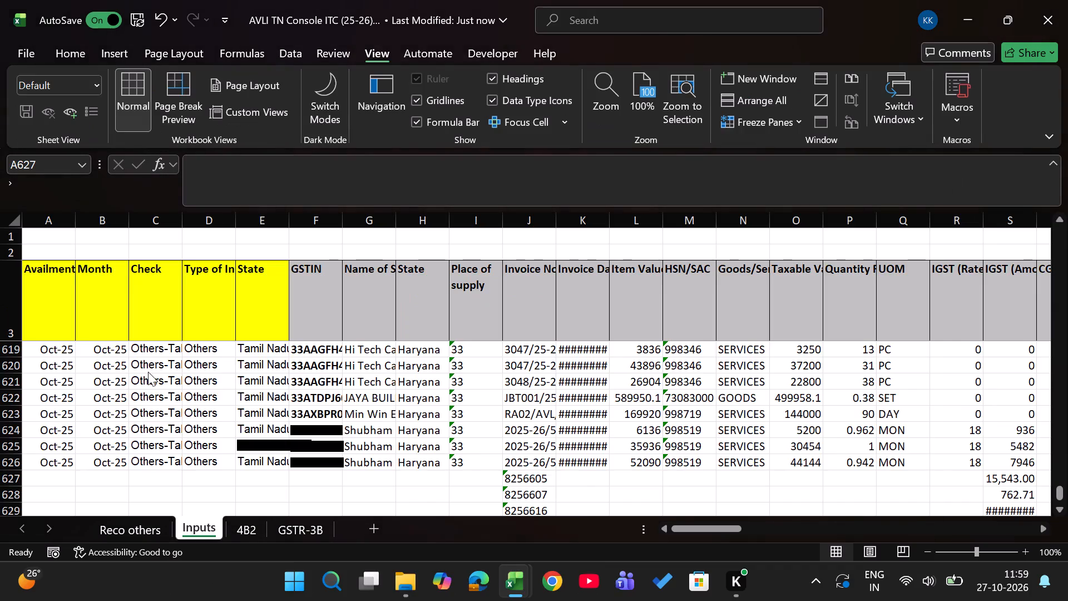
key(Left)
key(Left)
key(Left)
key(Left)
key(Left)
key(Left)
key(Left)
key(Left)
key(Left)
key(Left)
key(Left)
key(Right)
key(Right)
key(Right)
key(Right)
key(Right)
key(Right)
key(Right)
key(Right)
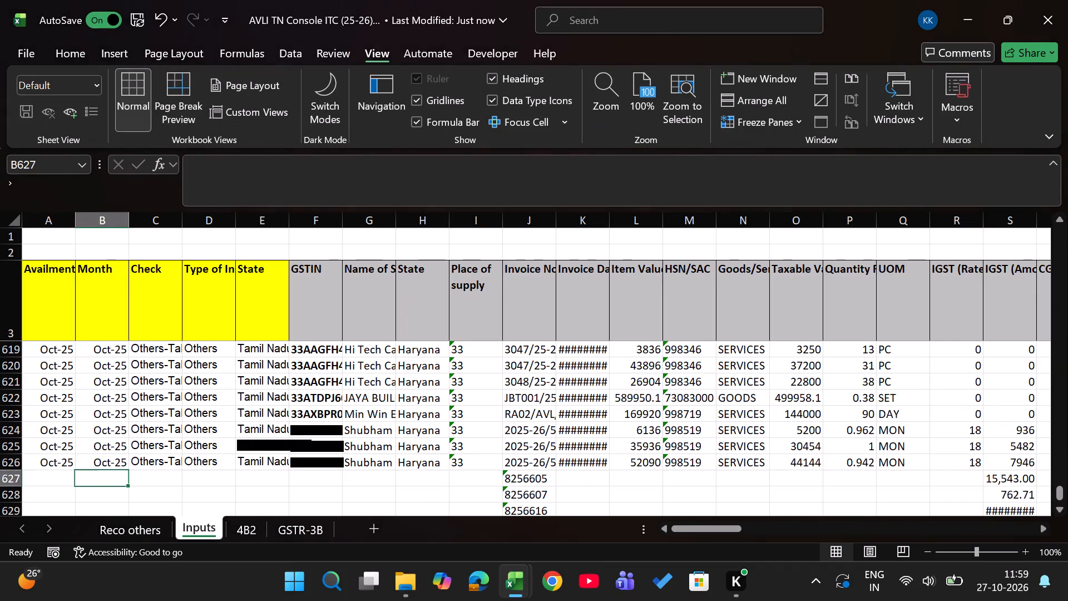
key(Right)
key(Right)
key(Right)
key(Right)
key(Right)
key(Right)
key(Right)
key(Right)
key(Right)
key(Right)
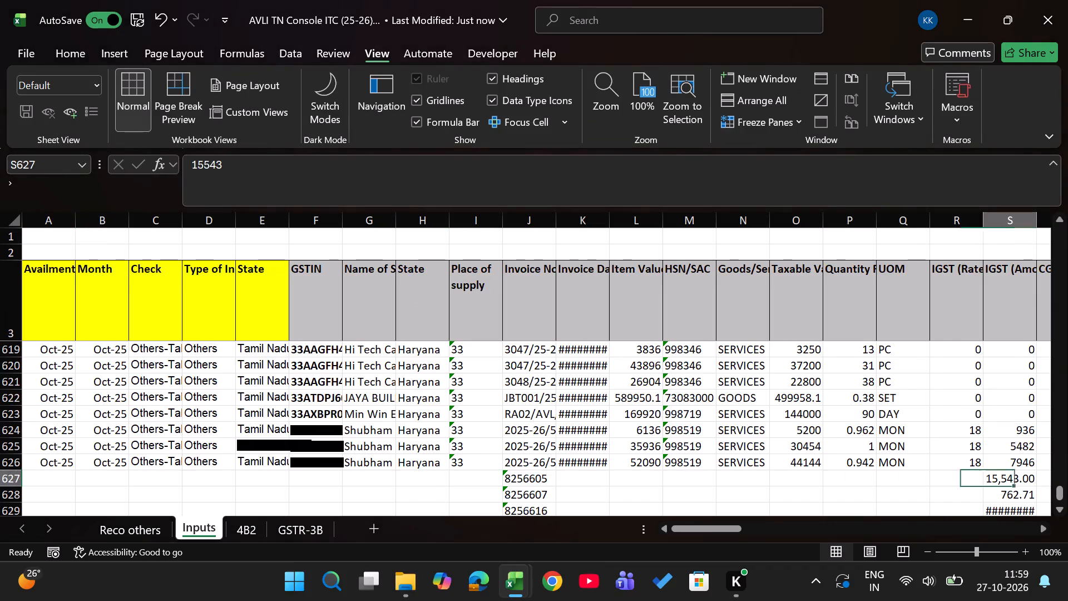
key(ctrl+Down)
key(Left)
key(ctrl+Left)
key(ctrl+Left)
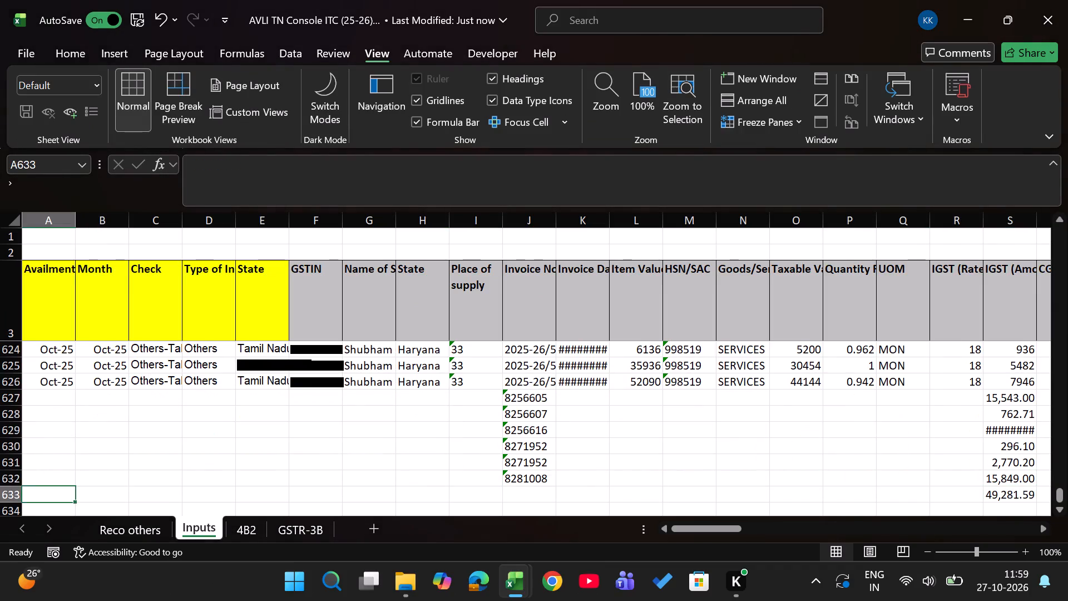
key(ctrl+shift+Up)
key(ctrl+d)
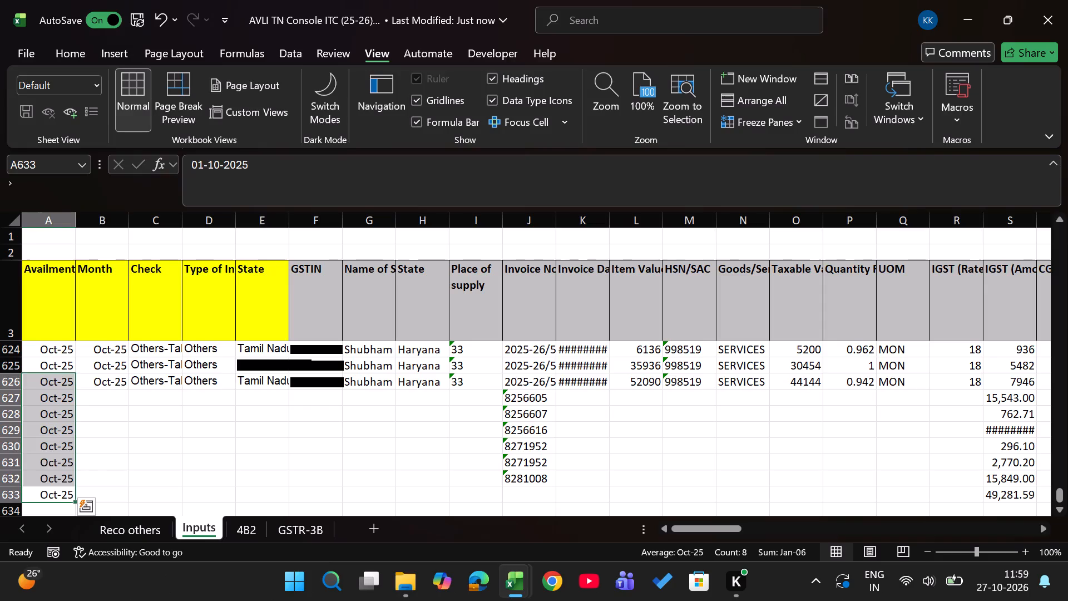
Enter "Input mannual" in the Check column at C627 and fill it down through C633.
key(Right)
key(Right)
key(ctrl+Up)
key(Down)
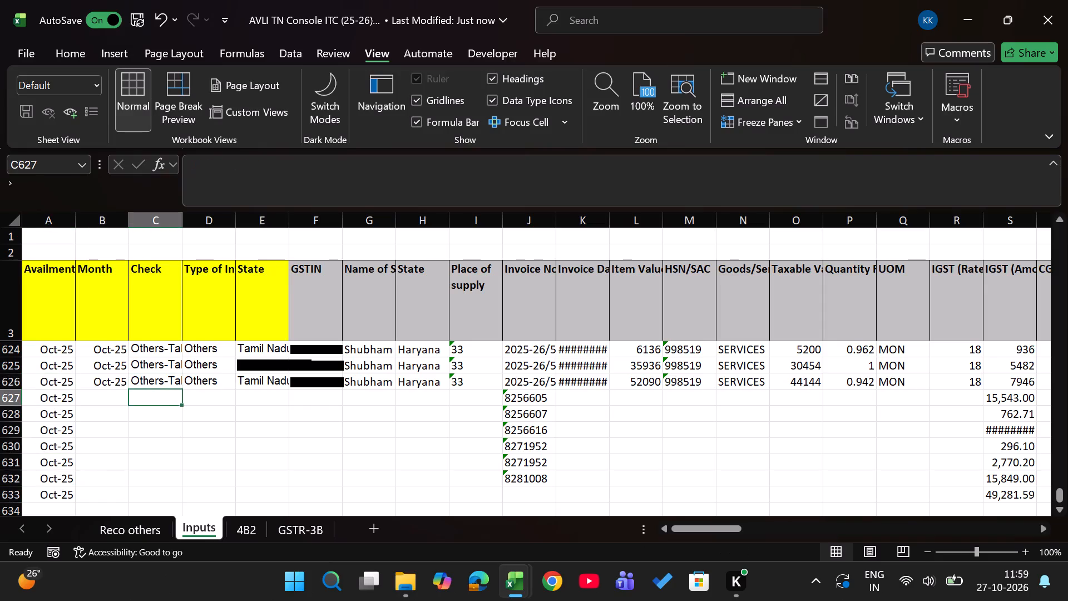
text(Input mannual)
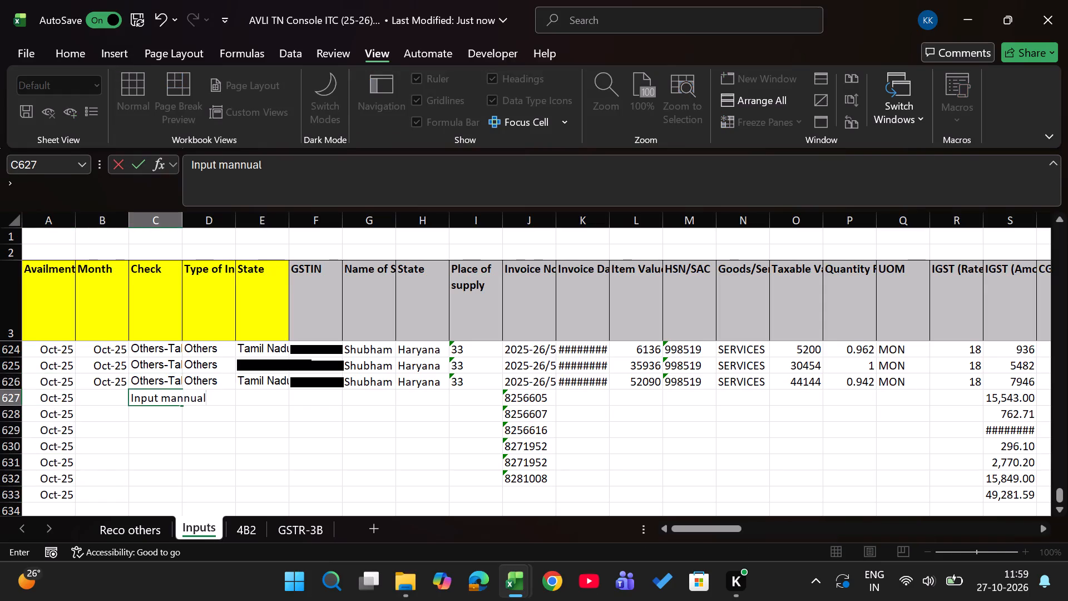
key(Return)
key(Up)
key(shift+Down)
key(shift+Down)
key(shift+Down)
key(shift+Down)
key(shift+Down)
key(shift+Down)
key(shift+Down)
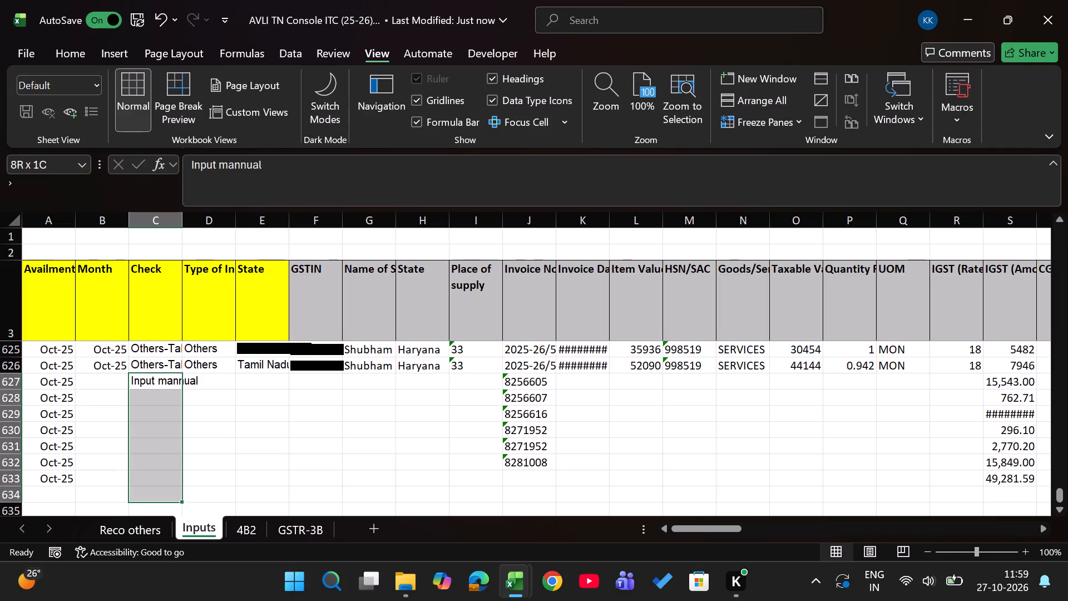
key(shift+Up)
key(ctrl+d)
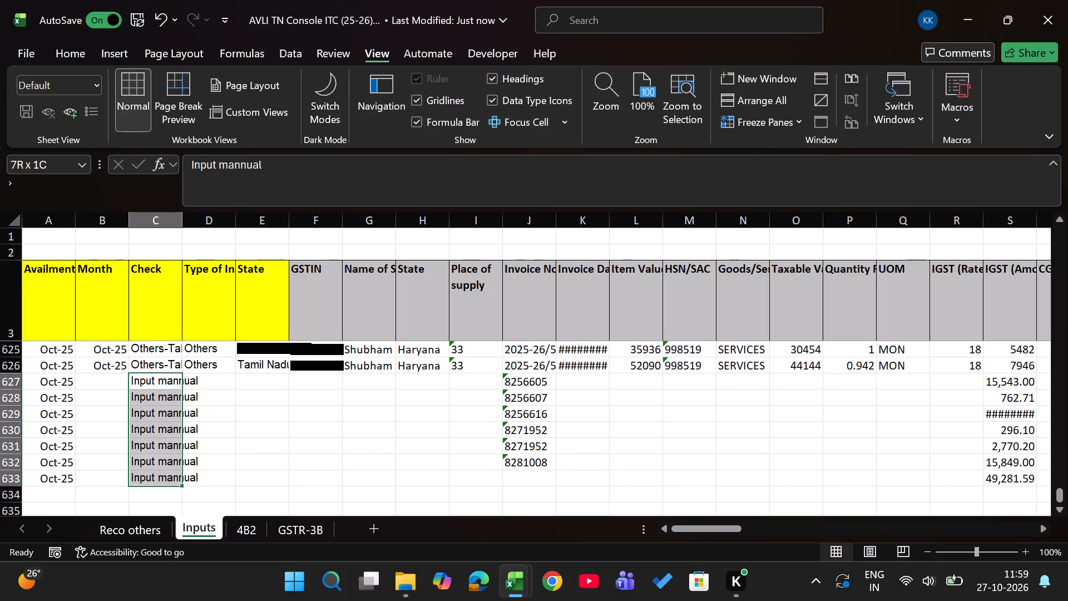
Copy the "Input mannual" entries from C627:C633 into the adjacent column D, starting at D627.
key(ctrl+c)
key(Right)
key(Return)
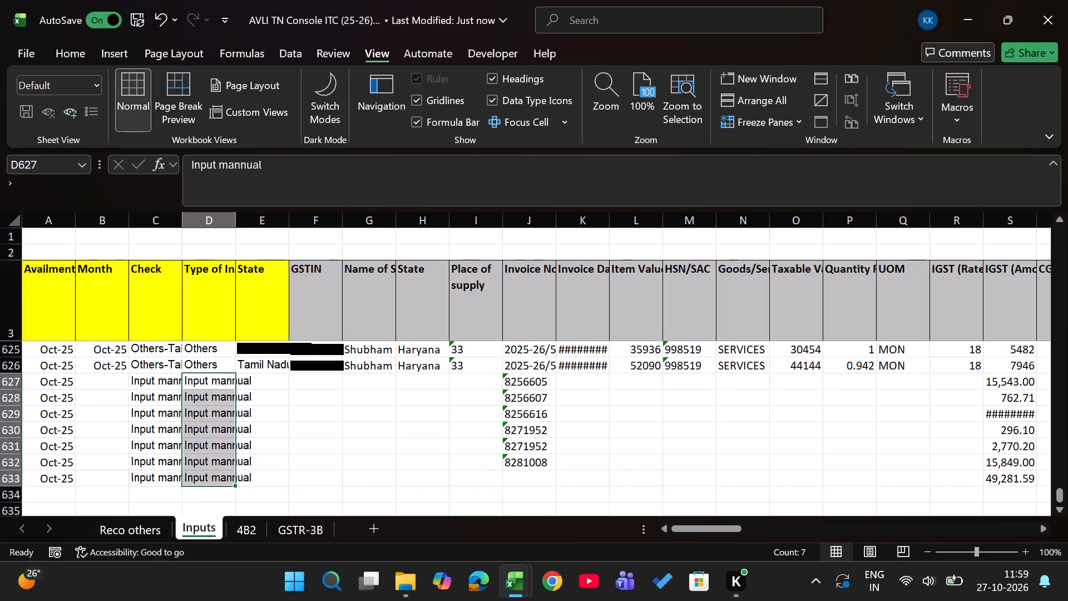
key(Left)
key(Left)
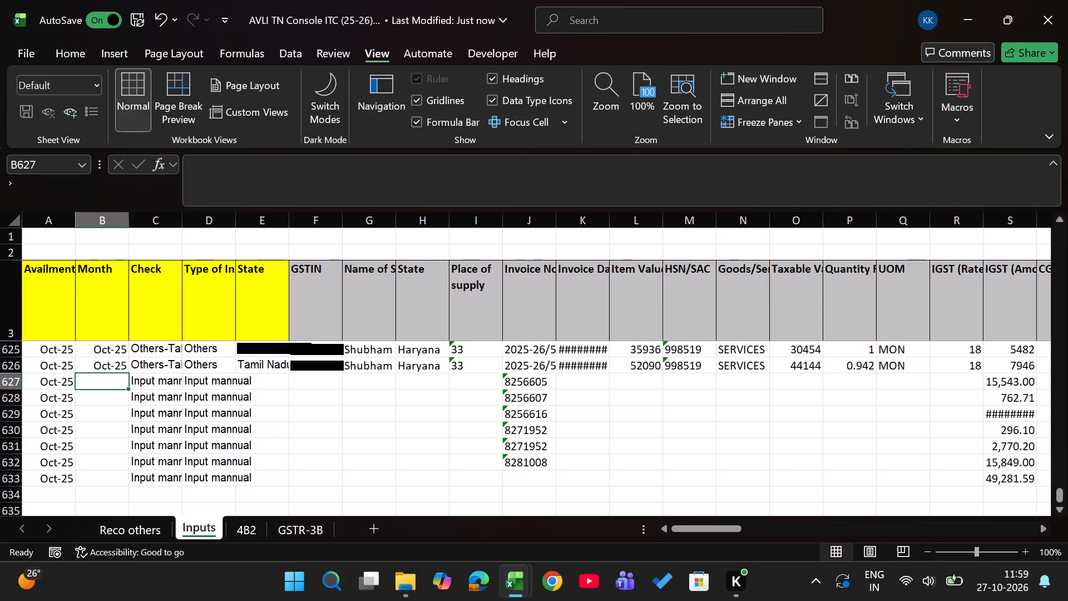
Check the Oct-25 tax differences on the Reco others sheet.
key(ctrl+Page_Up)
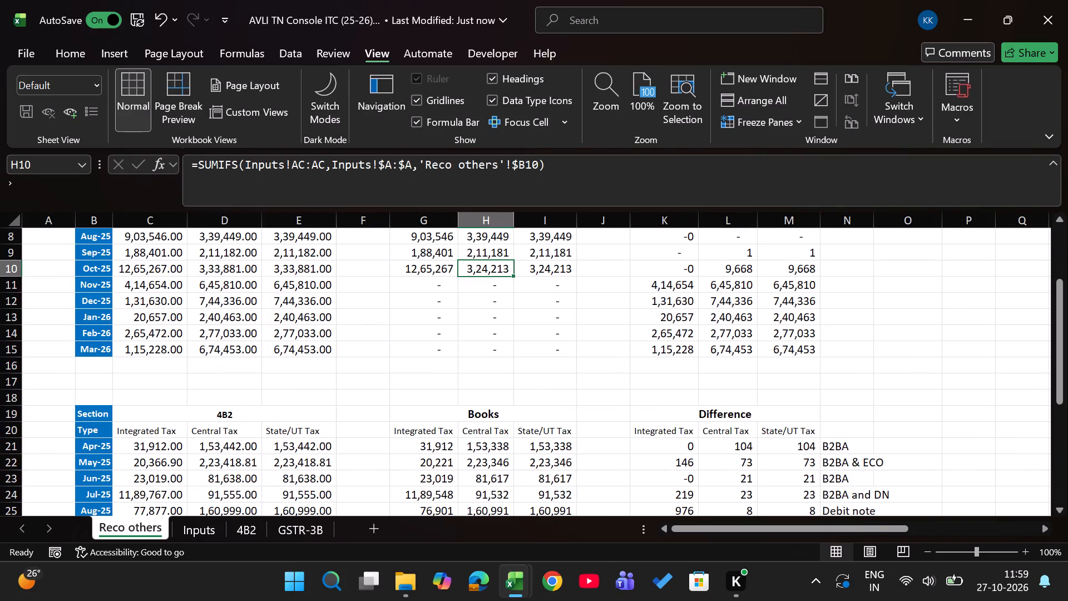
key(Right)
key(Right)
key(Right)
key(Right)
Return to Input Manual in the TN 3b Oct-25 workbook and check which Customer filter value is selected.
key(alt+Tab)
key(Right)
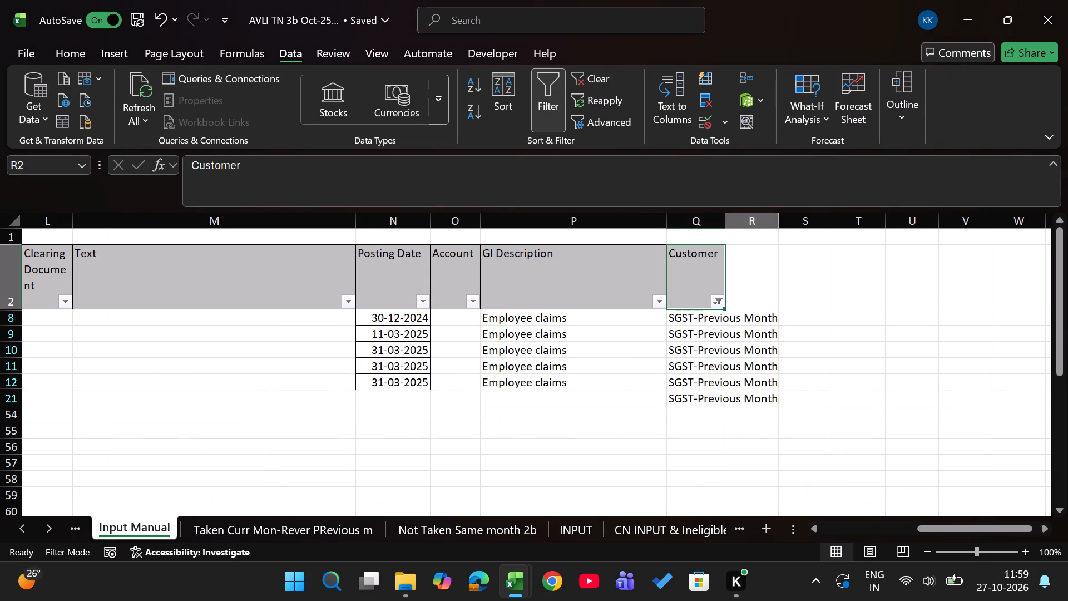
key(Left)
key(alt+Down)
key(alt+Down)
key(alt+Down)
key(alt+Down)
key(alt+Down)
key(alt+Down)
key(alt+Down)
key(alt+Down)
key(alt+Down)
key(alt+Down)
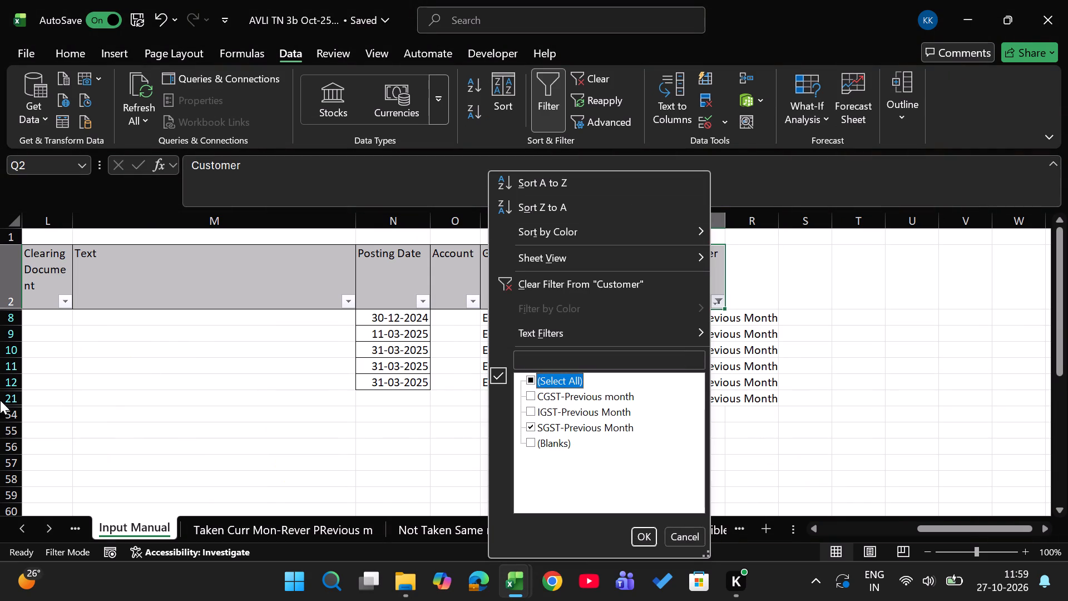
click(261, 364)
Select the filtered Amount in local currency values in Input Manual to check their total.
key(Left)
key(Left)
key(Left)
key(Left)
key(Left)
key(Left)
key(Left)
key(Left)
key(Left)
key(Left)
key(Left)
key(Left)
key(Left)
key(Right)
key(Right)
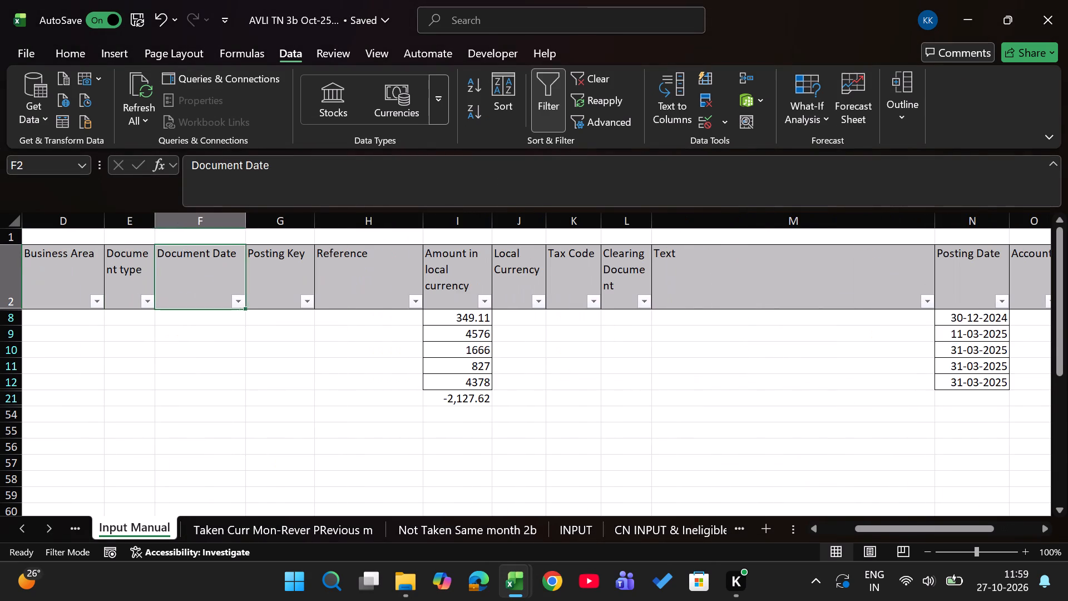
key(Right)
key(Right)
key(Right)
key(Down)
key(ctrl+shift+Down)
key(Up)
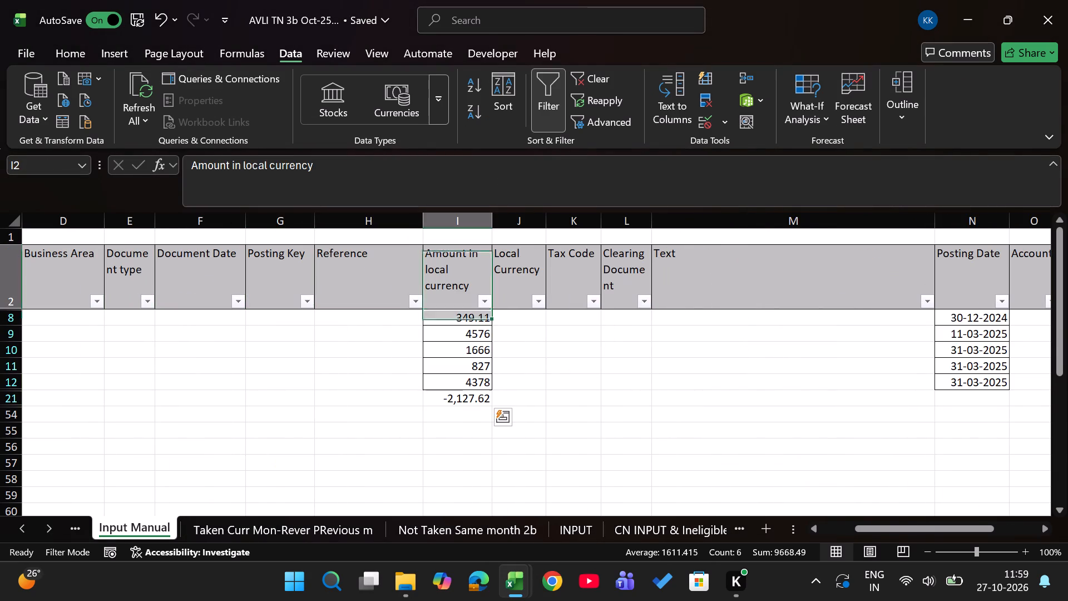
Copy the filtered Document Number cells C8:C21 in Input Manual, covering the same rows as the filtered amounts.
key(Left)
key(ctrl+Left)
key(Down)
key(Right)
key(Right)
key(shift+Down)
key(shift+Down)
key(shift+Down)
key(shift+Down)
key(shift+Down)
key(shift+Down)
key(shift+Down)
key(shift+Down)
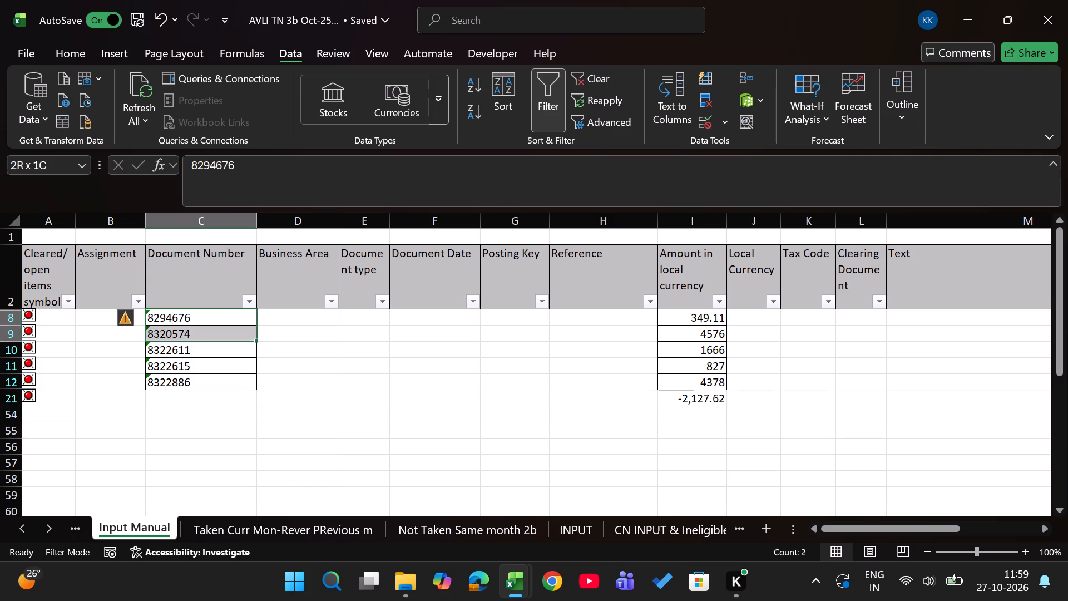
key(shift+Up)
key(shift+Up)
key(shift+Up)
key(ctrl+c)
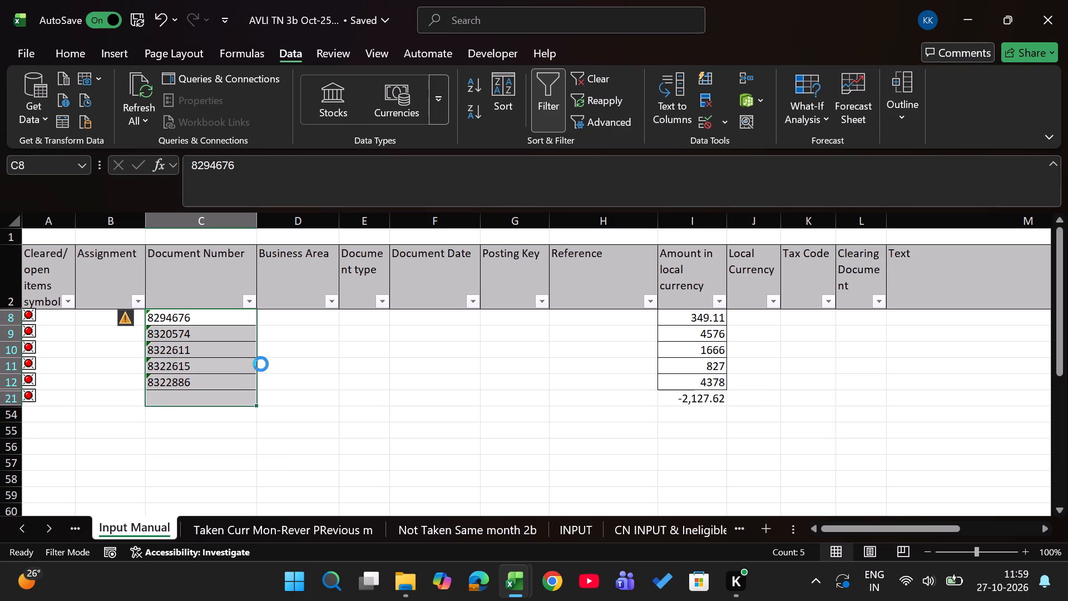
Review the posting date, GL description, Customer and amount columns of the filtered Input Manual rows.
key(Right)
key(Right)
key(Right)
key(Right)
key(Right)
key(Right)
key(Right)
key(Right)
key(Right)
key(Right)
key(Right)
key(Right)
key(Right)
key(Right)
key(Right)
key(Right)
key(Right)
key(Right)
key(Right)
key(Down)
key(Left)
key(Left)
key(Left)
key(Left)
key(Left)
key(Left)
key(Left)
key(Left)
key(Left)
key(Left)
key(Left)
key(Left)
key(Left)
key(Left)
key(Left)
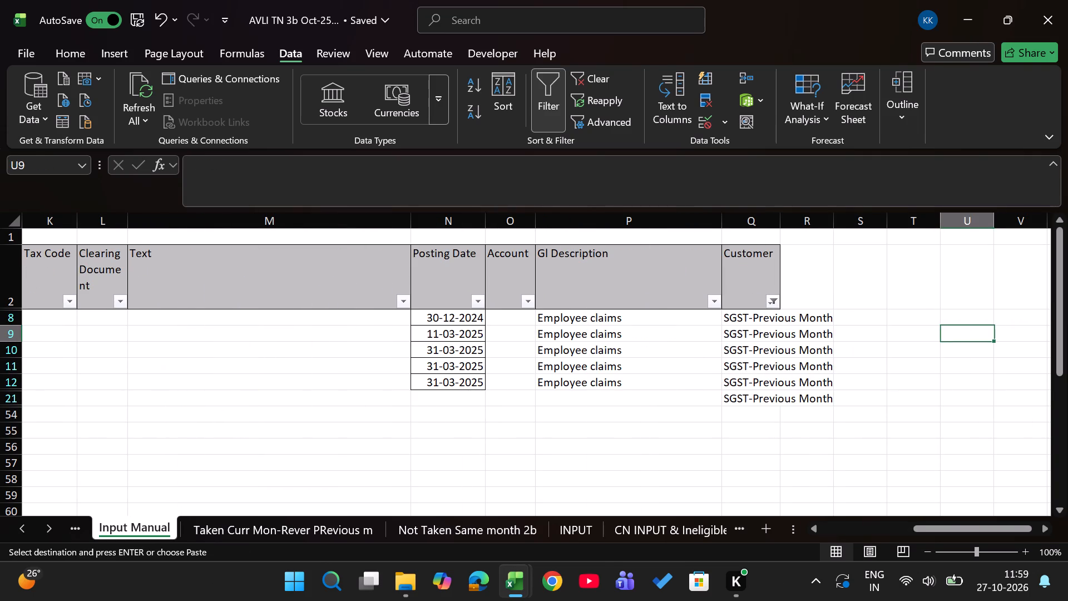
key(Right)
key(Right)
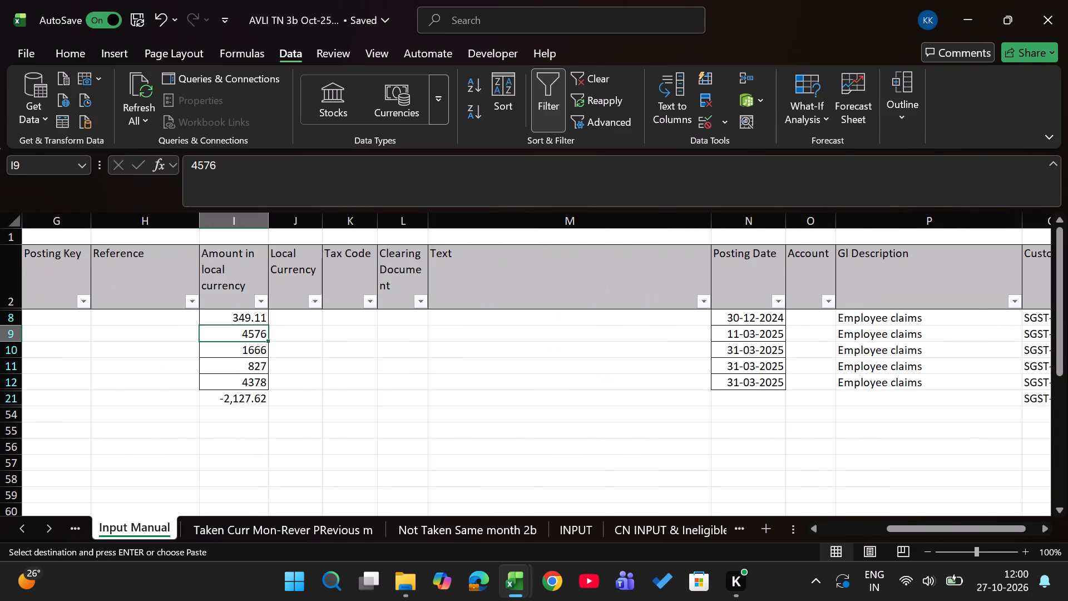
Paste the copied document numbers into the Inputs sheet of the AVLI TN Console workbook, starting at K634.
key(alt+Tab)
click(448, 284)
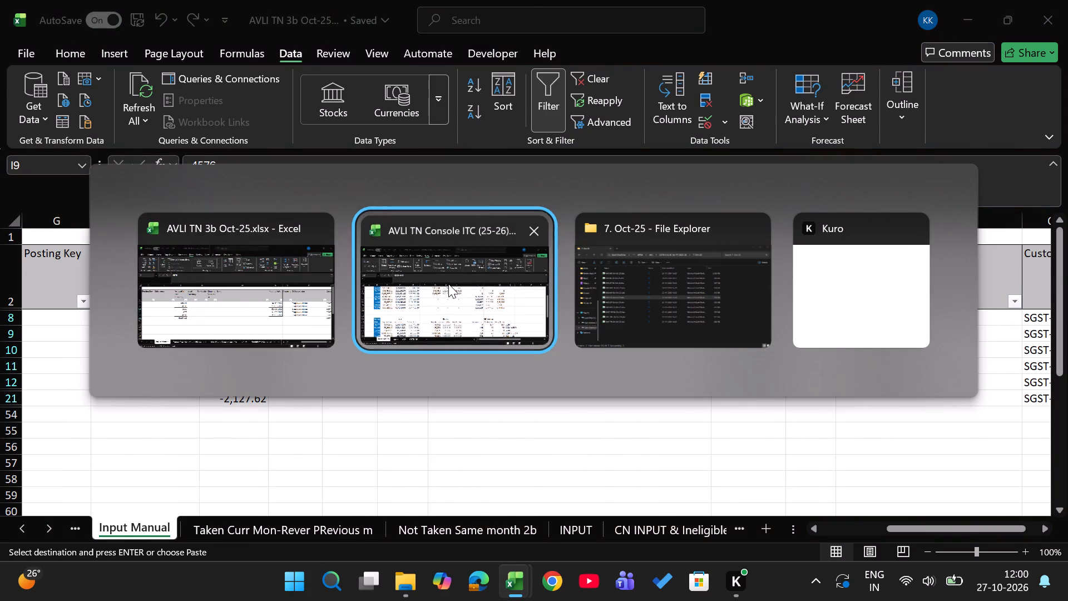
key(ctrl+Page_Down)
key(Right)
key(Right)
key(Down)
key(Down)
key(Down)
key(Down)
key(Down)
key(Down)
key(Down)
key(Down)
key(Right)
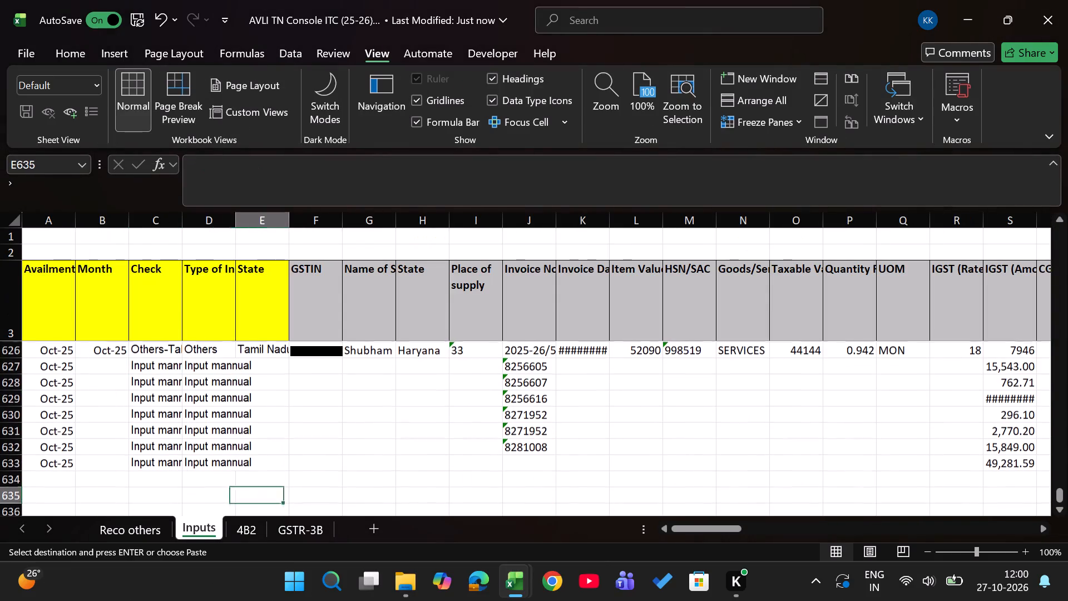
key(Right)
key(Right)
key(Right)
key(Right)
key(Right)
key(Right)
key(Up)
key(Return)
Copy the document numbers from K634:K638 into the Invoice No column starting at J634, and clear the originals in column K.
key(Left)
key(Left)
key(Left)
key(Left)
key(Left)
key(Left)
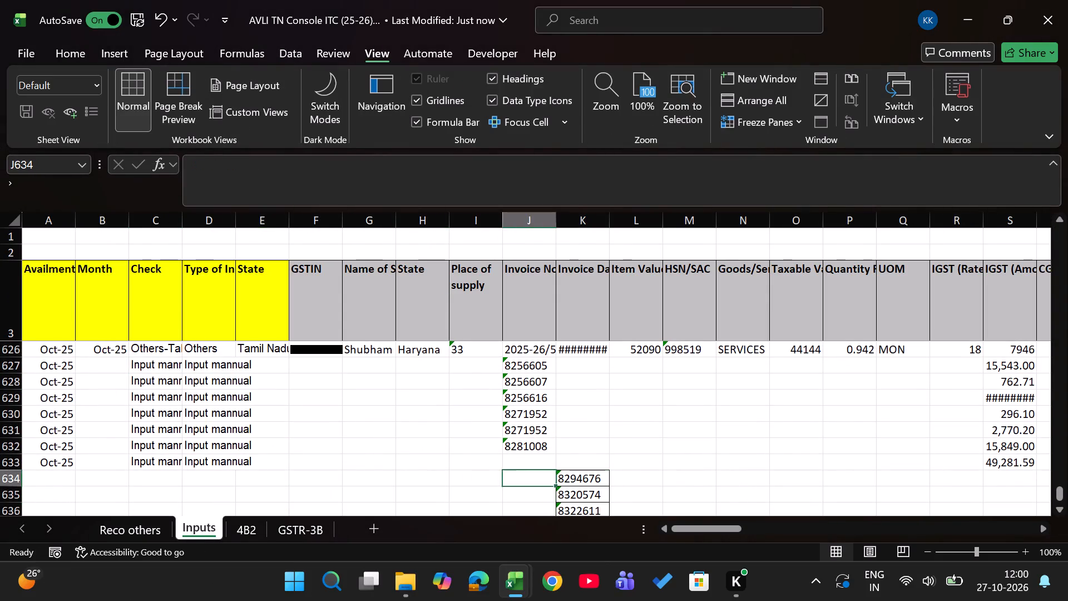
key(Left)
key(Left)
key(Right)
key(Right)
key(Right)
key(Right)
key(Right)
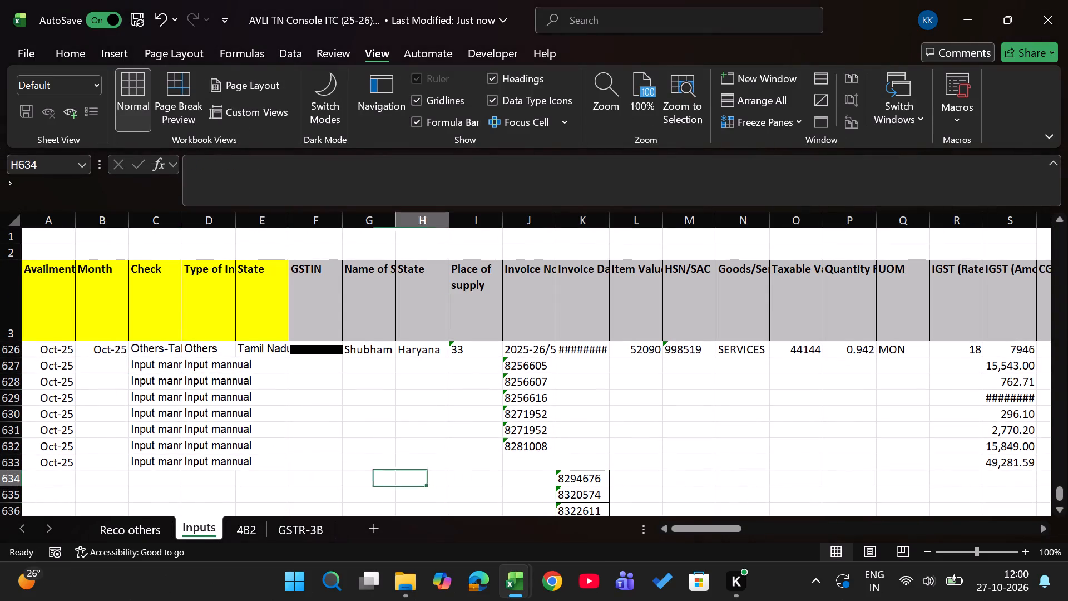
key(Right)
key(Right)
key(Right)
key(ctrl+shift+Down)
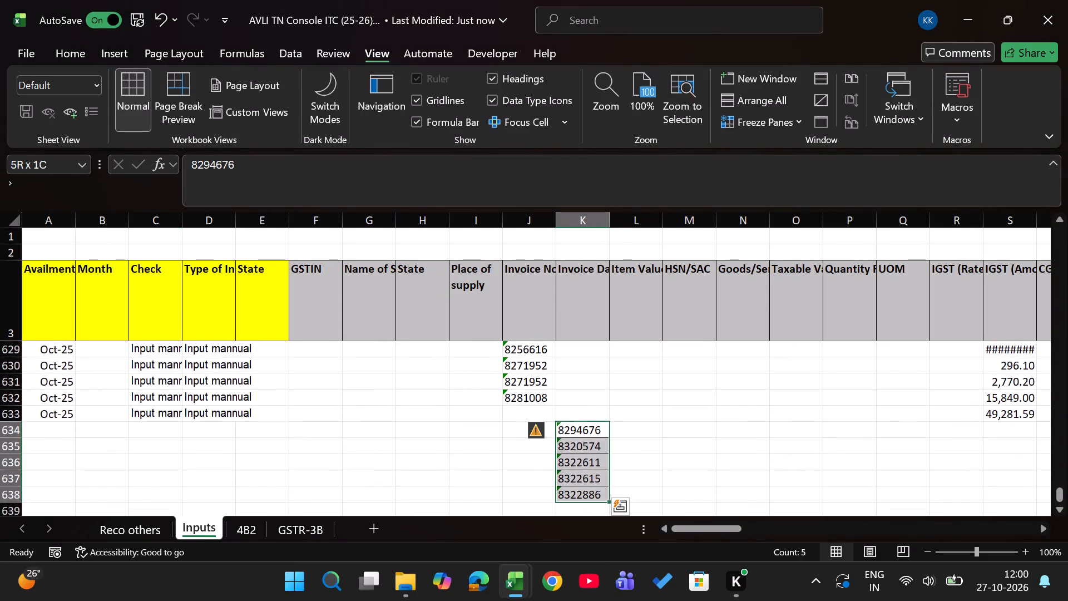
key(ctrl+c)
key(Left)
key(Return)
key(Right)
key(ctrl+shift+Down)
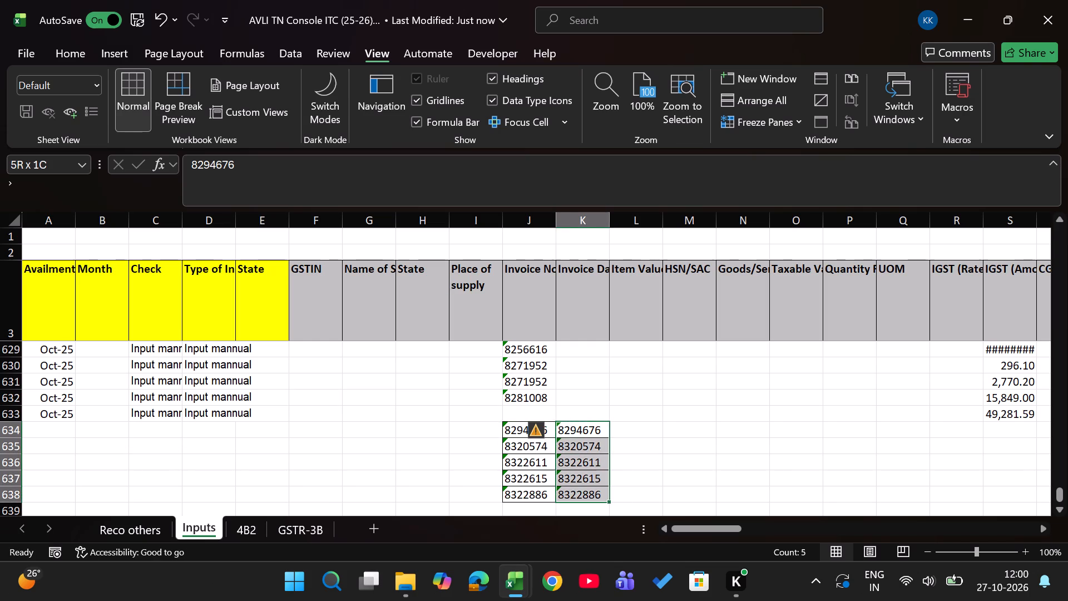
key(Delete)
Fill the "Input mannual" entries in columns C and D down from row 633 to row 639.
key(Left)
key(Down)
key(Down)
key(Down)
key(Down)
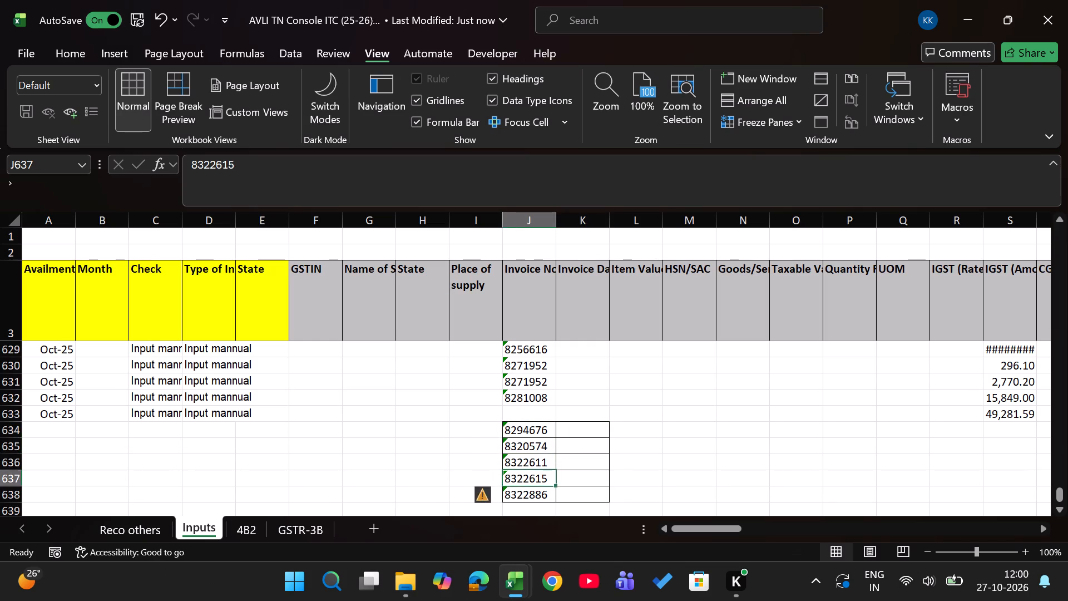
key(ctrl+Left)
key(Right)
key(Down)
key(Right)
key(shift+Up)
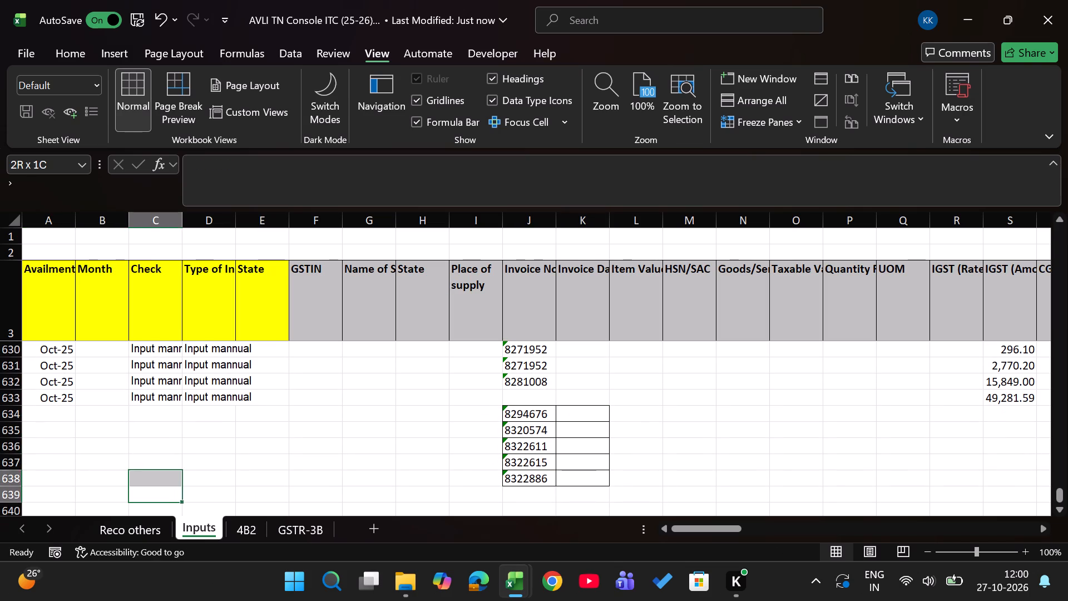
key(ctrl+shift+Up)
key(shift+Right)
key(ctrl+d)
key(Down)
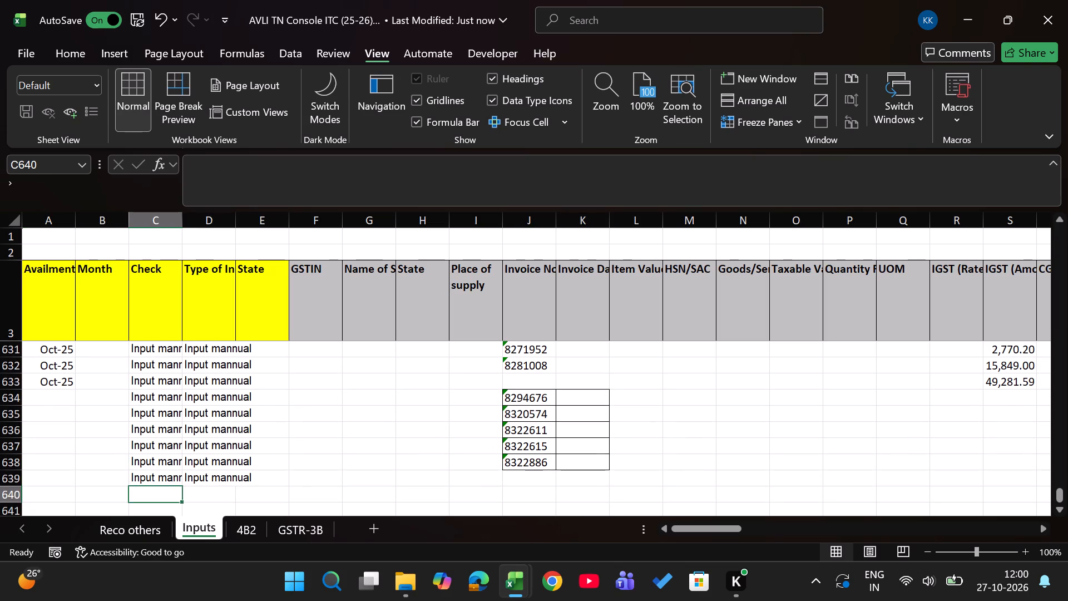
Fill the Oct-25 availment month in column A down from row 633 to row 639.
key(Up)
key(Left)
key(Left)
key(ctrl+shift+Up)
key(ctrl+d)
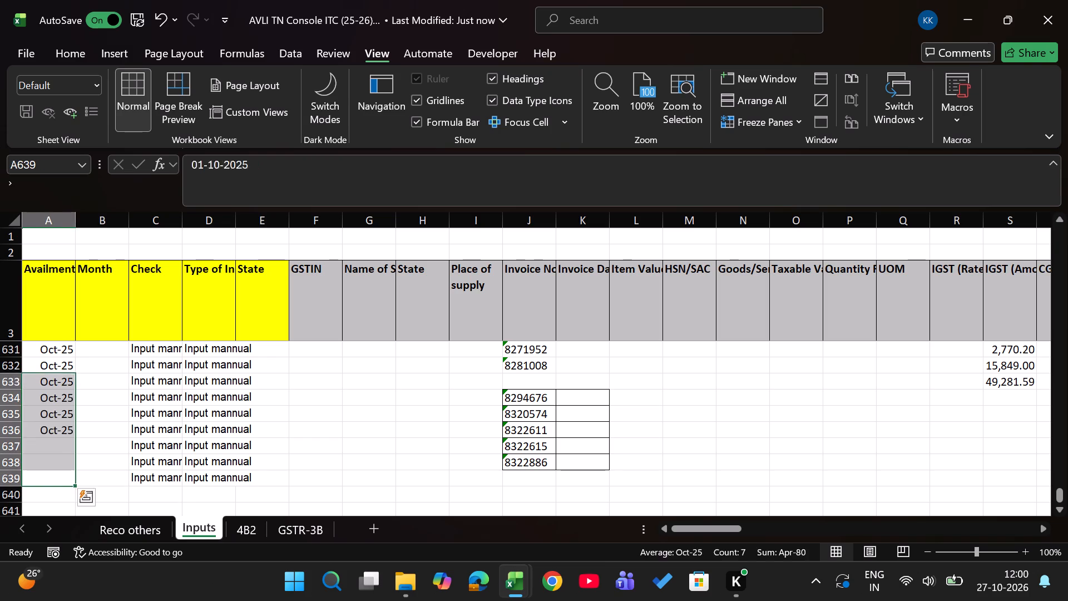
Copy the filtered amounts I8:I21 from Input Manual in the TN 3b Oct-25 workbook into the CGST amount column of Inputs, starting at U634.
key(Right)
key(Right)
key(Right)
key(Right)
key(Right)
key(Right)
key(Right)
key(Right)
key(Right)
key(Right)
key(Right)
key(Right)
key(Right)
key(Up)
key(Up)
key(Up)
key(Up)
key(Up)
key(Up)
key(Up)
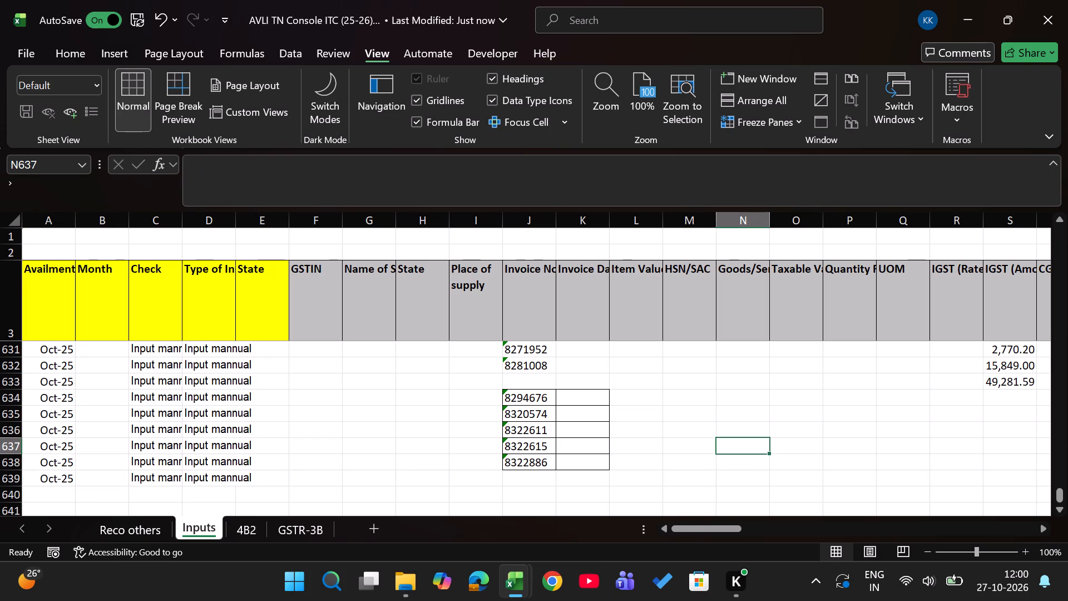
key(Down)
key(Down)
key(Right)
key(Right)
key(Right)
key(Right)
key(Right)
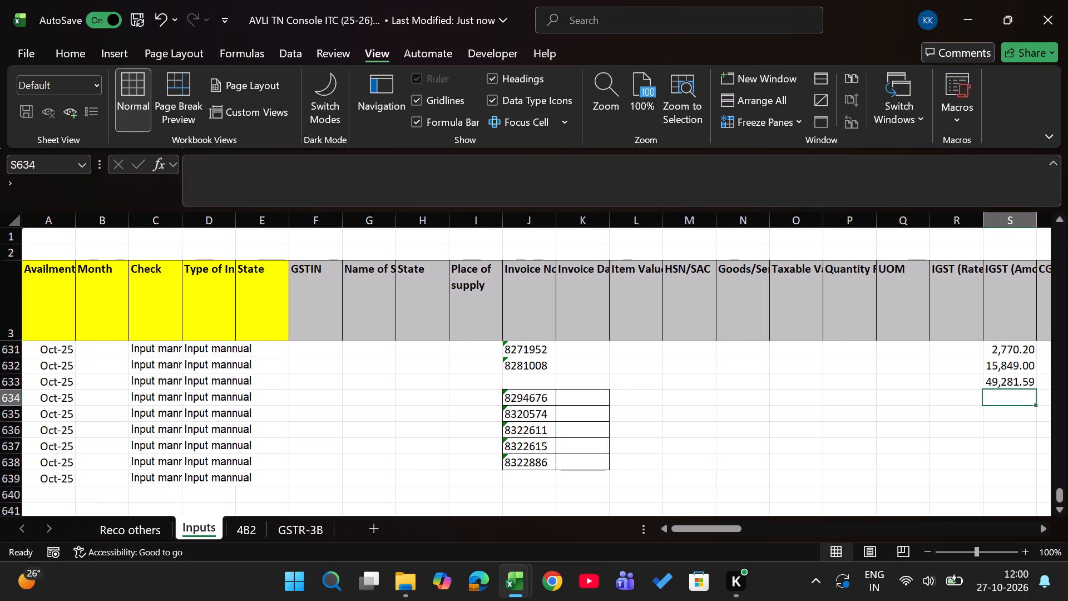
key(Right)
key(Right)
key(alt+Tab)
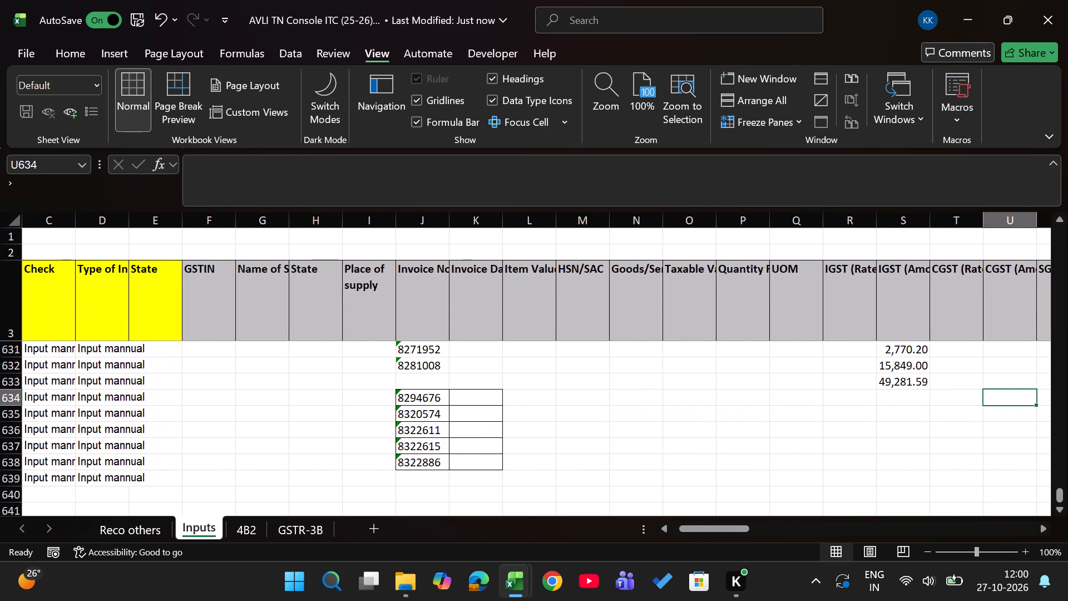
key(Left)
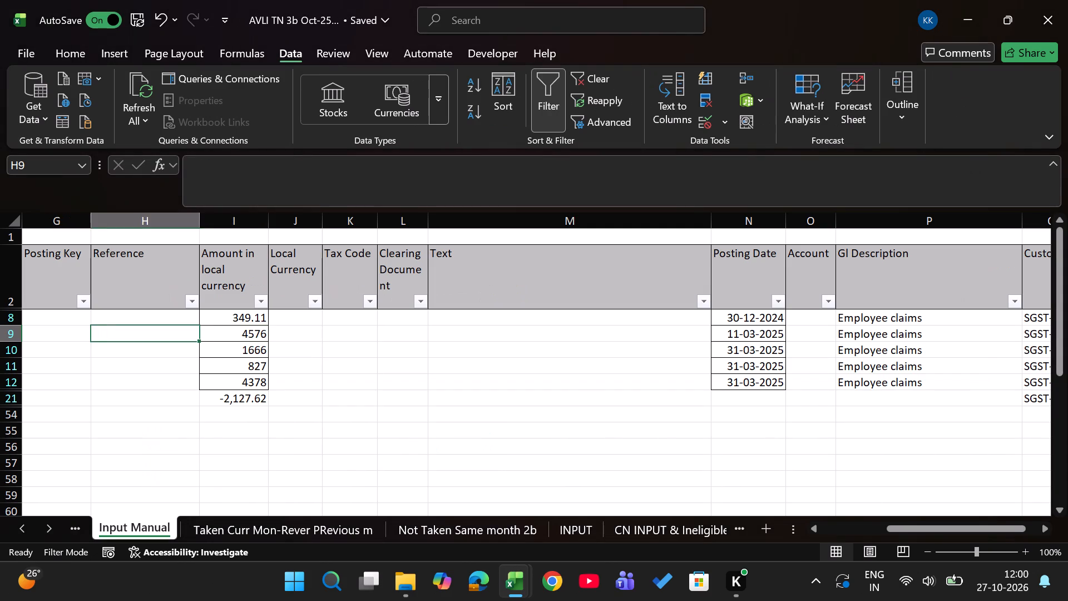
key(Right)
key(Right)
key(Up)
key(Left)
key(ctrl+shift+Down)
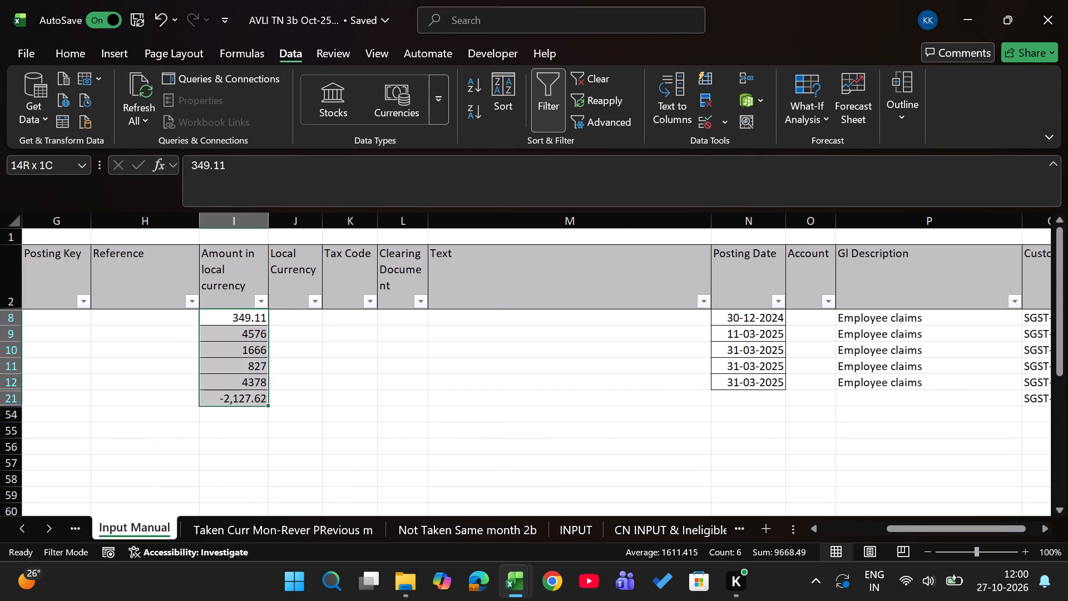
key(ctrl+c)
key(alt+Tab)
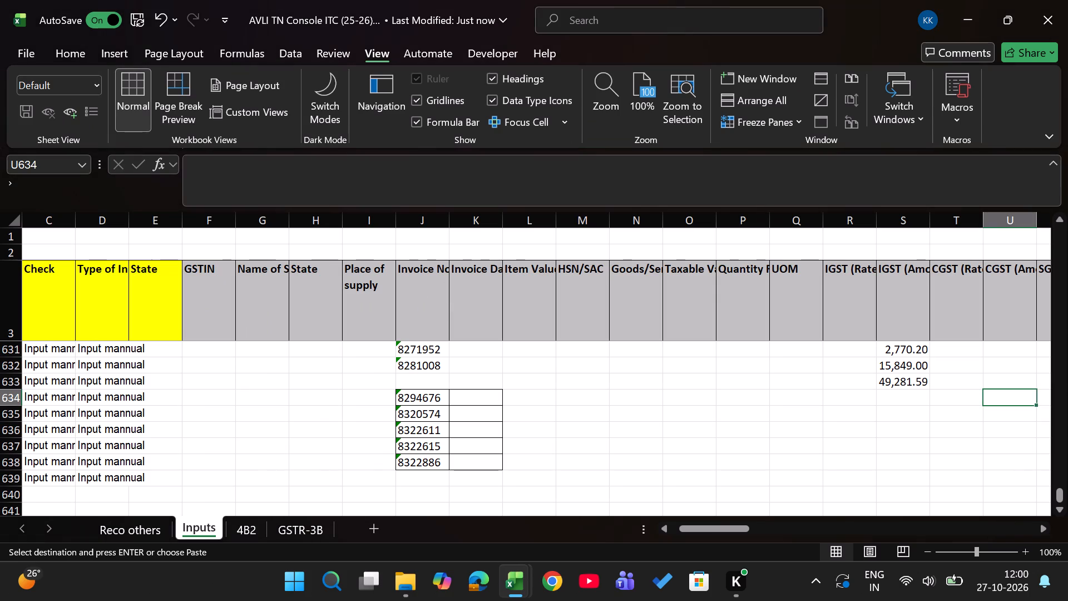
key(ctrl+v)
Copy the CGST amounts in U634:U639 into the SGST amount column, starting at W634.
key(ctrl+c)
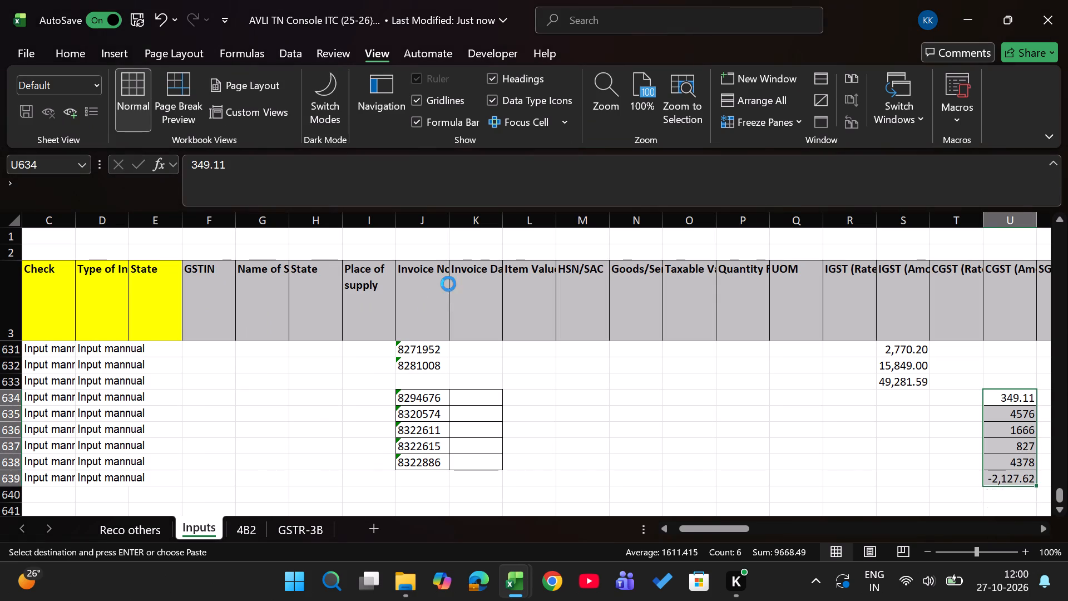
key(Right)
key(Right)
key(Return)
key(Right)
key(Left)
key(Left)
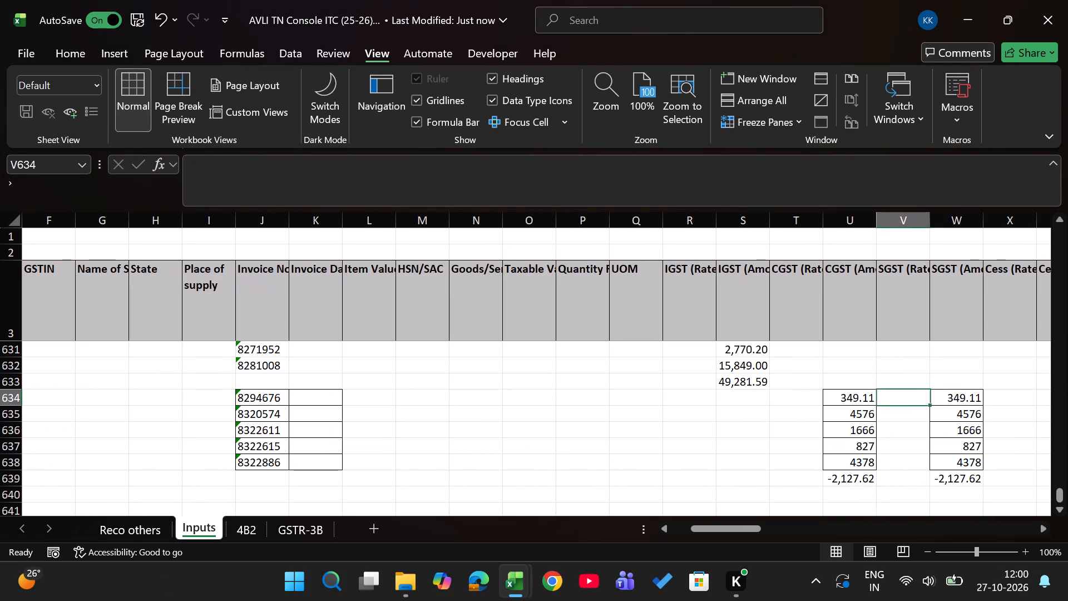
Review the last manual input row, 639, from the availment month in column A across to the SGST amount in column W.
key(Right)
key(Down)
key(Down)
key(ctrl+Down)
key(ctrl+Left)
key(ctrl+Left)
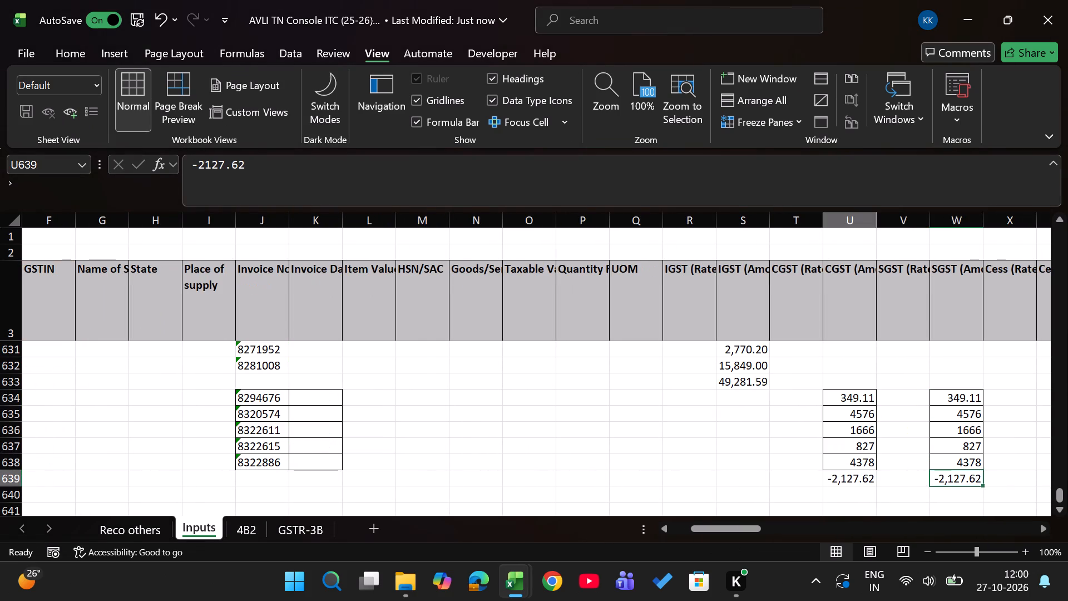
key(ctrl+Left)
key(Left)
key(Left)
key(Left)
key(Left)
key(Right)
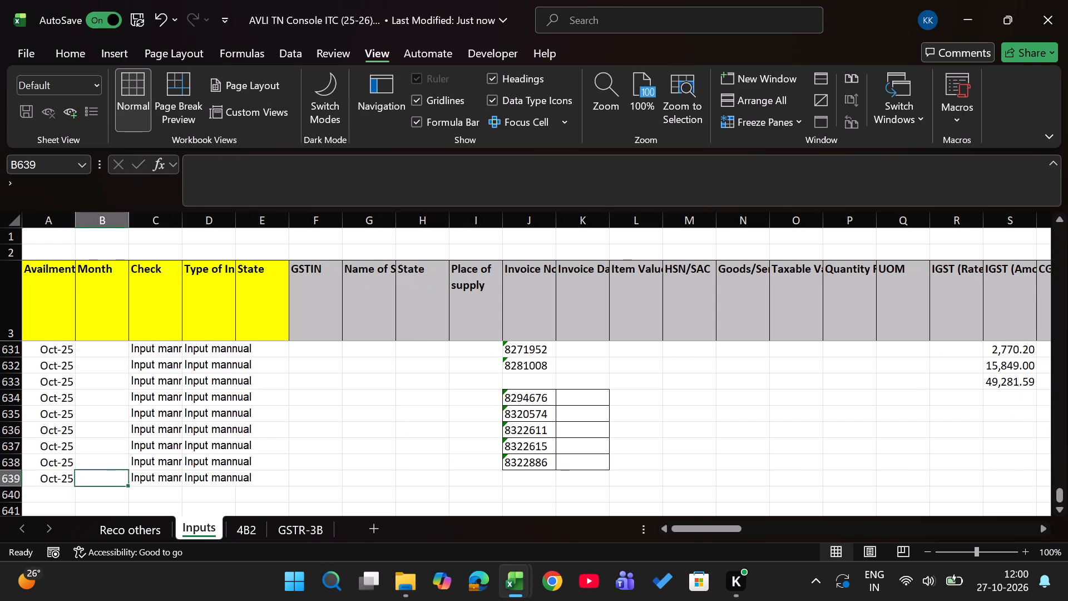
key(Right)
key(Right)
key(Right)
key(Right)
key(Right)
key(Right)
key(Right)
key(Right)
key(Right)
key(Right)
key(Right)
key(Right)
key(Right)
key(Right)
key(Right)
key(Right)
key(Right)
key(Right)
key(Right)
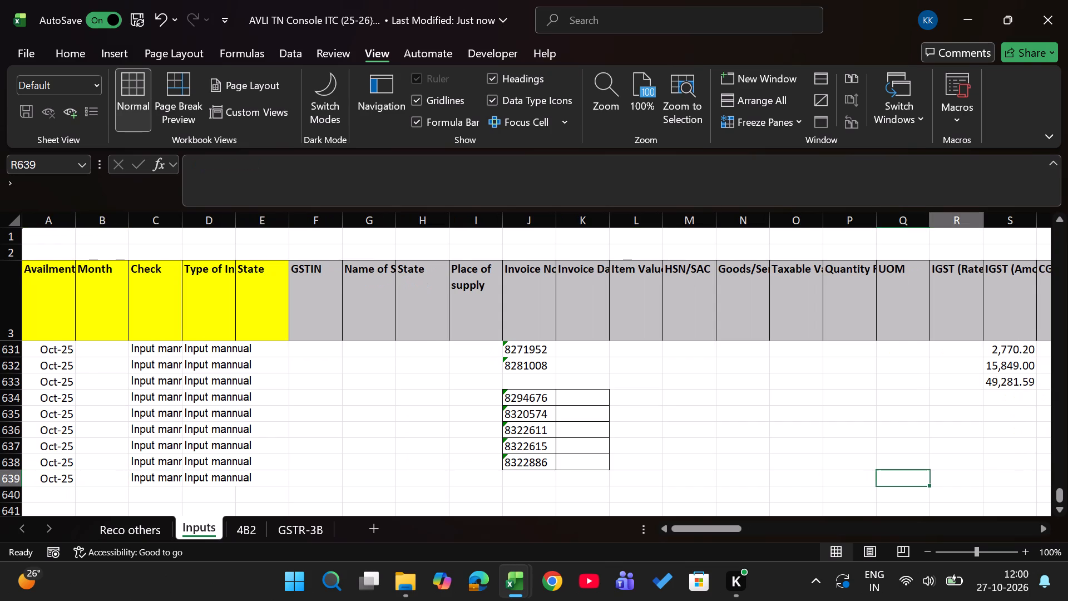
key(Right)
key(Right)
key(Right)
key(Left)
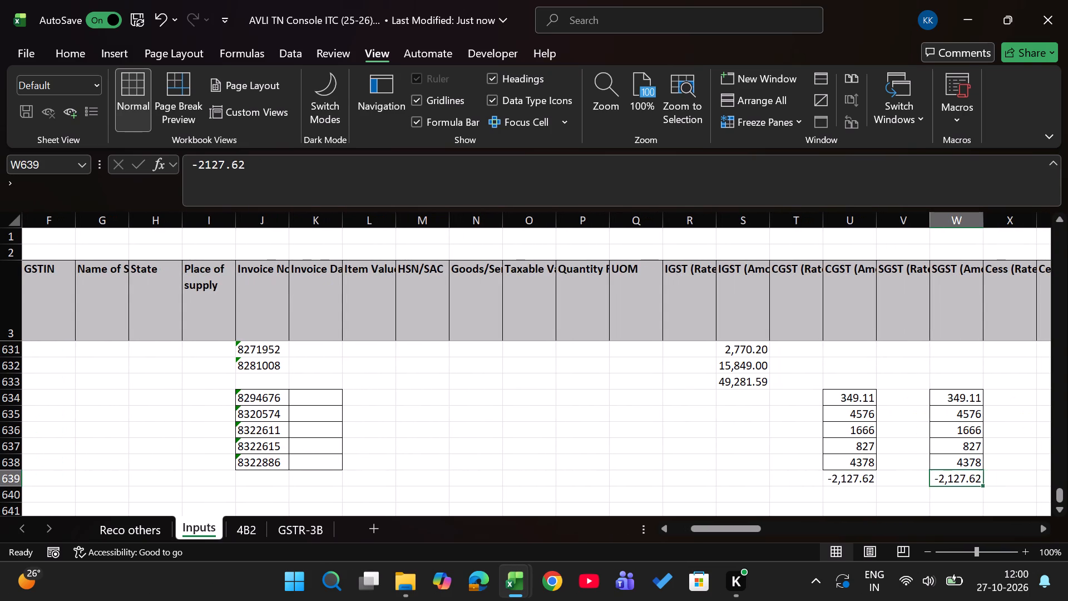
Copy the SGST amounts in W634:W639 into the Total CGST available as ITC column, starting at AC634.
key(ctrl+Up)
key(ctrl+shift+Down)
key(ctrl+c)
key(Right)
key(Right)
key(Right)
key(Right)
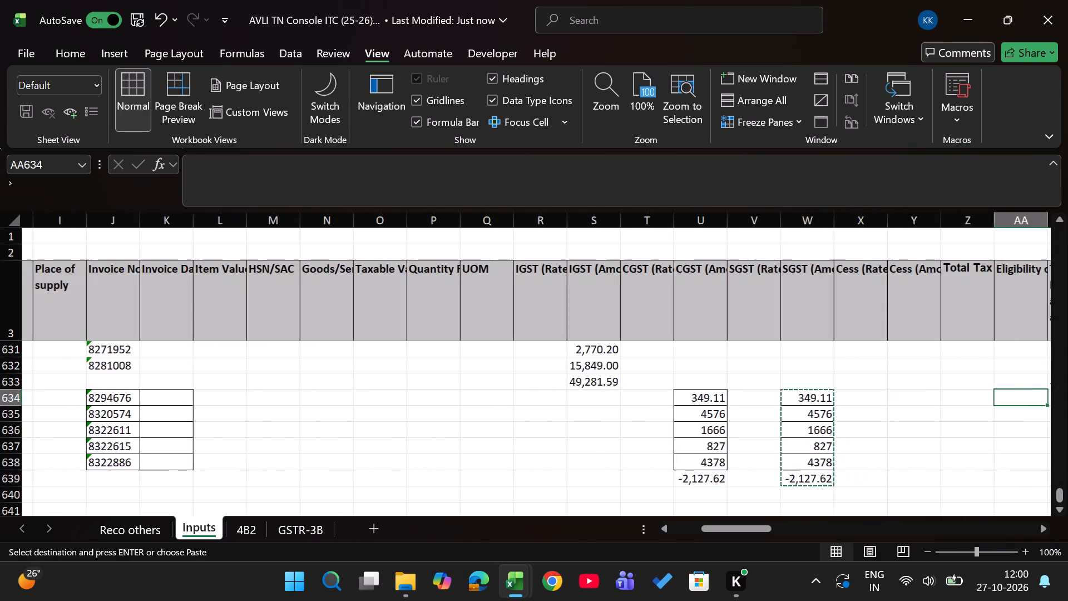
key(Right)
key(Right)
key(Return)
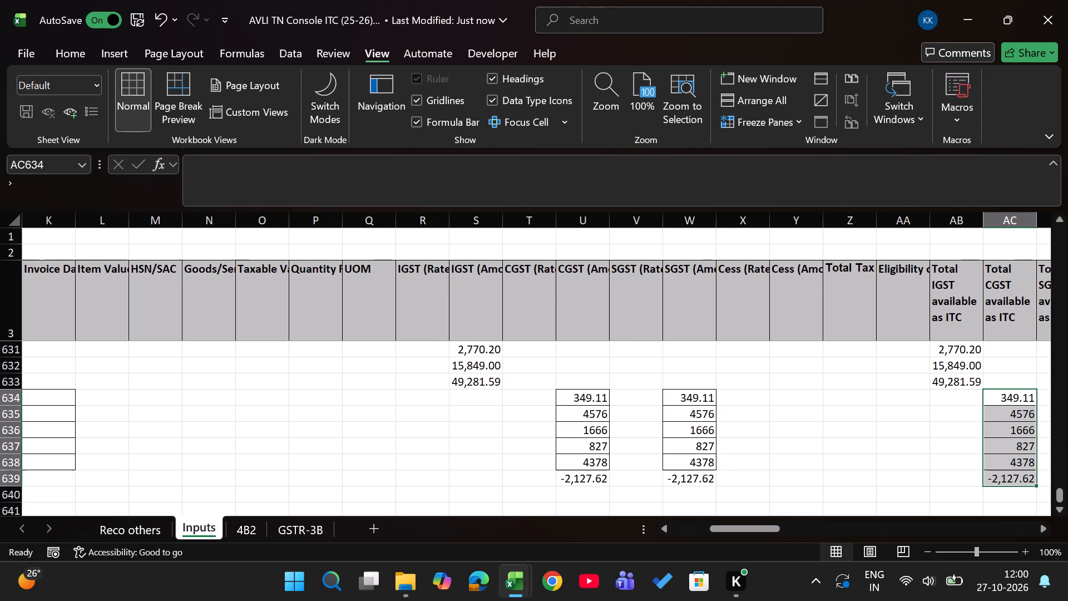
Copy AC634:AC639 into the Total SGST available as ITC column, starting at AD634.
key(ctrl+c)
key(Right)
key(Return)
key(Right)
key(Right)
key(Left)
key(Left)
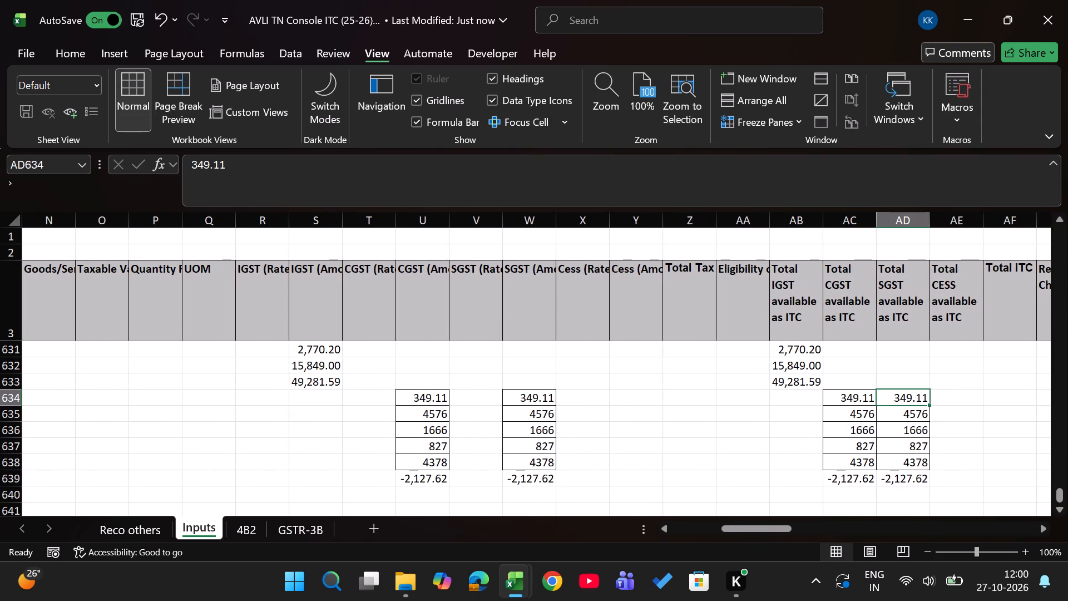
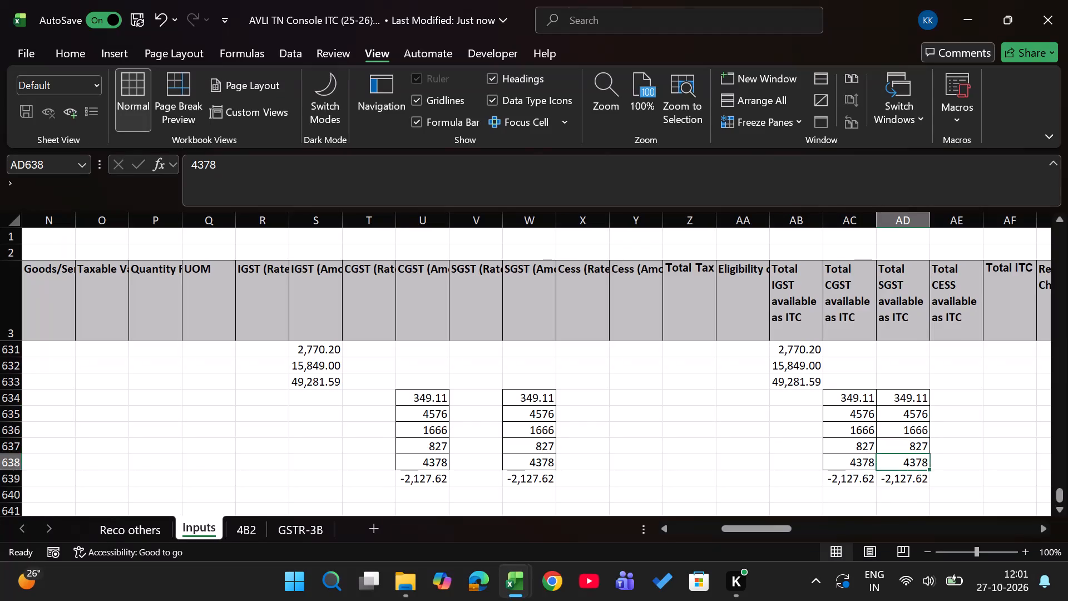
Check row 634 of the Inputs sheet from the Total SGST column across the remaining columns, past the yellow GL Ref and Status of 2a headers.
key(Down)
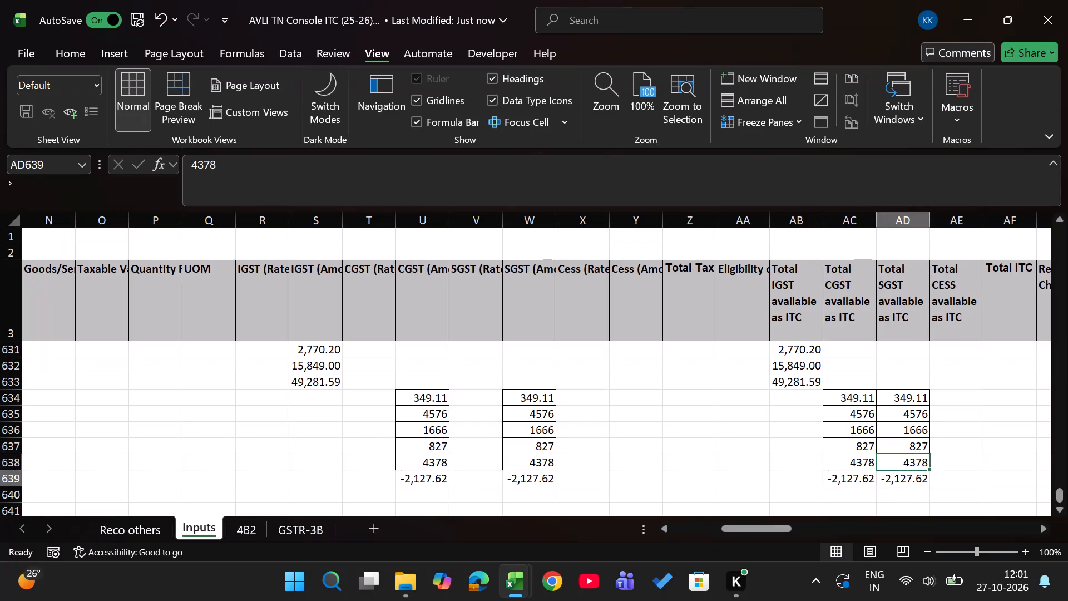
key(Up)
key(Up)
key(Up)
key(Up)
key(Up)
key(Right)
key(Right)
key(Right)
key(Right)
key(Right)
key(Right)
key(Right)
key(Right)
key(Right)
key(Right)
key(Right)
key(Right)
key(Right)
key(Right)
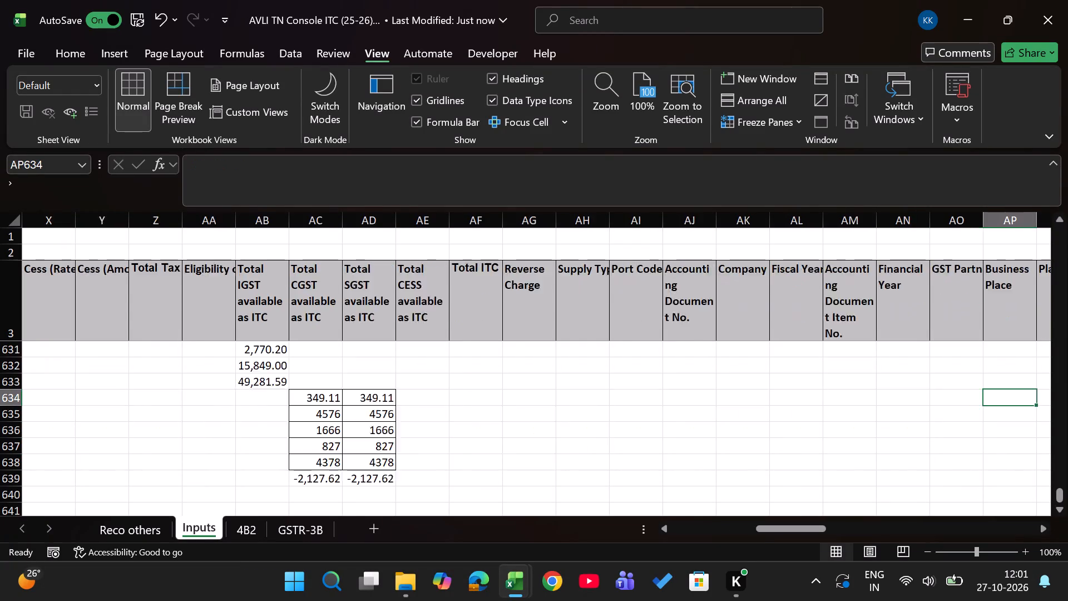
key(Right)
key(Right)
key(Right)
key(Right)
key(Right)
key(Right)
key(Right)
key(Right)
key(Right)
key(Right)
key(Right)
key(Right)
key(Right)
key(Right)
key(Right)
key(Right)
key(Right)
key(Right)
key(Right)
key(Right)
key(Right)
key(Right)
key(Right)
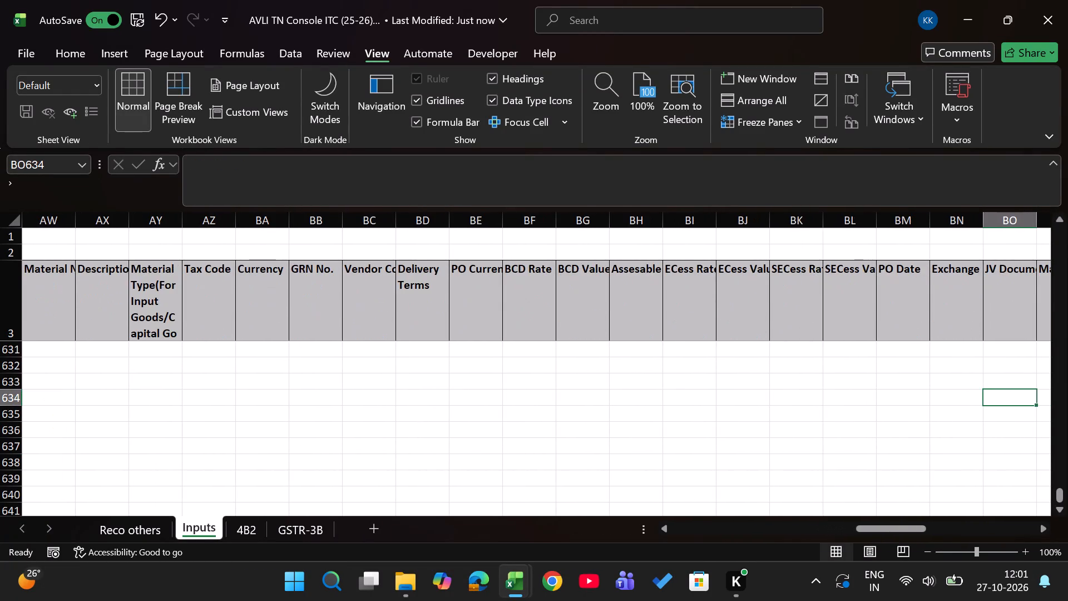
key(Right)
key(Right)
key(Right)
key(Right)
key(Right)
key(Right)
key(Right)
key(Right)
key(Right)
key(Right)
key(Right)
key(Right)
key(Right)
key(Right)
key(Right)
key(Right)
key(Right)
key(Right)
key(Right)
key(Right)
key(Right)
key(Right)
key(Right)
key(Right)
key(Right)
key(Right)
key(Right)
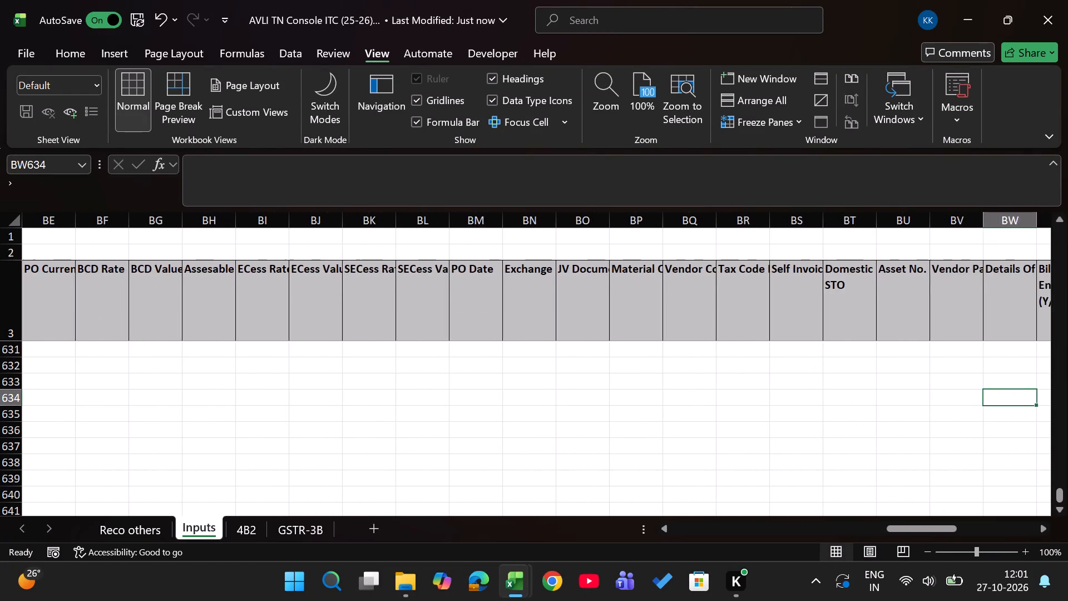
key(Left)
key(Left)
key(Left)
key(Left)
key(Left)
key(Left)
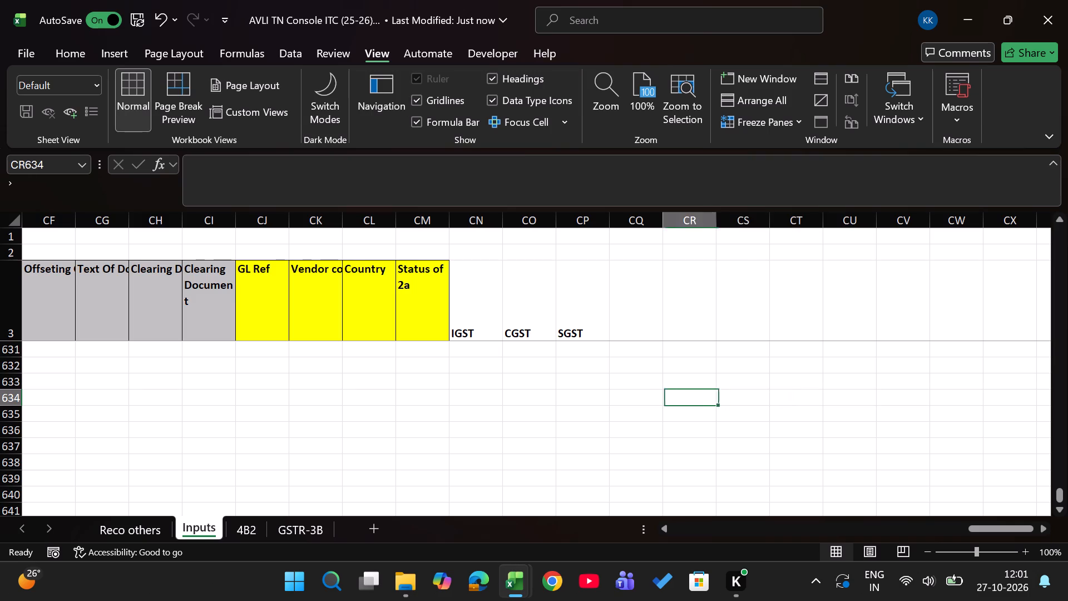
key(Left)
Switch to the AVLI TN 3b Oct-25 workbook and review the filtered SGST-Previous Month rows on Input Manual across all columns.
key(alt+Tab)
key(Right)
key(Right)
key(Right)
key(Right)
key(Right)
key(Right)
key(Right)
key(Right)
key(Right)
key(Right)
key(Right)
key(Right)
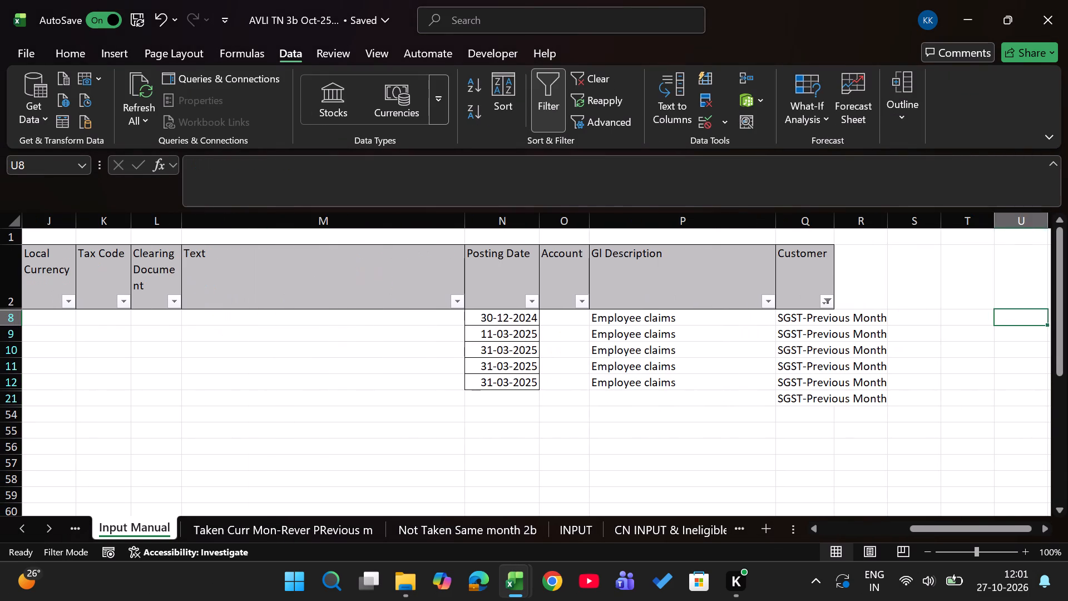
key(Left)
key(Left)
key(Left)
key(Left)
key(Left)
key(Left)
key(Left)
key(Left)
key(Left)
key(Left)
key(Left)
key(Left)
key(Left)
key(Left)
key(Left)
key(Left)
key(Left)
key(Left)
key(Left)
key(Left)
key(Left)
key(Left)
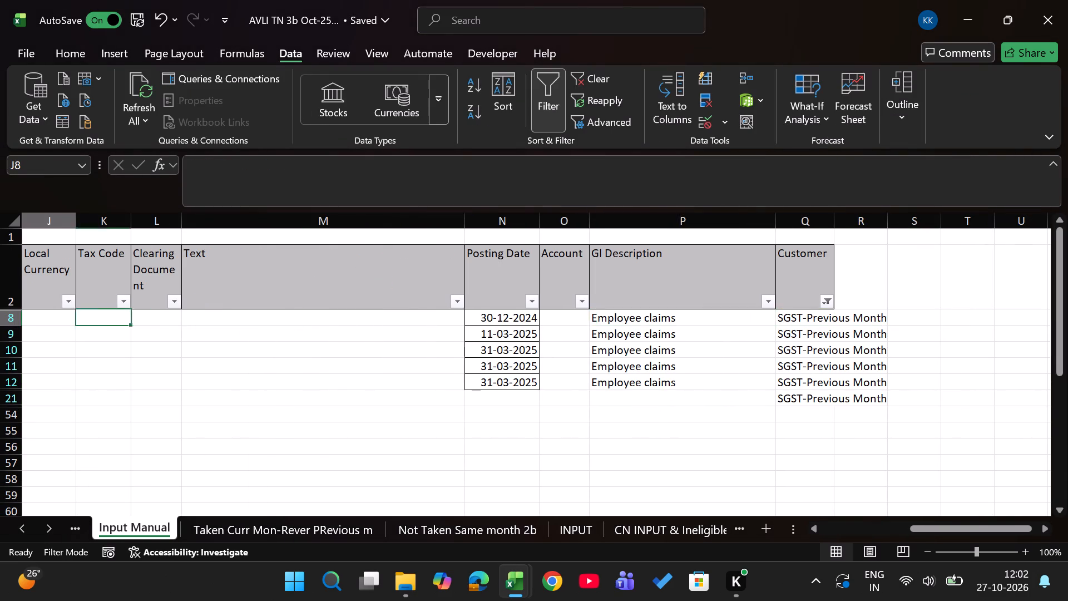
key(Left)
key(Right)
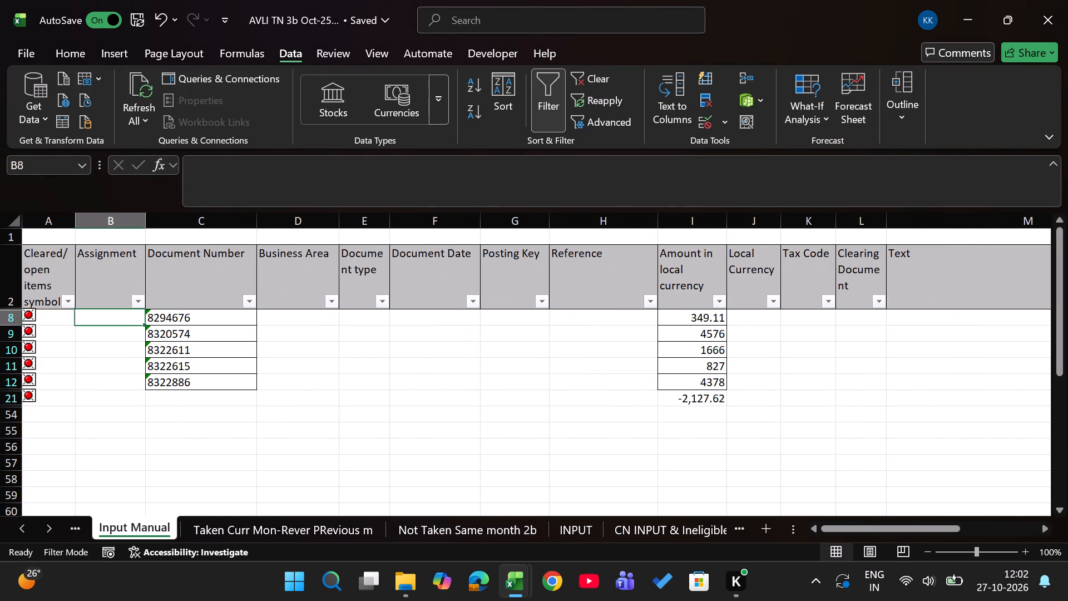
Return to the AVLI TN Console ITC workbook and review the 4B2, Books and Difference figures on the Reco others sheet.
key(alt+Tab)
key(ctrl+Page_Up)
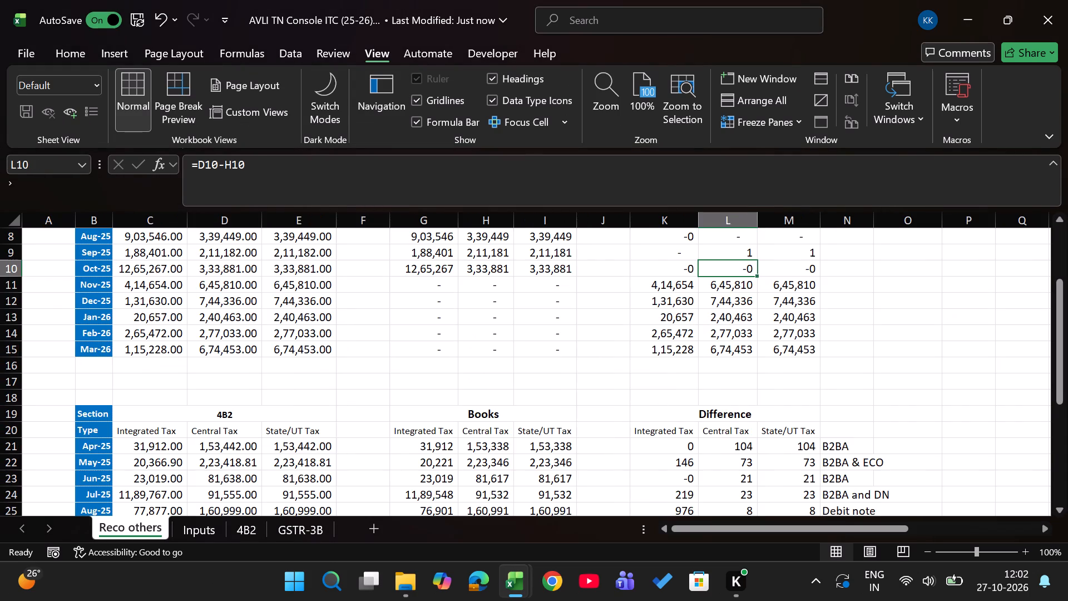
key(Right)
key(Down)
key(Down)
key(Down)
key(Down)
key(Down)
key(Down)
key(Down)
key(Down)
key(Down)
key(Down)
key(Down)
key(Down)
key(Down)
key(Down)
key(Down)
key(Down)
key(Down)
key(Down)
key(Down)
key(Down)
key(Up)
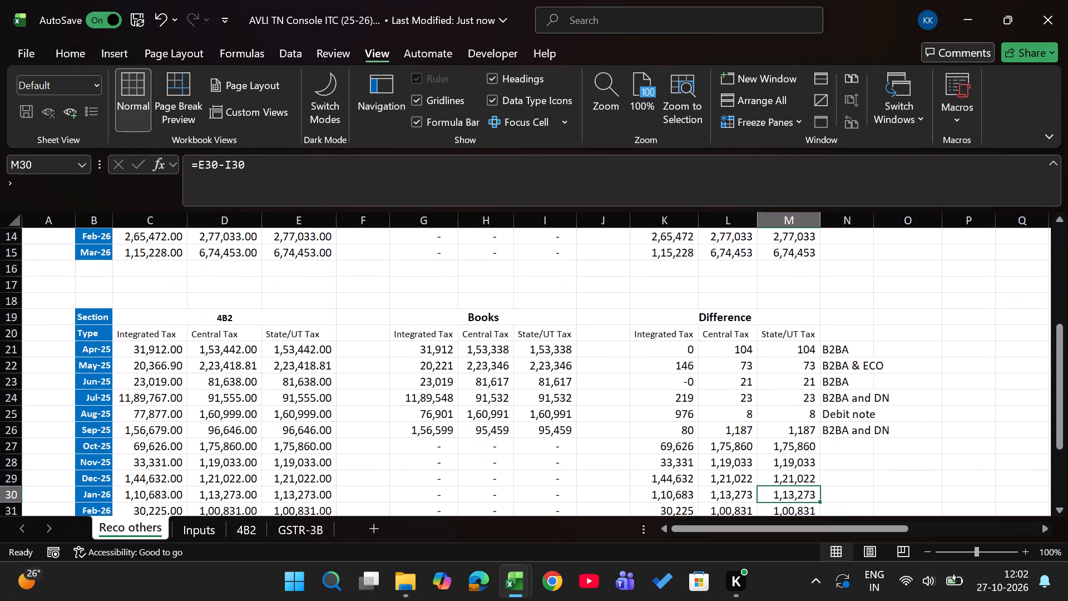
key(Up)
key(Up)
key(Up)
key(Left)
key(Left)
key(Left)
key(Left)
key(Left)
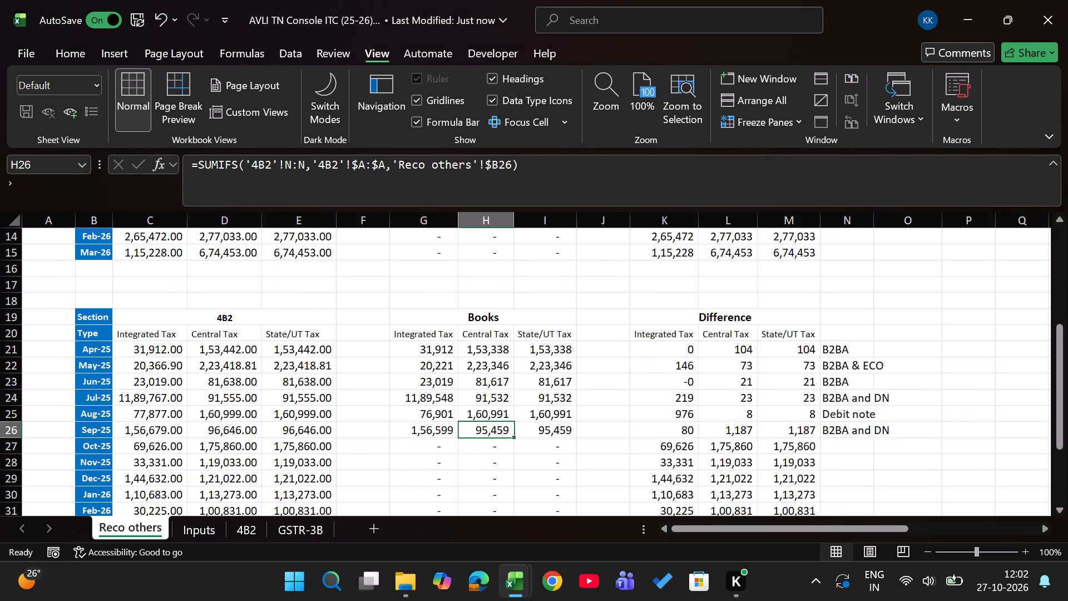
Switch to the AVLI TN 3b Oct-25 workbook and copy the Not Taken Same month 2b table from the Month header in B2 to row 122.
key(alt+Tab)
key(ctrl+Page_Down)
key(ctrl+Page_Down)
key(ctrl+Page_Down)
key(ctrl+Page_Up)
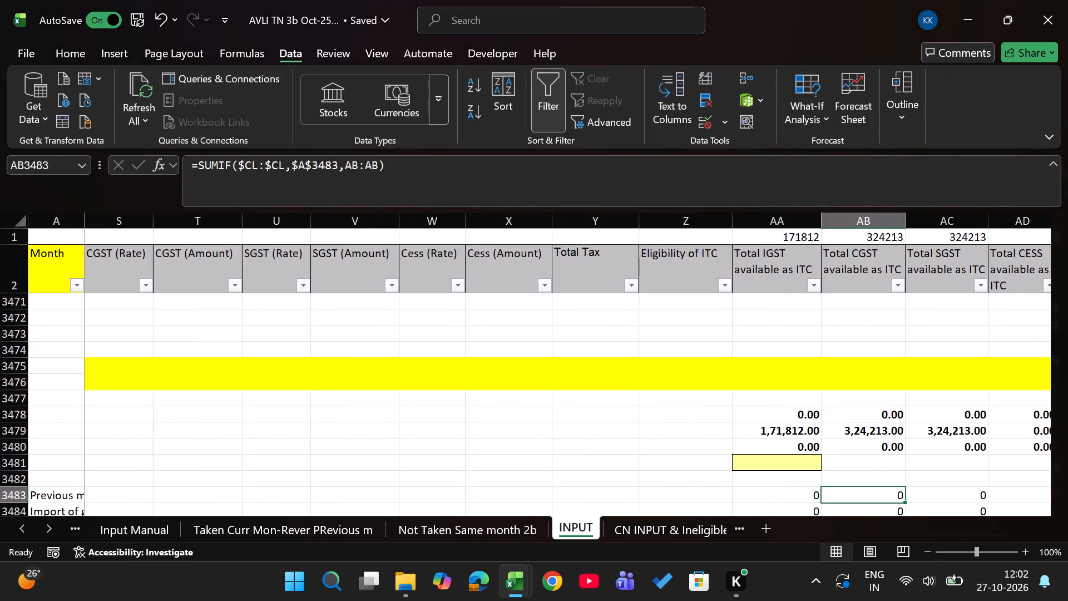
key(ctrl+Up)
key(ctrl+Up)
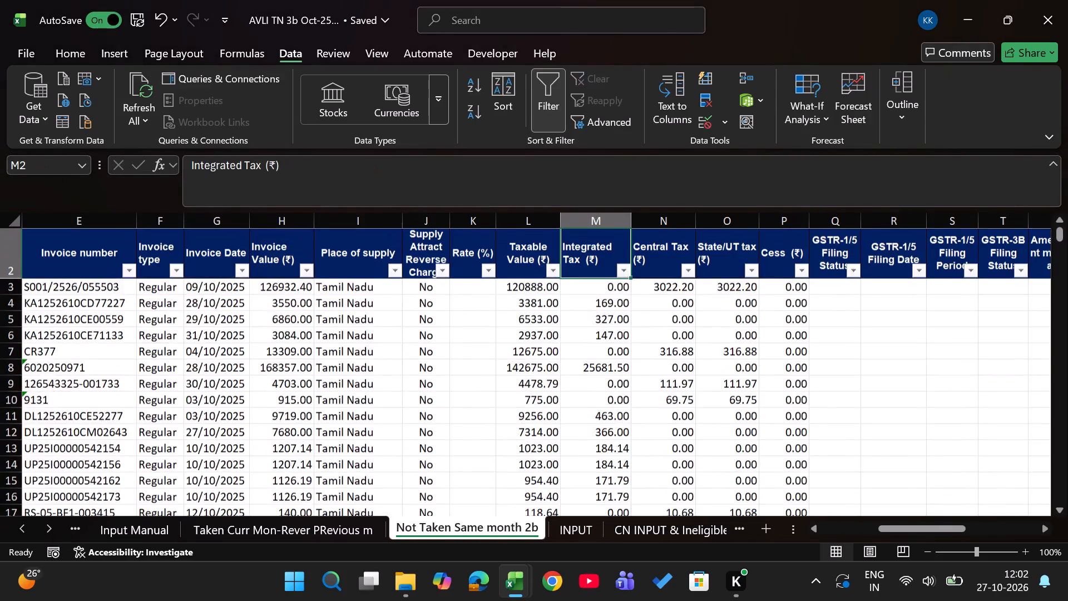
key(ctrl+Left)
key(Left)
key(Left)
key(Right)
key(Left)
key(ctrl+shift+Down)
key(ctrl+shift+Right)
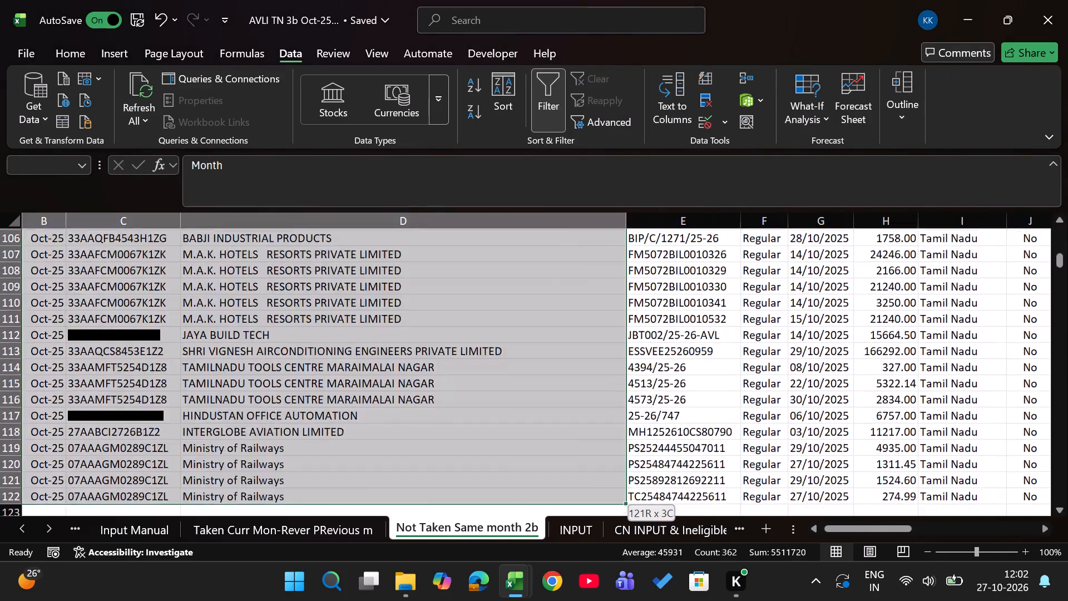
key(ctrl+shift+Right)
key(ctrl+c)
Paste the copied not-taken table into the AVLI TN Console workbook's 4B2 sheet at B598, below the September 2025 rows.
key(alt+Tab)
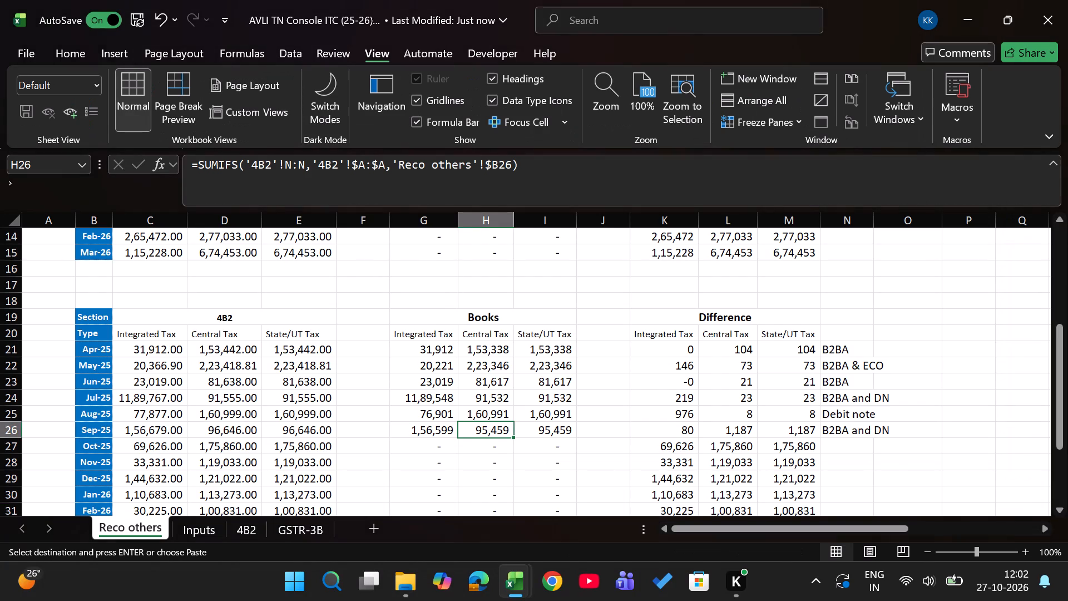
key(ctrl+Page_Down)
key(ctrl+Page_Down)
key(Left)
key(Right)
key(Right)
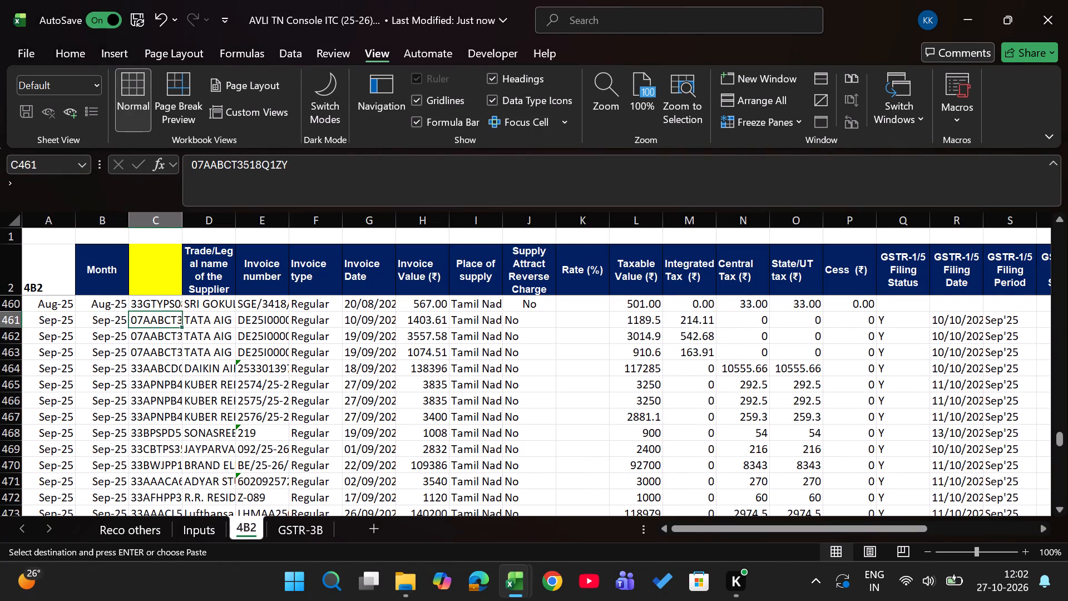
key(Left)
key(ctrl+Down)
key(Down)
key(Down)
key(Return)
Copy the Oct-25 month into A599 and fill it down column A to row 718 for the pasted rows.
key(Right)
key(Down)
key(Left)
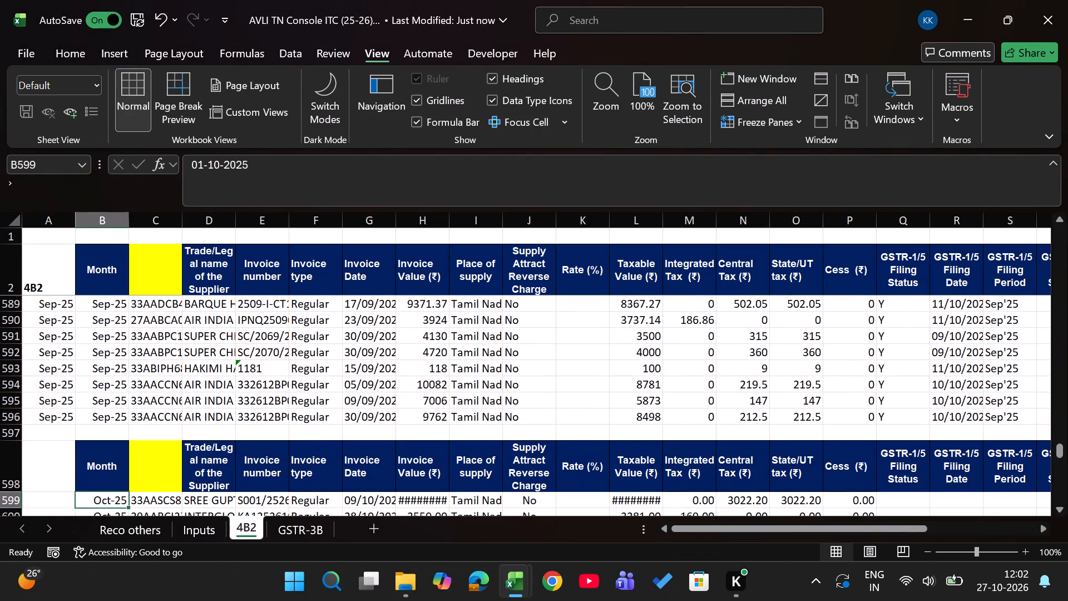
key(ctrl+c)
key(Left)
key(Return)
key(Right)
key(ctrl+Down)
key(Left)
key(ctrl+shift+Up)
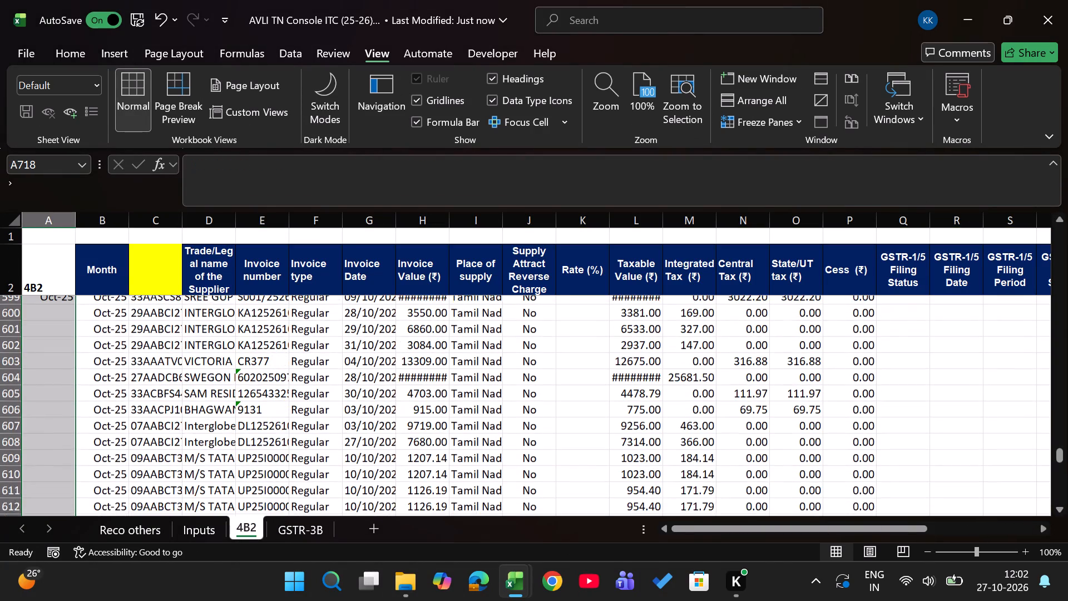
key(ctrl+d)
Delete blank row 597 and the repeated header row 598 above the October 2025 entries on the 4B2 sheet.
key(ctrl+Up)
key(Up)
key(Up)
key(Up)
key(Down)
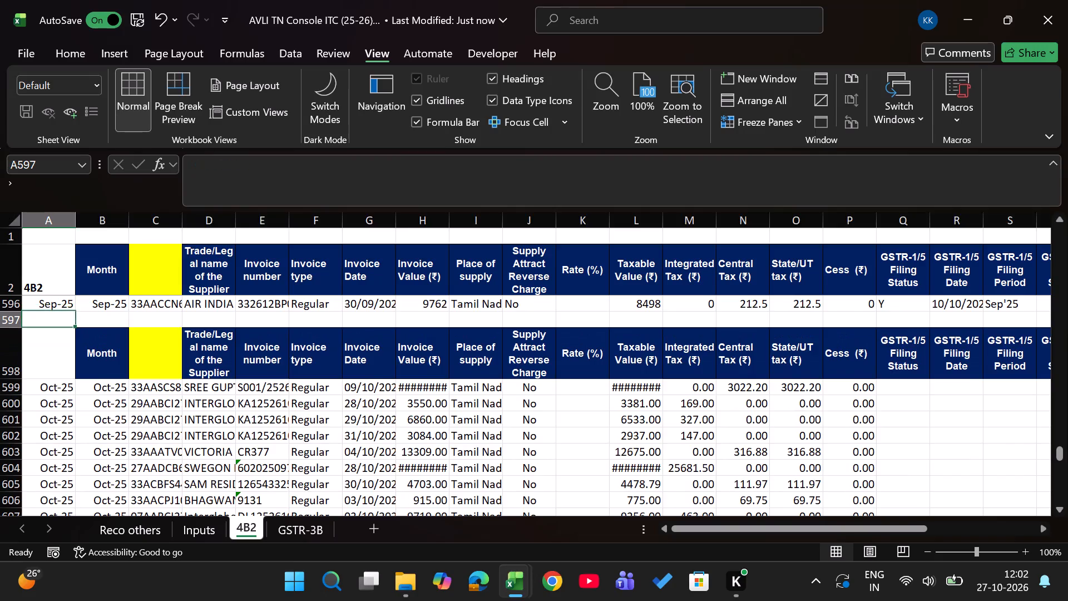
key(shift+space)
key(shift+Down)
key(ctrl+minus)
key(Right)
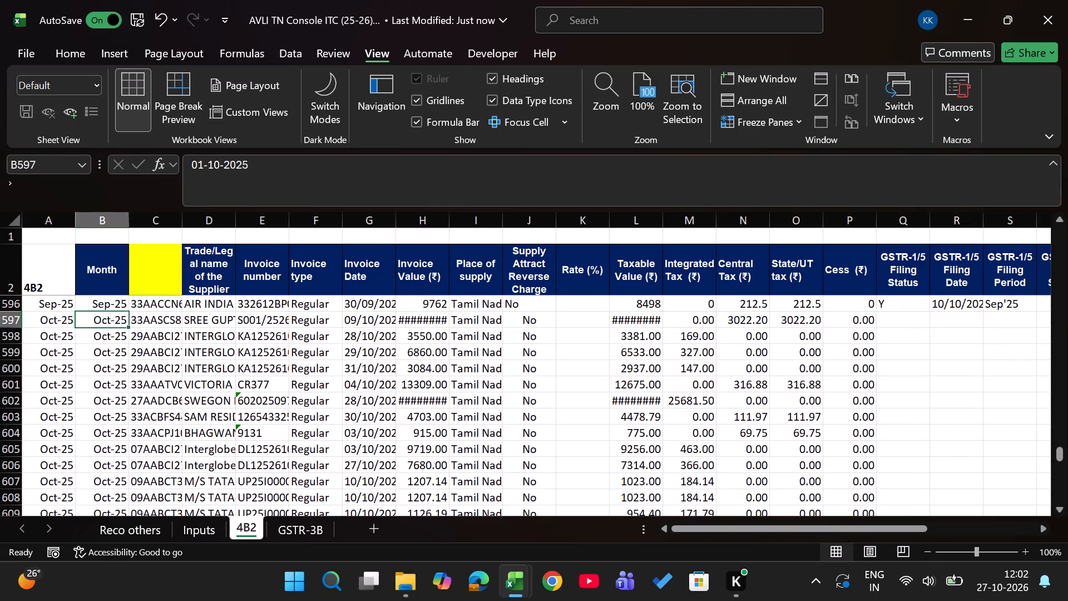
Check the last October 2025 row on the 4B2 sheet across its invoice and tax columns.
key(Down)
key(Left)
key(ctrl+Down)
key(Right)
key(Right)
key(Right)
key(Right)
key(Right)
key(Right)
key(Right)
key(Right)
key(Right)
key(Right)
key(Right)
key(Right)
key(Right)
key(Right)
key(Right)
key(Right)
key(Right)
key(Right)
key(Right)
key(Right)
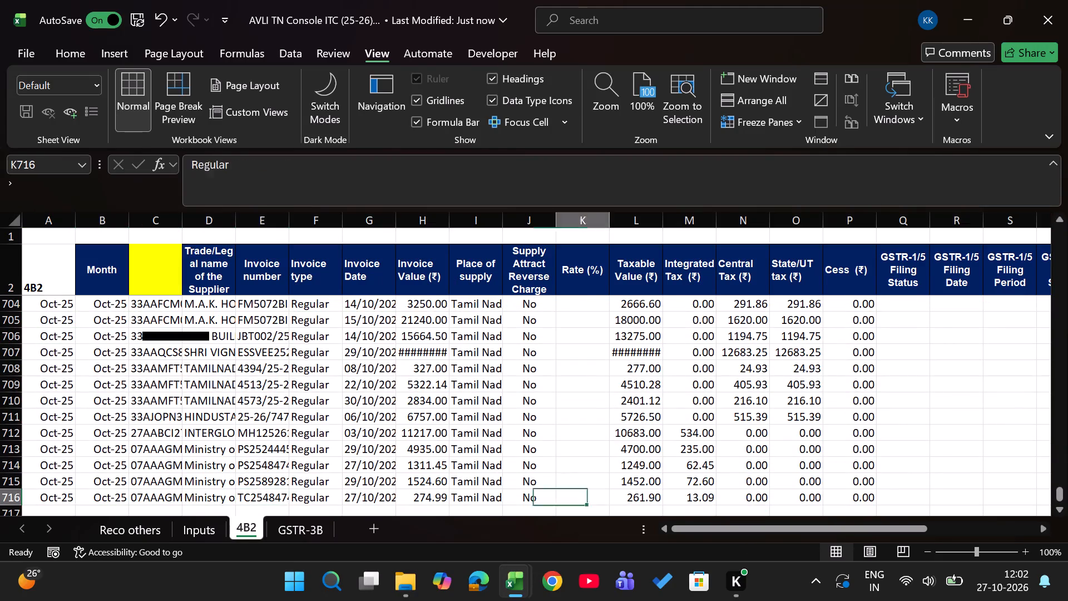
Review the Oct-25 row's Books and Difference figures in the 4B2 section of the Reco others sheet.
key(ctrl+Page_Up)
key(ctrl+Page_Up)
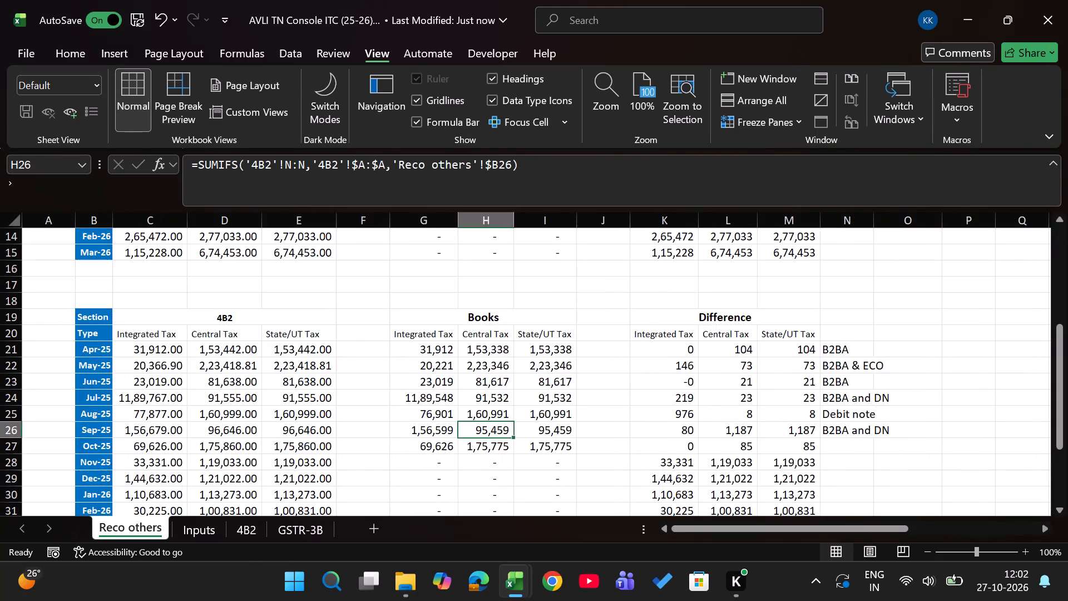
key(Down)
key(Right)
key(Right)
key(Right)
key(Right)
key(Right)
key(alt+Tab)
key(alt+Tab)
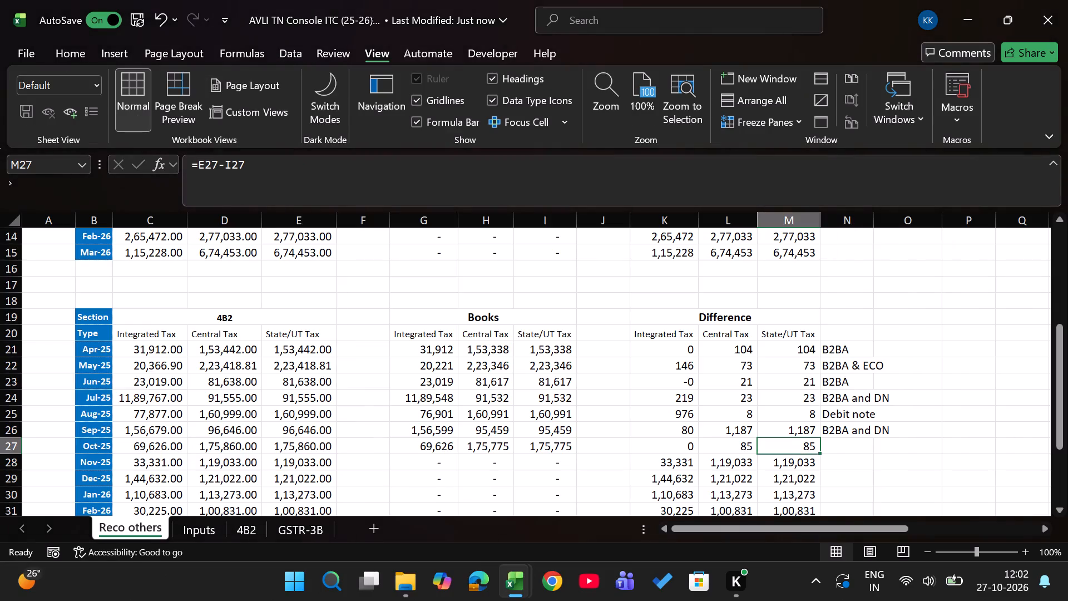
In the AVLI TN 3b Oct-25 workbook, copy the Wrong POS note from L1084 of the Not Taken Same month 2b sheet.
key(alt+Tab)
key(Right)
key(Right)
key(Right)
key(Right)
key(Right)
key(Right)
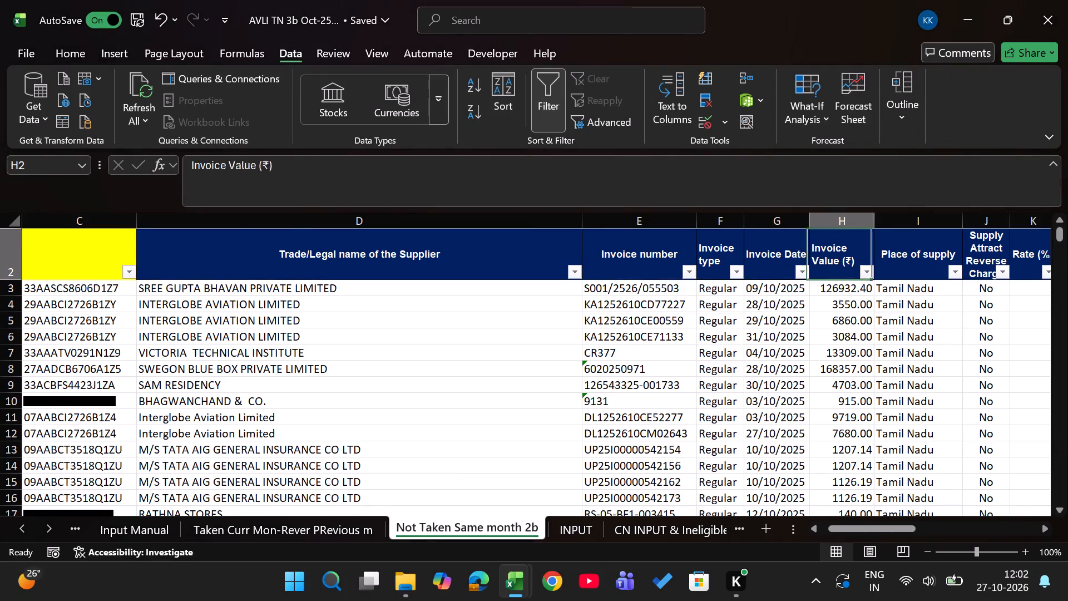
key(Right)
key(Right)
key(Right)
key(Right)
key(Right)
key(Right)
key(Down)
key(Down)
key(ctrl+Down)
key(ctrl+Down)
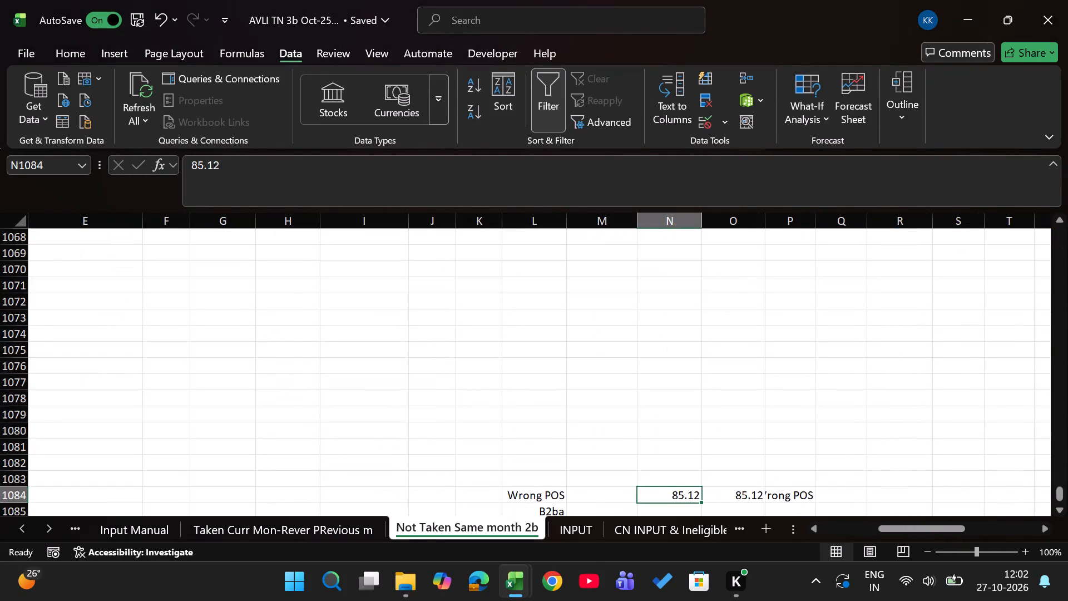
key(Left)
key(Left)
key(ctrl+c)
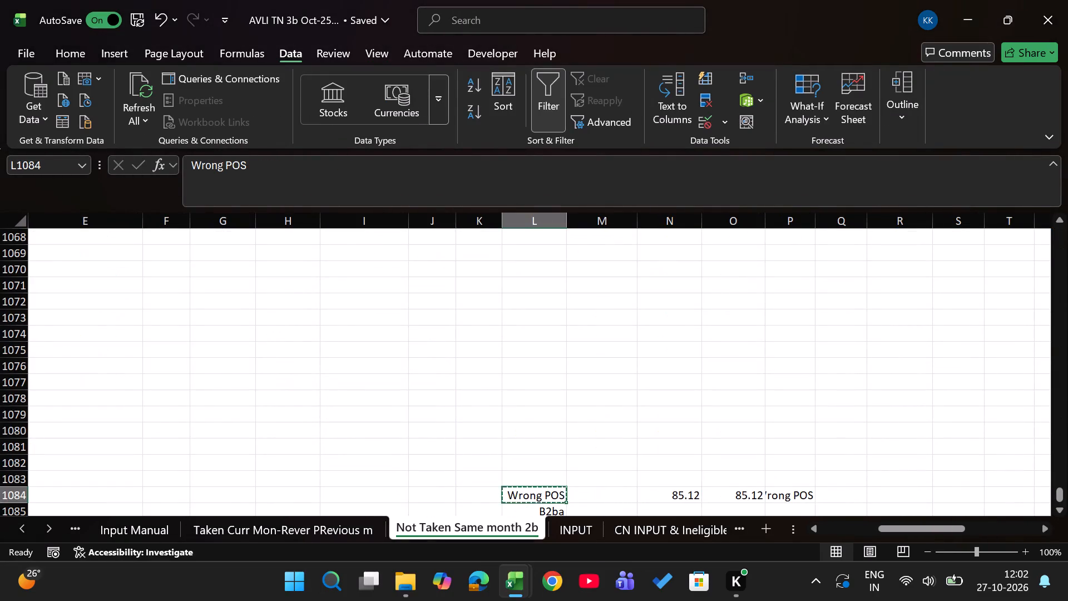
Paste the Wrong POS remark into N27 beside the Oct-25 differences on the console workbook's Reco others sheet.
key(alt+Tab)
key(Right)
key(Return)
key(Left)
key(Down)
key(Left)
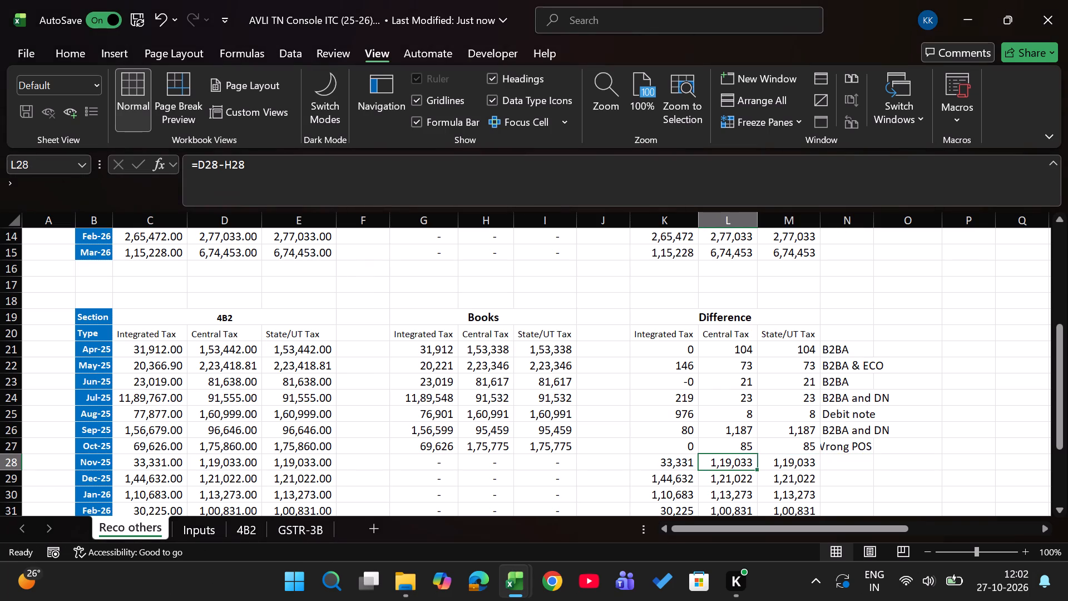
key(Right)
key(Up)
key(Right)
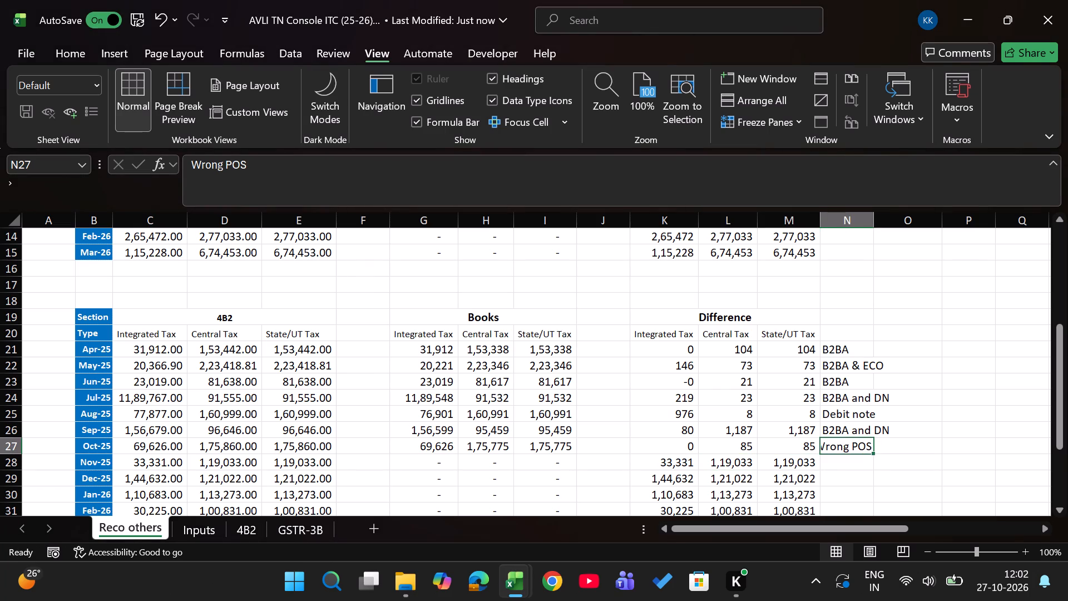
key(Down)
key(Left)
key(Up)
Close the AVLI TN 3b Oct-25 workbook.
key(alt+Tab)
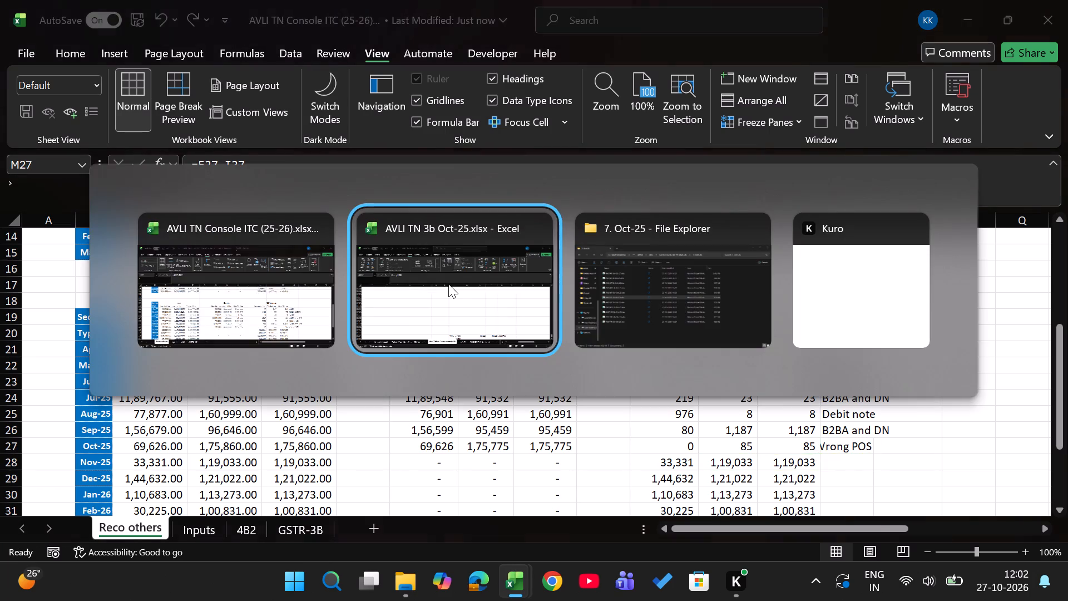
click(1067, 0)
Open the AVLI TN 3b Nov-25 workbook from the 8. Nov-25 folder in File Explorer.
key(alt+Tab)
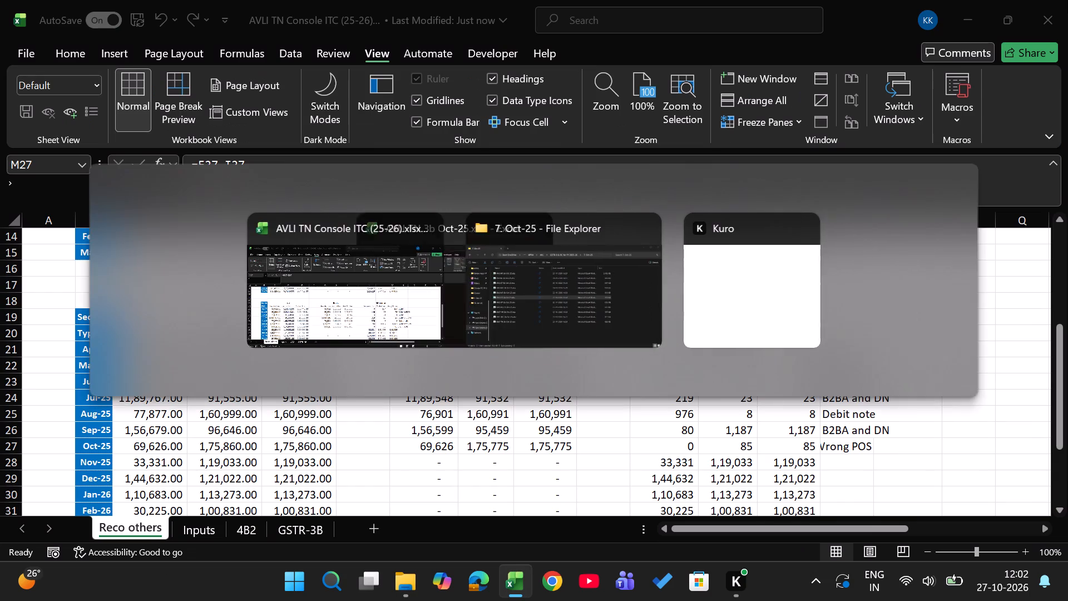
key(BackSpace)
key(Down)
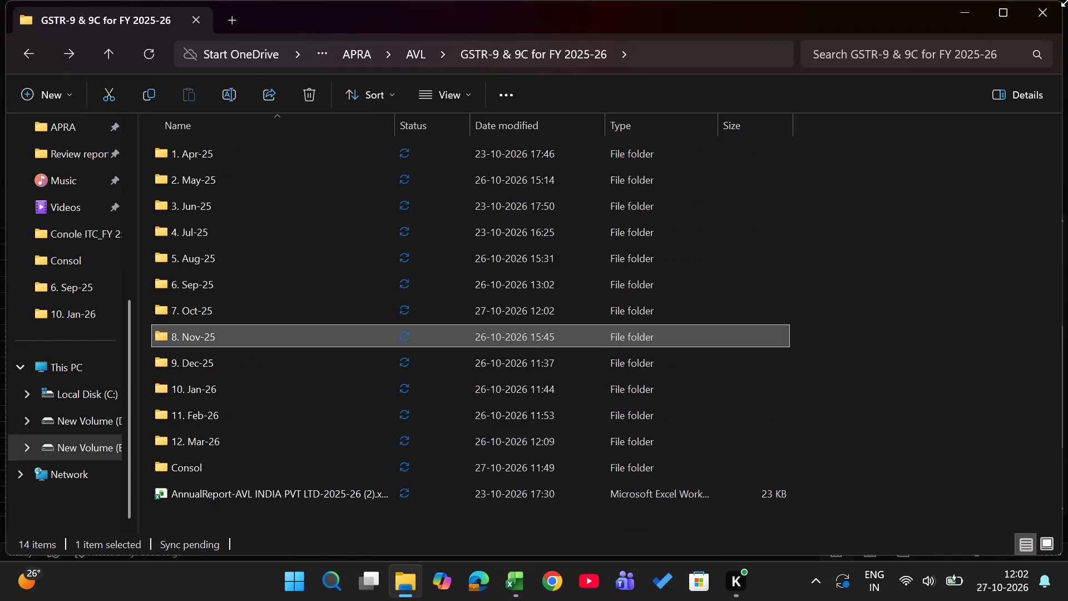
key(Return)
key(Down)
key(Down)
key(Down)
key(Down)
key(Down)
key(Return)
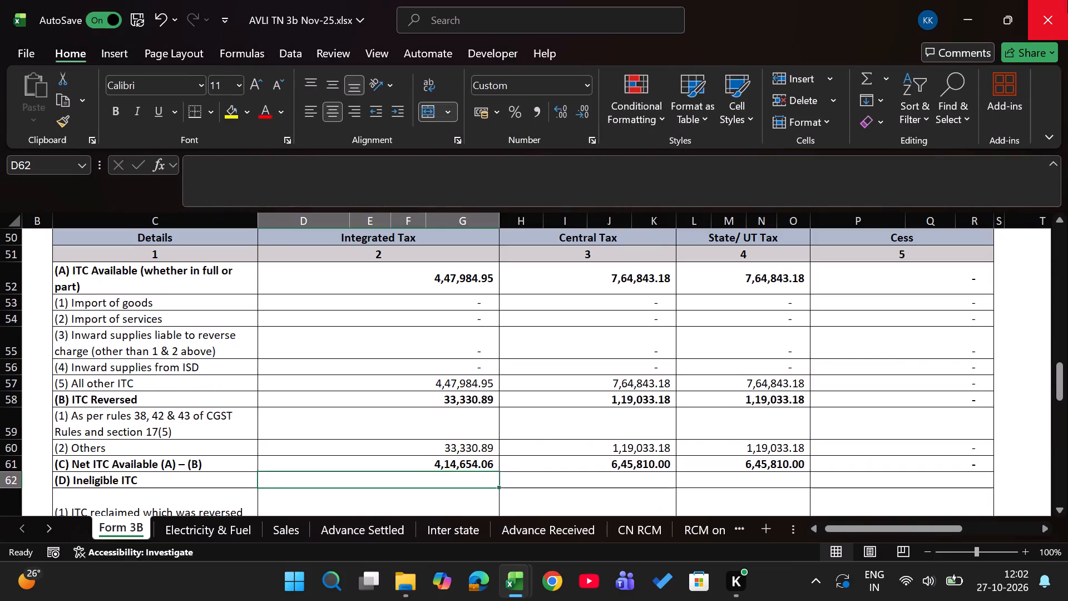
Copy the INPUT sheet's table A2:CO68, from the Month header through the Not Taken SGST column, in the Nov-25 workbook.
key(Up)
key(ctrl+Page_Down)
key(ctrl+Page_Down)
key(ctrl+Page_Down)
key(ctrl+Page_Down)
key(ctrl+Page_Down)
key(ctrl+Page_Down)
key(ctrl+Page_Down)
key(ctrl+Page_Down)
key(ctrl+Page_Down)
key(ctrl+Page_Down)
key(ctrl+Page_Down)
key(ctrl+Page_Down)
key(ctrl+Page_Down)
key(ctrl+Page_Down)
key(ctrl+Page_Down)
key(ctrl+Page_Down)
key(ctrl+Page_Down)
key(ctrl+Page_Down)
key(ctrl+Page_Down)
key(ctrl+Page_Down)
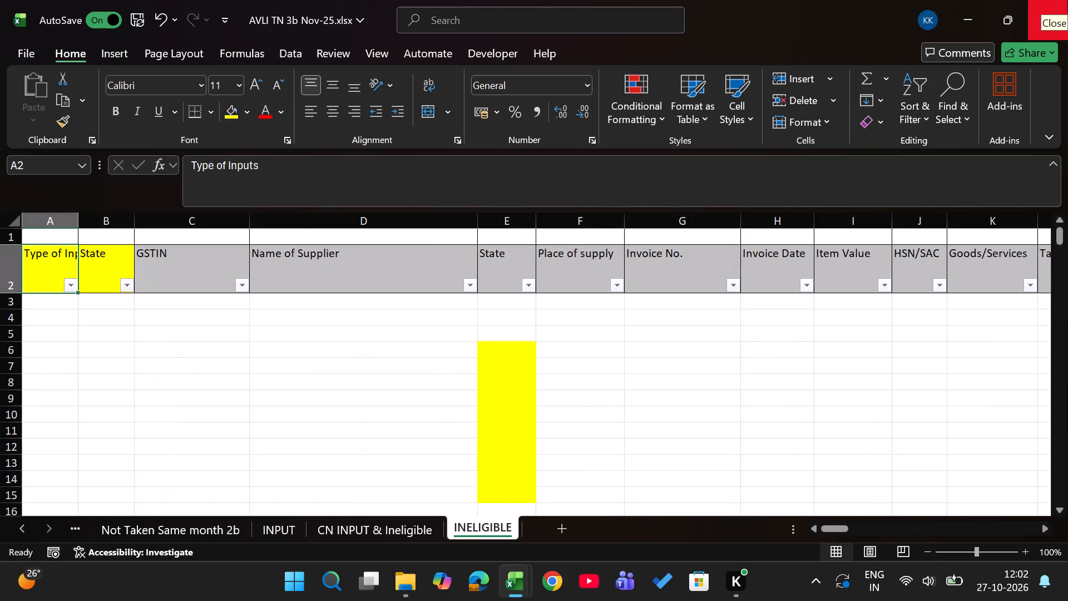
key(ctrl+Page_Up)
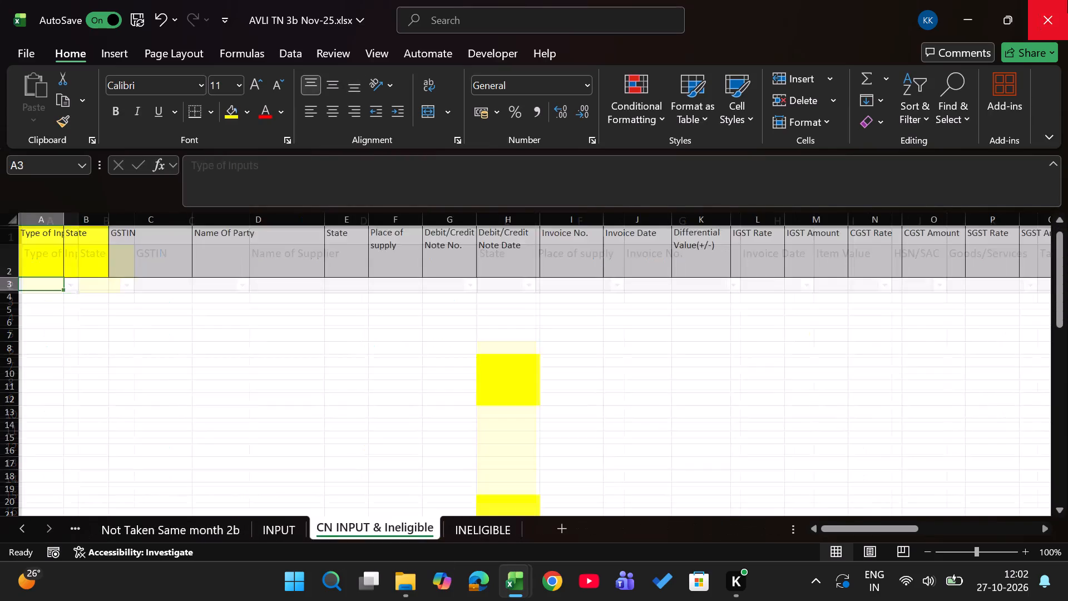
key(ctrl+Page_Up)
key(Left)
key(Left)
key(Left)
key(Left)
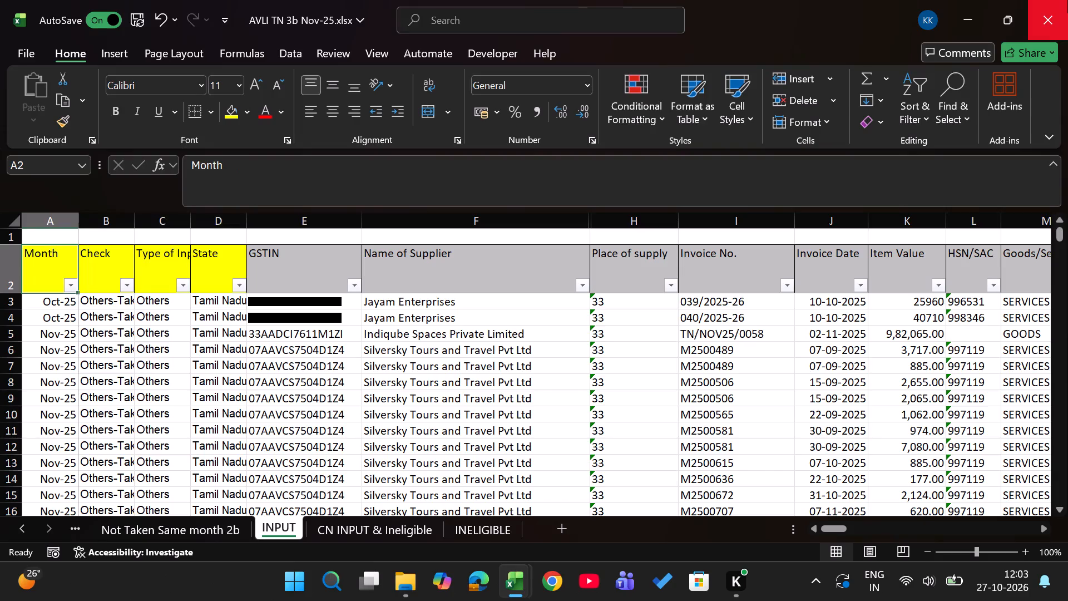
key(Left)
key(ctrl+shift+Down)
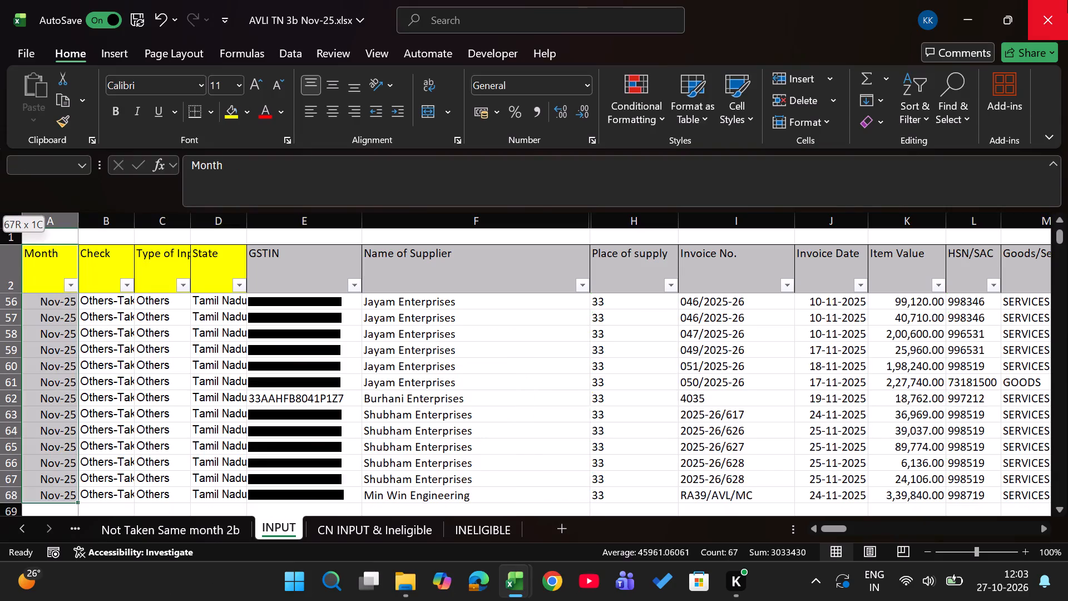
key(ctrl+shift+Right)
key(ctrl+c)
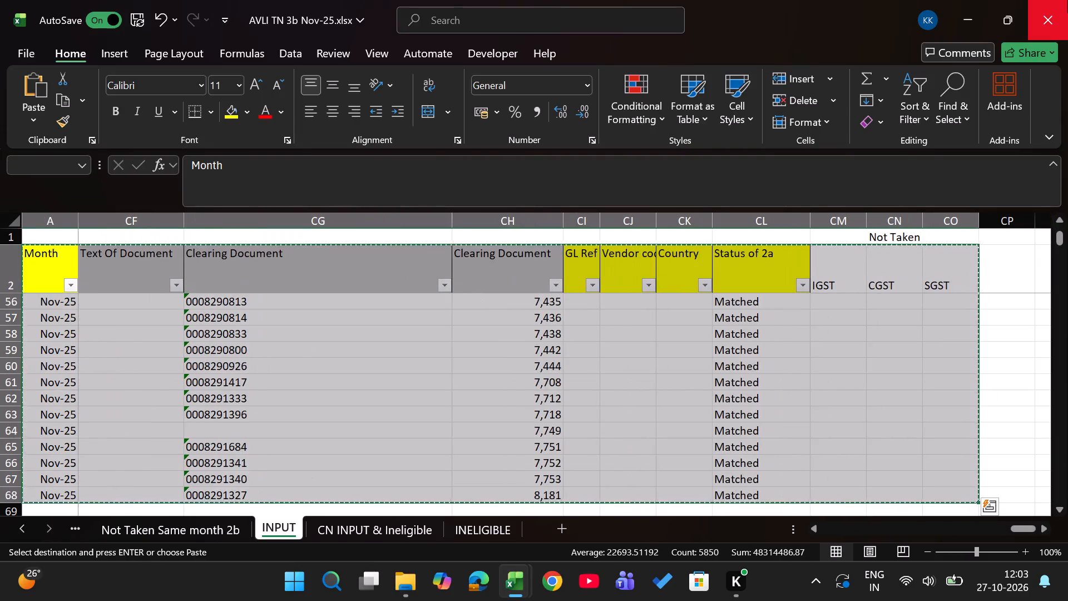
Paste the copied Nov-25 INPUT table at B640 on the console workbook's Inputs sheet, directly below the last Oct-25 row.
key(alt+Tab)
key(ctrl+Page_Down)
key(Right)
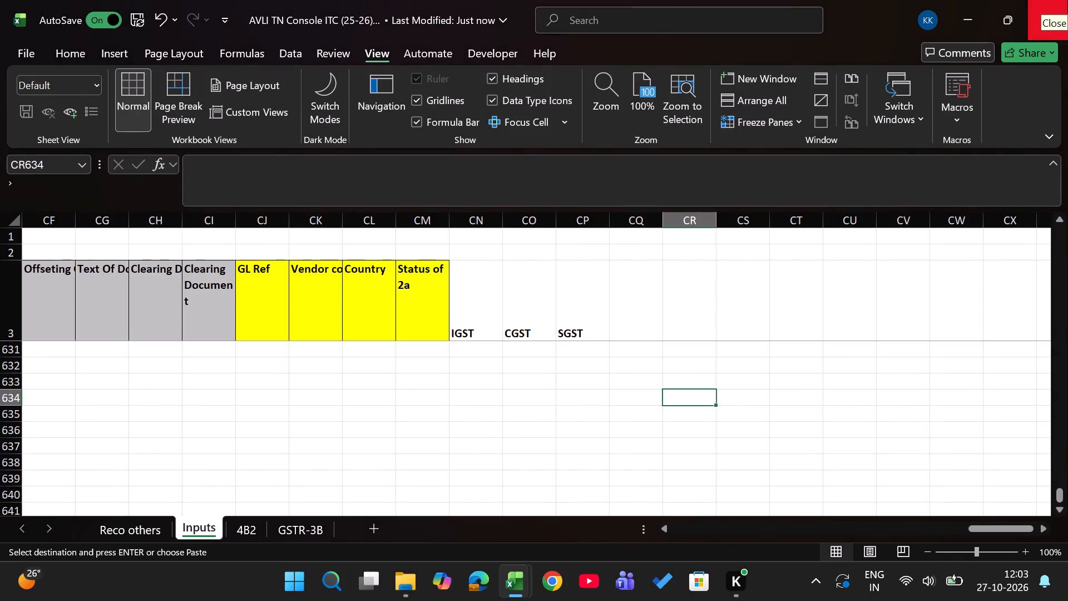
key(Left)
key(Left)
key(ctrl+Left)
key(ctrl+Left)
key(ctrl+Left)
key(ctrl+Left)
key(ctrl+Left)
key(ctrl+Left)
key(ctrl+Left)
key(ctrl+Left)
key(ctrl+Left)
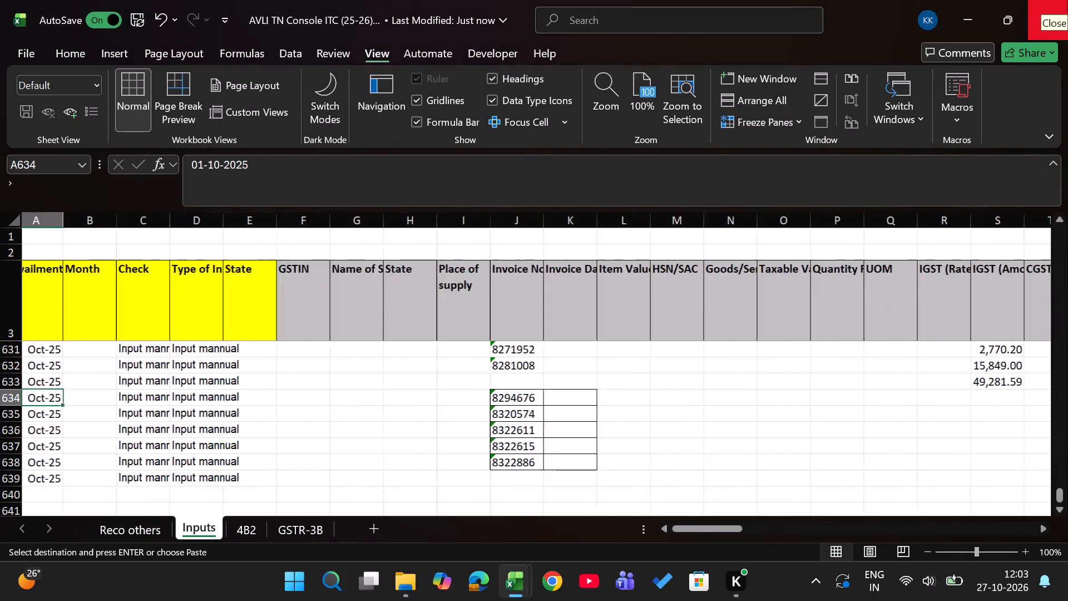
key(Down)
key(Down)
key(Down)
key(Down)
key(Down)
key(Down)
key(Down)
key(Down)
key(Right)
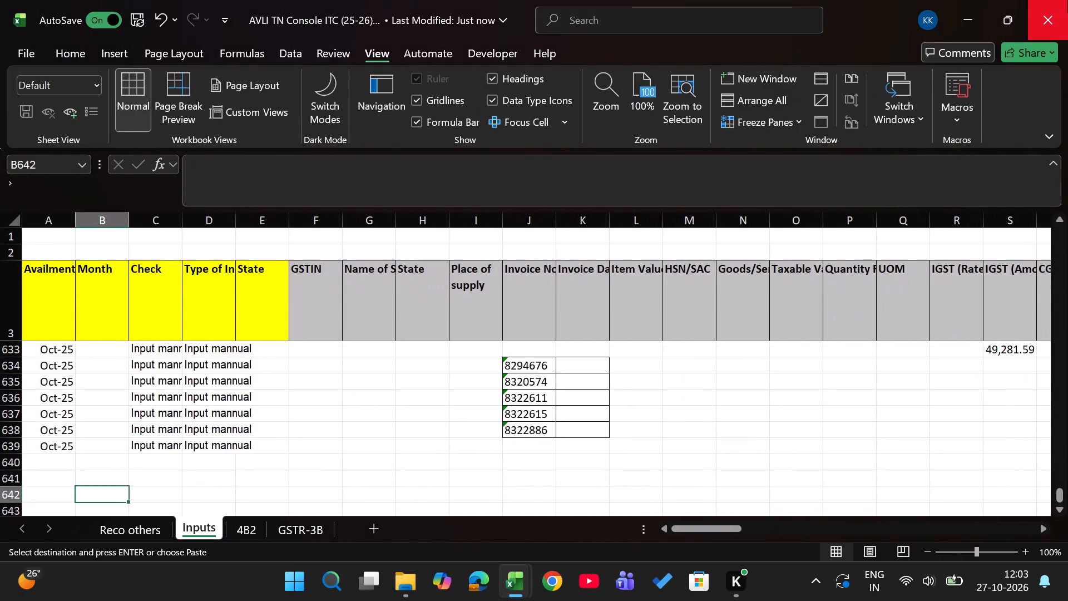
key(Up)
key(Up)
key(Return)
Enter Nov-25 in the Availment column at A641 and fill it down to A706, beside the pasted rows.
key(Right)
key(Down)
key(Left)
key(Up)
key(Down)
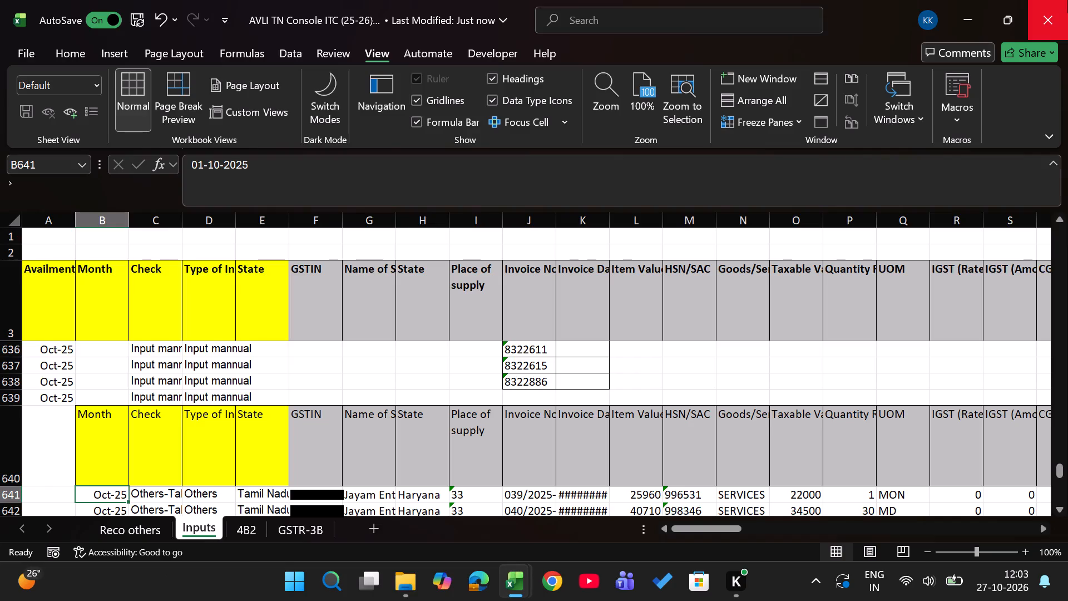
key(Left)
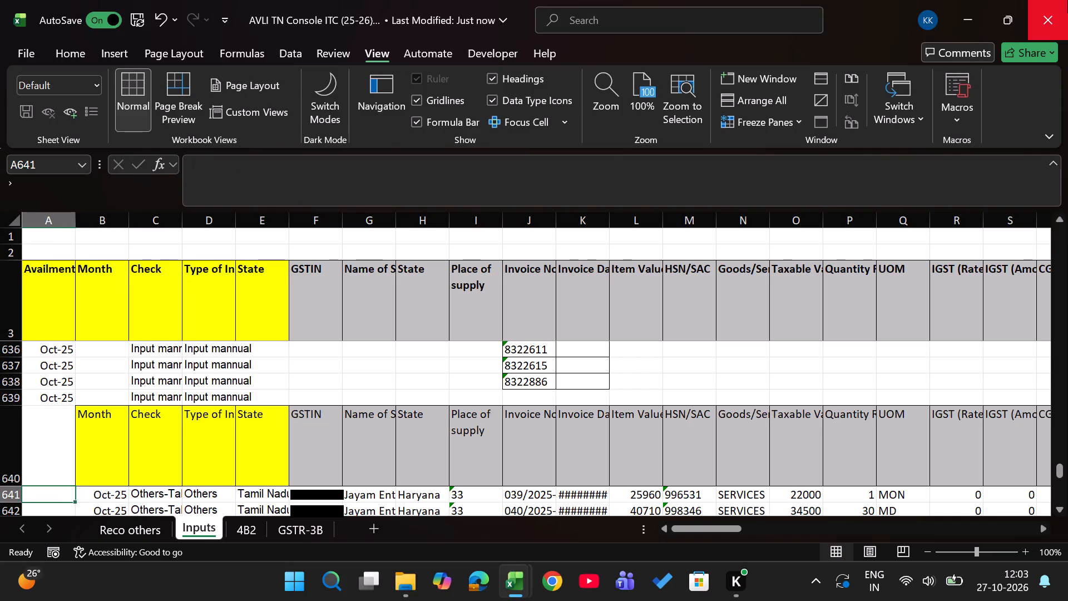
text(nov25)
key(Return)
key(Right)
key(ctrl+Down)
key(Left)
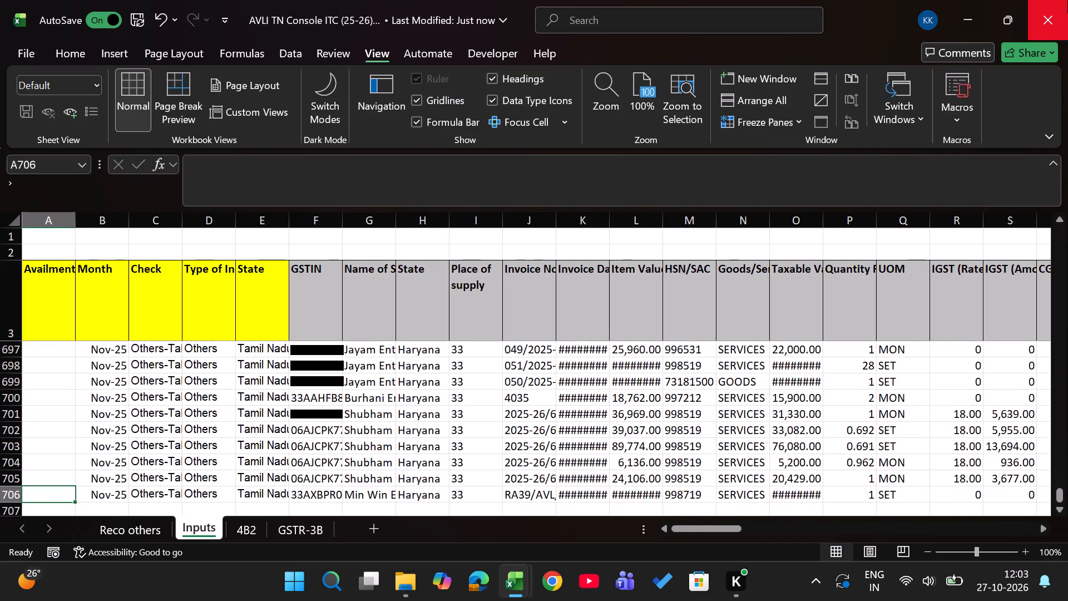
key(ctrl+shift+Up)
key(ctrl+d)
Delete row 640, the repeated header row pasted above the Nov-25 data on the Inputs sheet.
key(ctrl+Up)
key(Up)
key(Up)
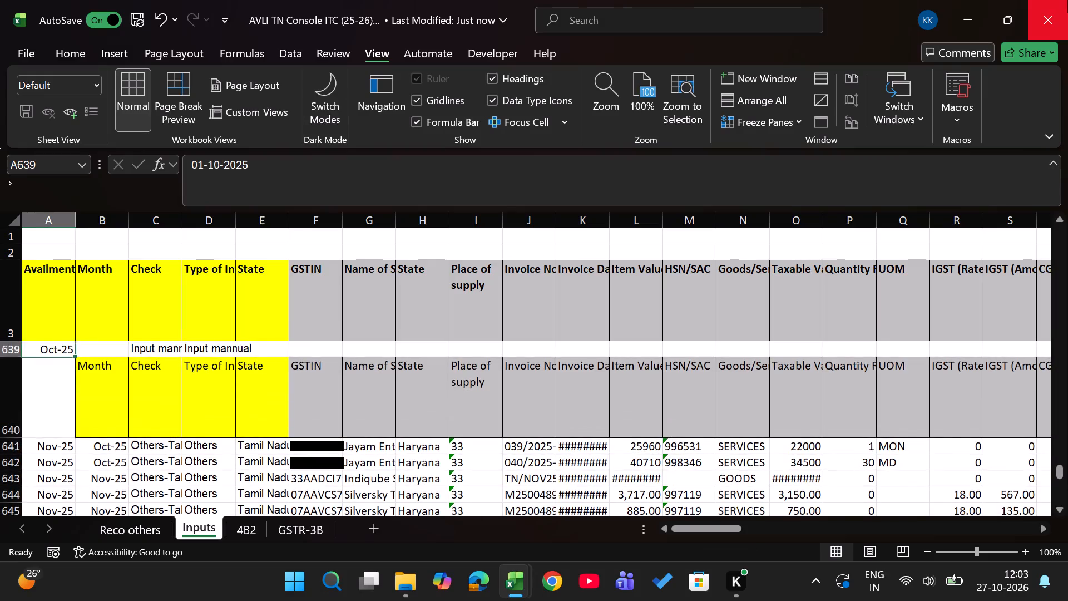
key(Down)
key(shift+space)
key(ctrl+minus)
Check the Nov-25 differences against Books in row 11 of the Reco others sheet, including the integrated tax formula in K11.
key(ctrl+Page_Up)
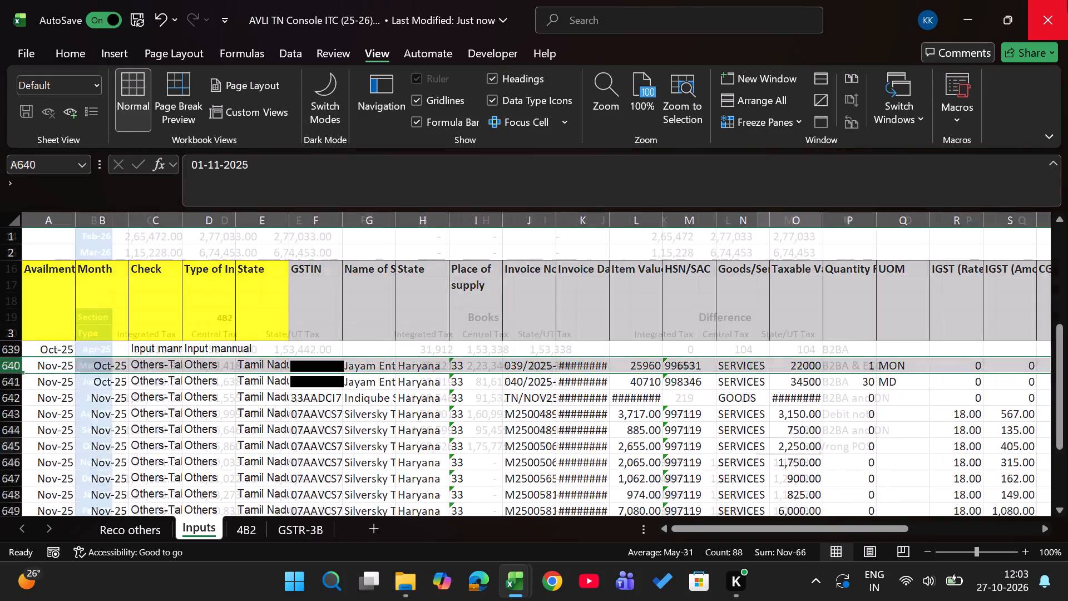
key(Up)
key(Up)
key(Up)
key(Up)
key(Up)
key(Up)
key(Up)
key(Up)
key(Up)
key(Up)
key(Up)
key(Up)
key(Up)
key(Up)
key(Up)
key(Up)
key(Up)
key(Up)
key(Up)
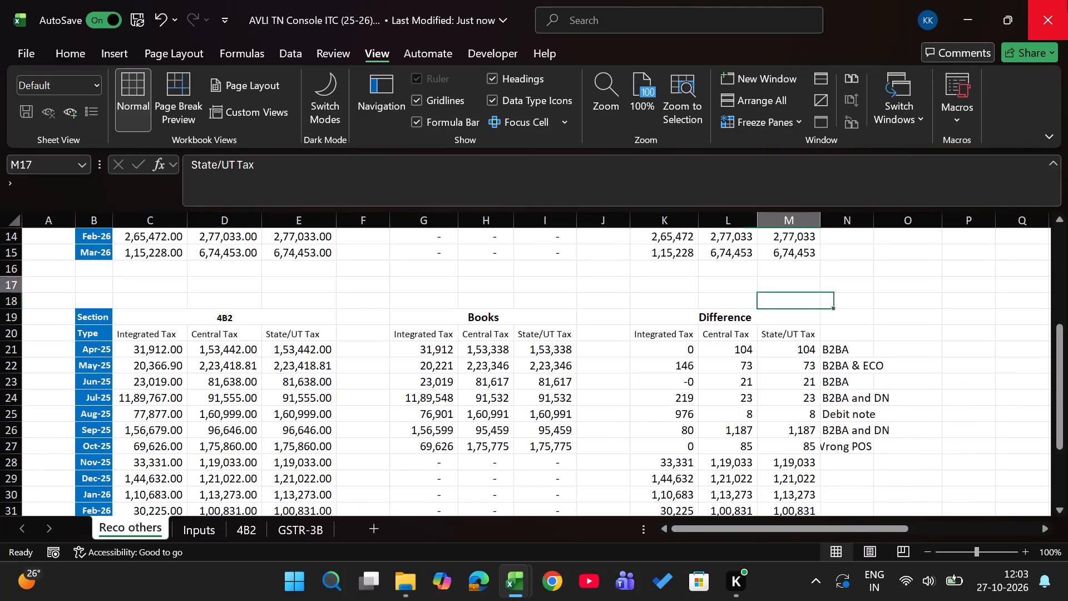
key(Down)
key(Down)
key(Down)
key(Left)
key(Left)
key(Left)
key(Right)
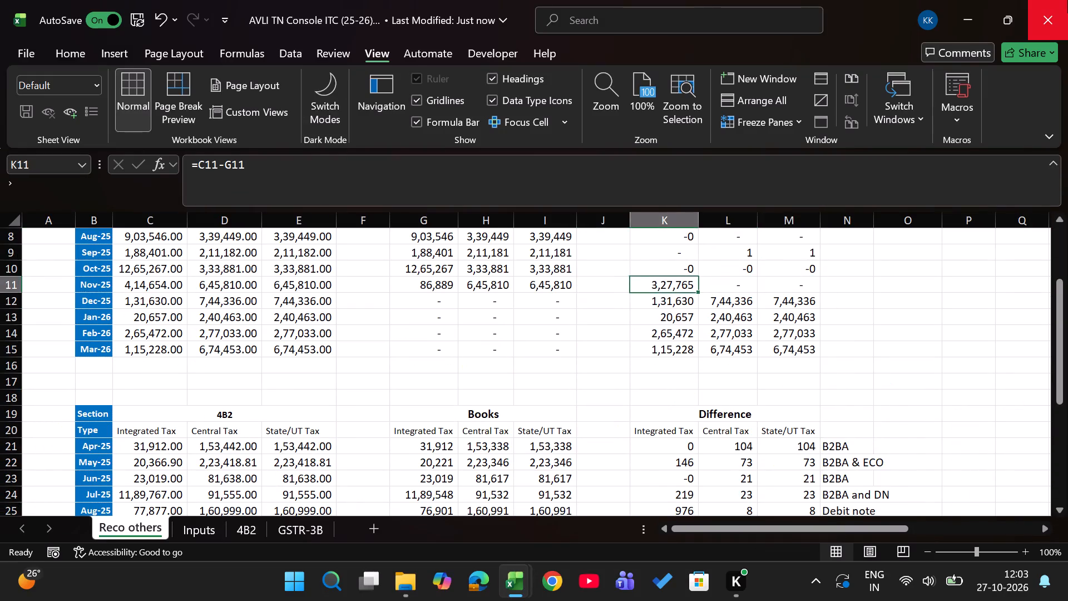
Examine the ASSETS TRF entry in row 3 of the Input Manual sheet in the AVLI TN 3b Nov-25 workbook.
key(alt+Tab)
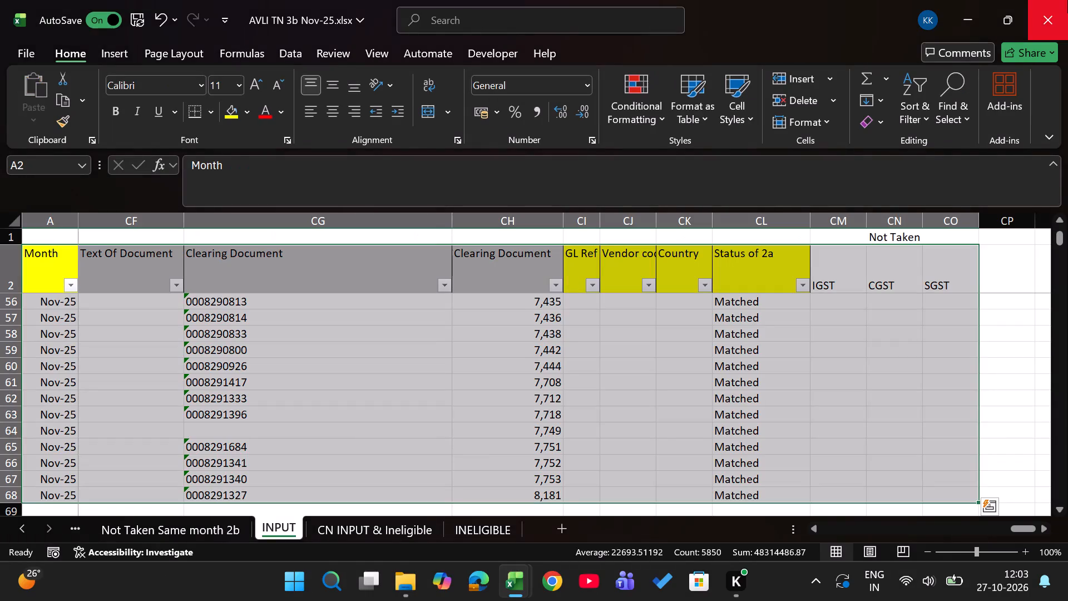
key(ctrl+Page_Up)
key(ctrl+Page_Up)
key(ctrl+Page_Up)
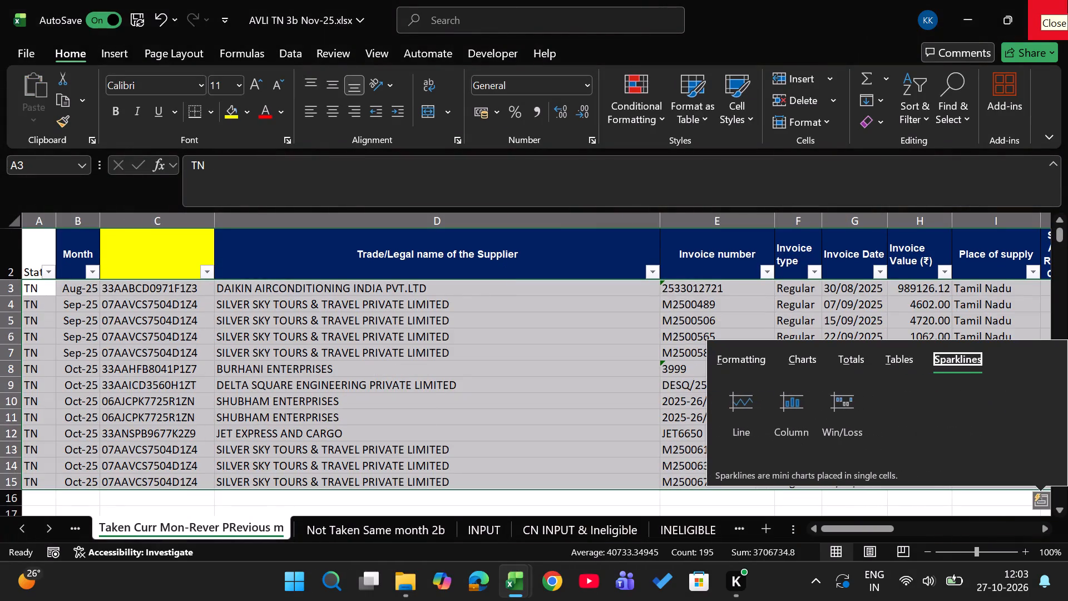
key(Escape)
key(ctrl+Page_Up)
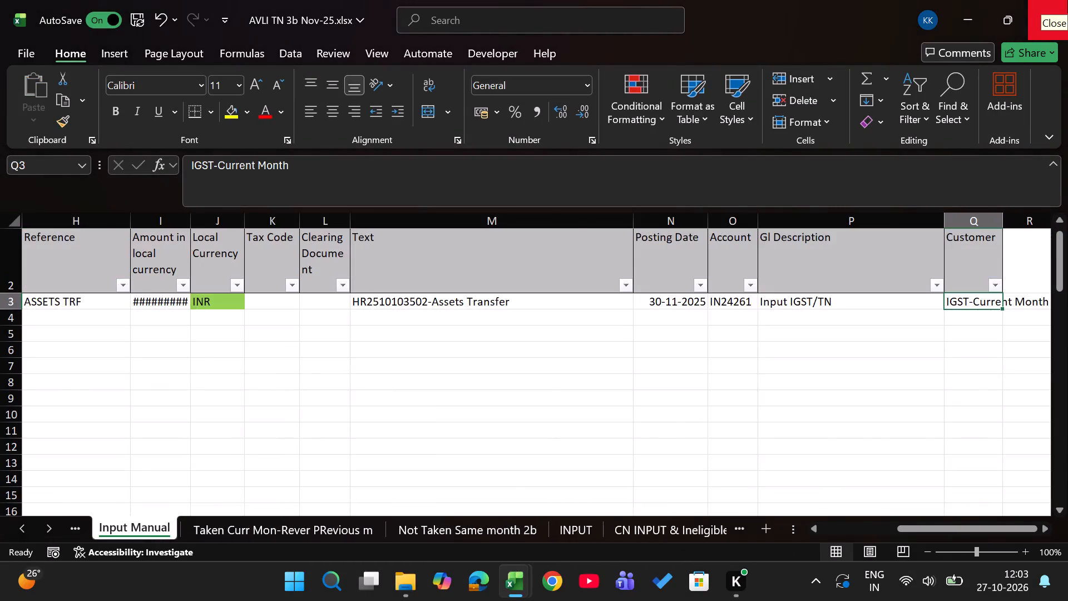
key(Right)
key(Left)
key(Left)
key(Left)
key(Left)
key(Left)
key(Left)
key(Left)
key(Left)
key(Left)
key(Left)
key(Left)
key(Left)
key(Left)
key(Left)
key(Left)
key(Left)
key(Left)
key(Left)
key(Left)
key(Left)
key(Right)
key(Right)
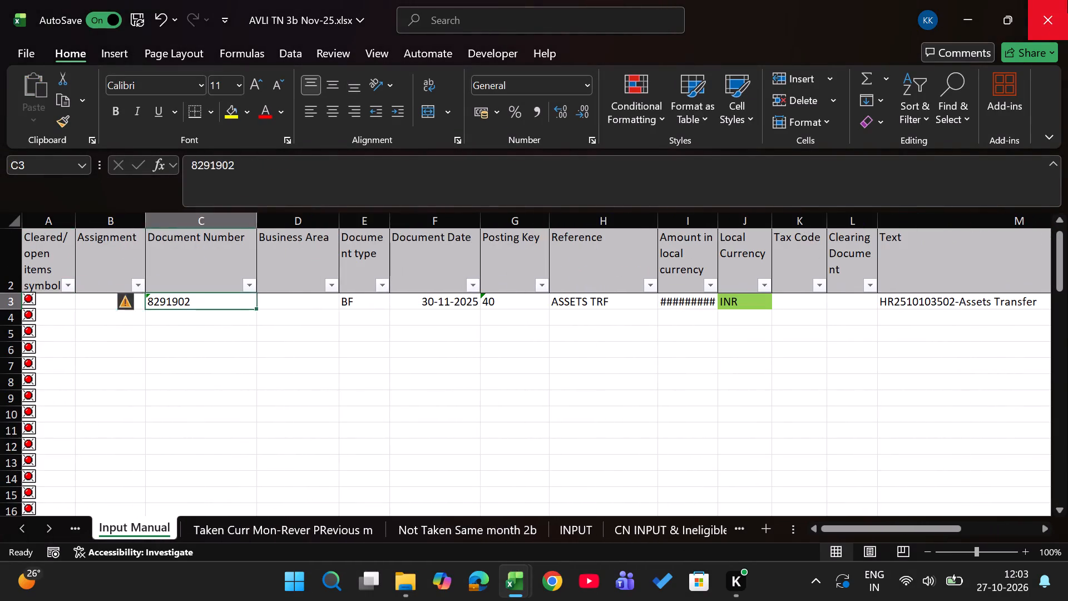
key(Right)
key(Right)
key(Right)
key(Left)
key(Left)
key(Left)
key(Left)
key(Right)
key(Right)
key(Right)
key(Right)
key(Right)
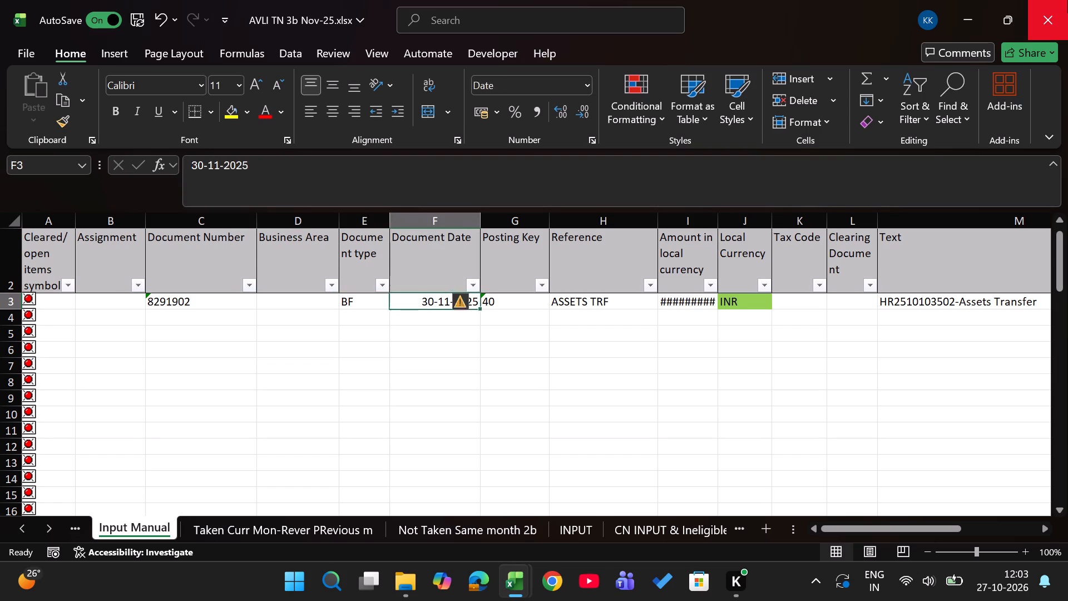
Copy document number 8291902 from the Input Manual sheet into the Invoice No cell J706 on the console workbook's Inputs sheet.
key(Right)
key(Right)
key(Left)
key(Left)
key(Left)
key(Left)
key(Left)
key(Left)
key(ctrl+c)
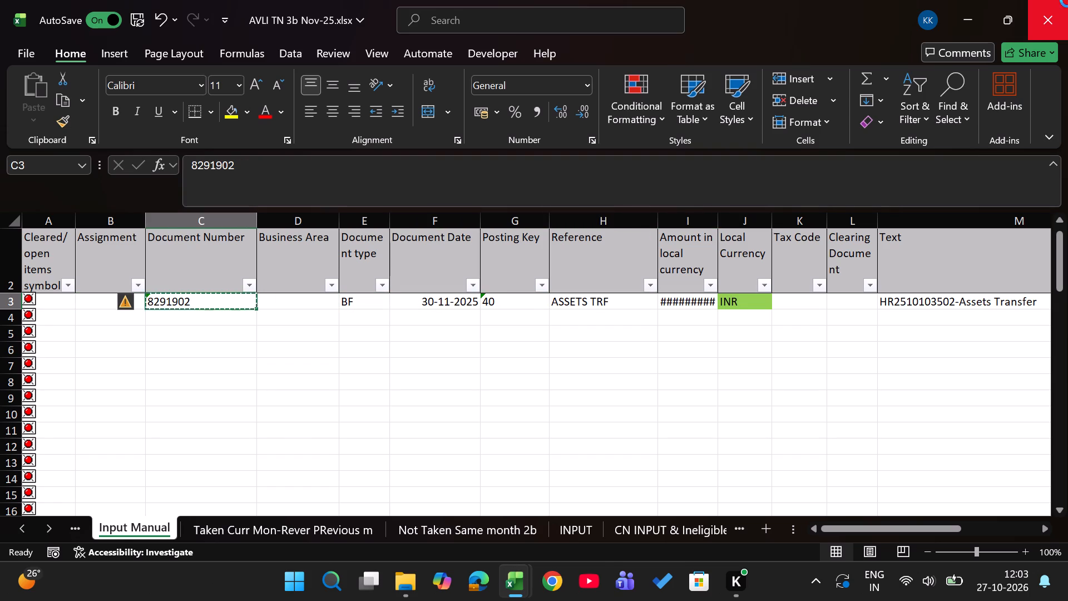
key(alt+Tab)
key(ctrl+Page_Down)
key(Down)
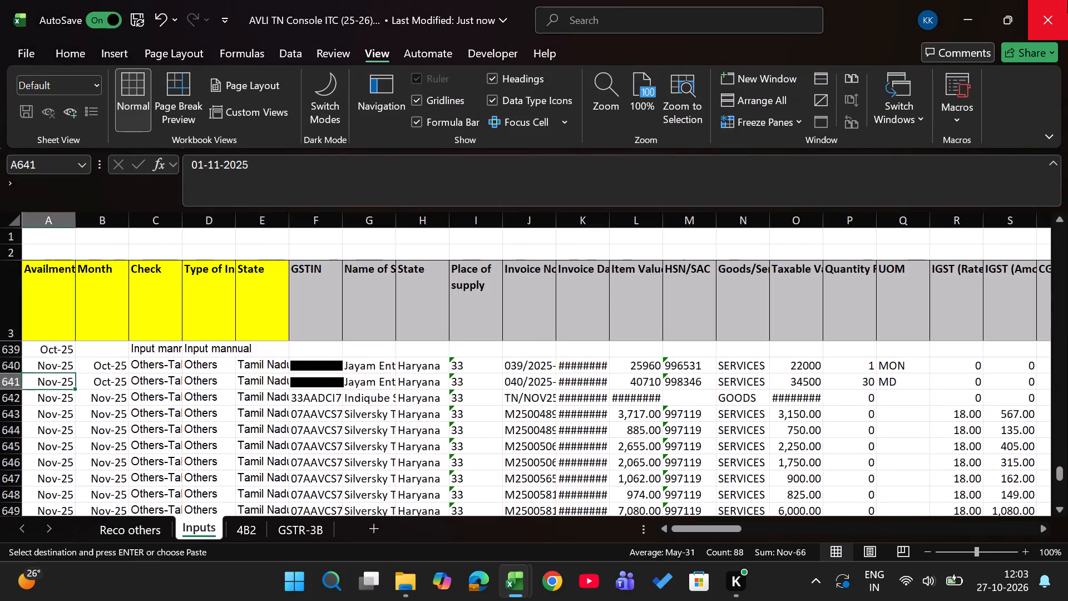
key(ctrl+Down)
key(Down)
key(Down)
key(Up)
key(Right)
key(Right)
key(Right)
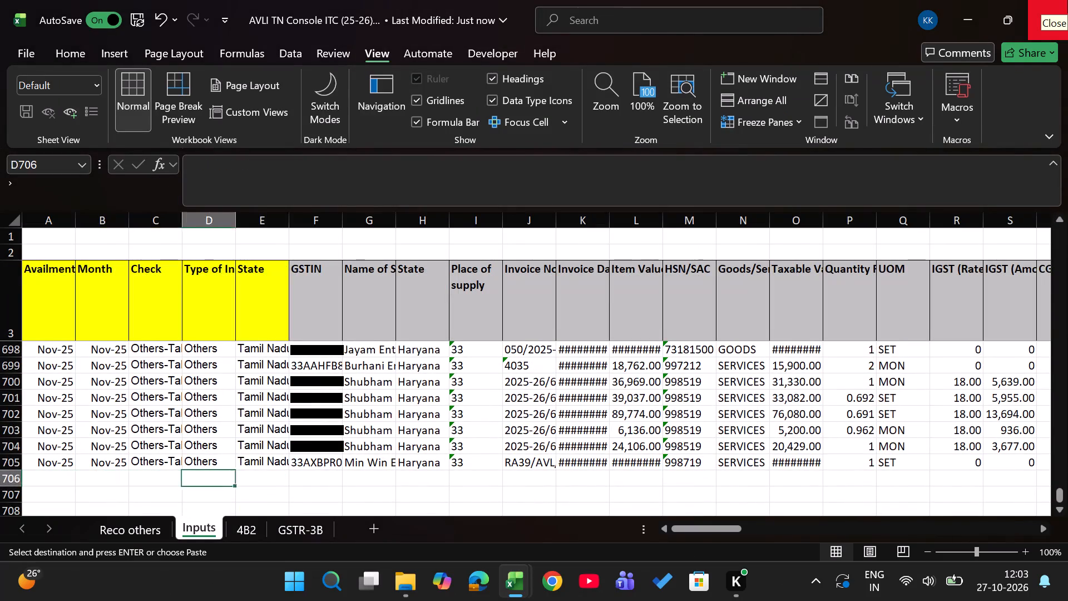
key(Right)
key(Right)
key(Right)
key(Right)
key(Right)
key(Right)
key(Return)
Set both the Check cell C706 and the type cell D706 to Input mannual for document 8291902.
key(Left)
key(Left)
key(Left)
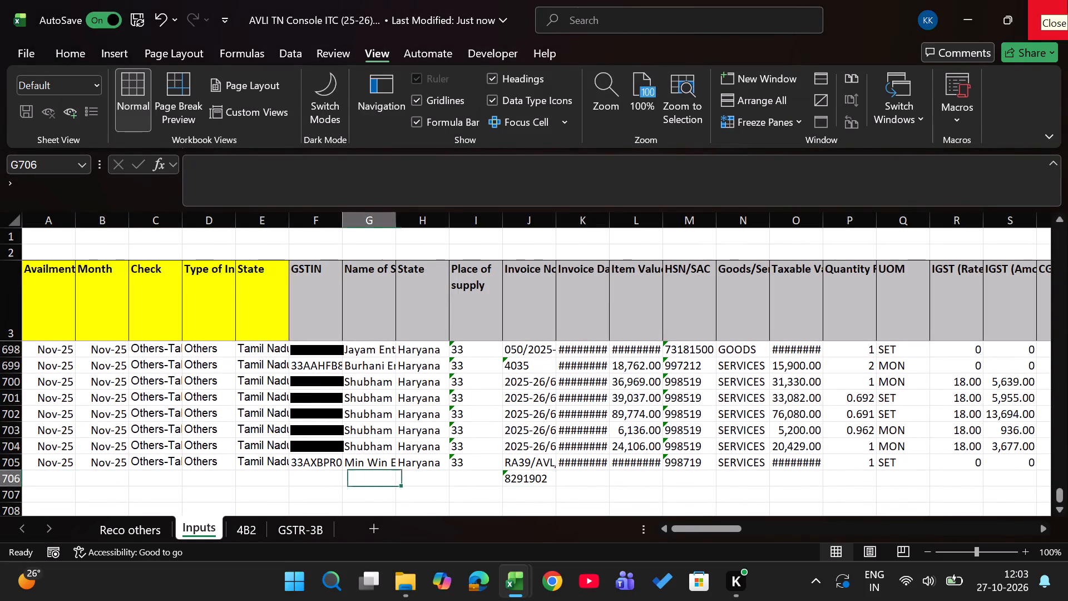
key(Left)
key(Left)
key(Left)
key(Left)
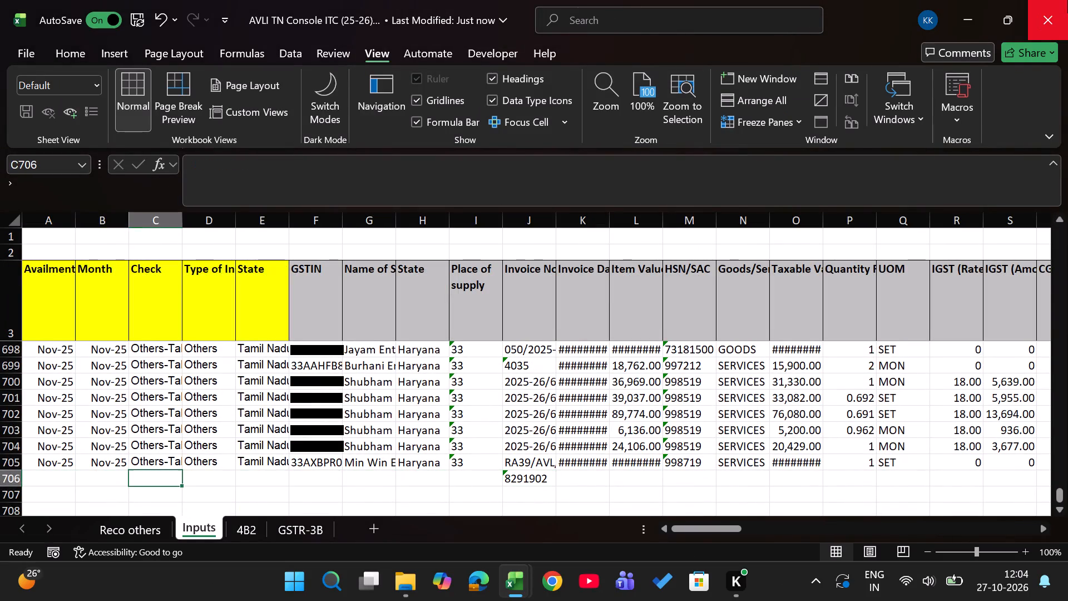
key(alt+Down)
key(Down)
key(Down)
key(Up)
key(Return)
key(Right)
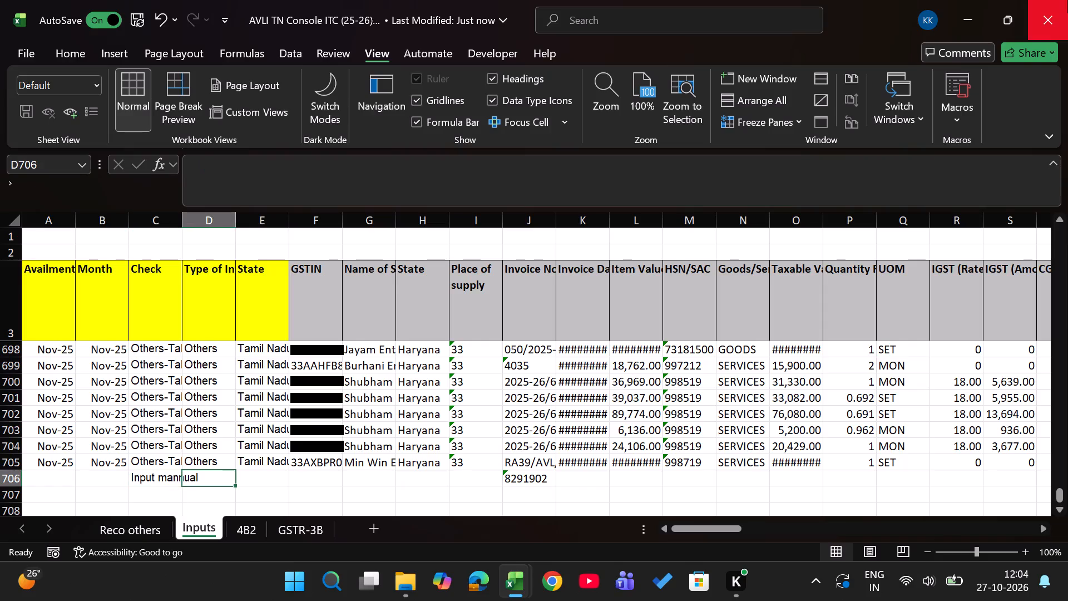
key(alt+Down)
key(Down)
key(Return)
key(Left)
key(Left)
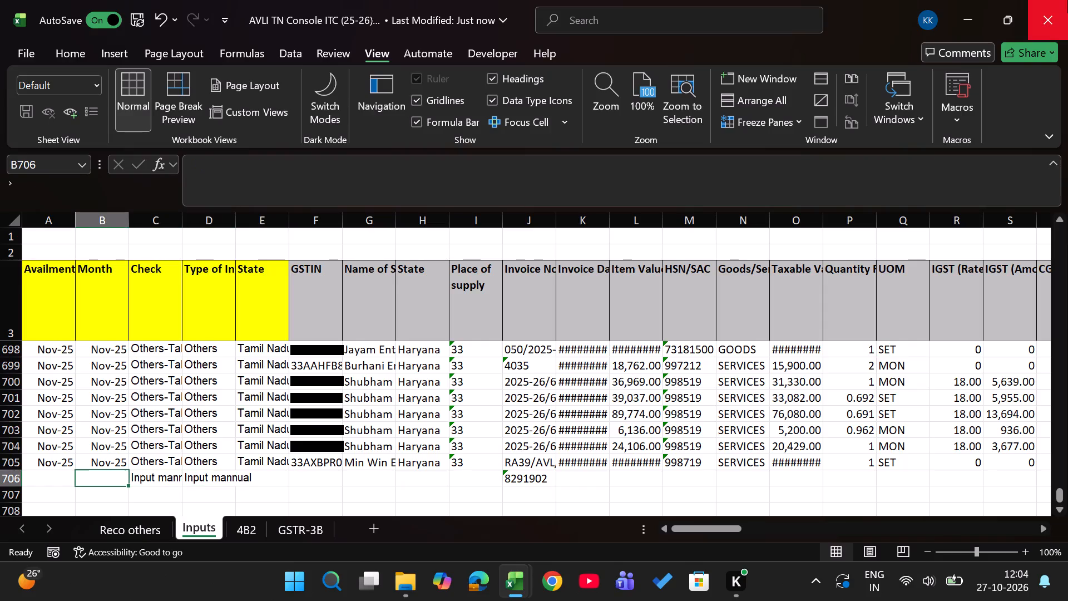
Copy the Nov-25 availment month from A705 into A706 on the Inputs sheet.
key(Left)
key(Up)
key(ctrl+c)
key(Down)
key(Return)
Copy the ASSETS TRF amount 327765.06 from the Input Manual sheet into the IGST amount cell S706 on the console's Inputs sheet.
key(Right)
key(Right)
key(Right)
key(Right)
key(Right)
key(Right)
key(Right)
key(Right)
key(Right)
key(Right)
key(Right)
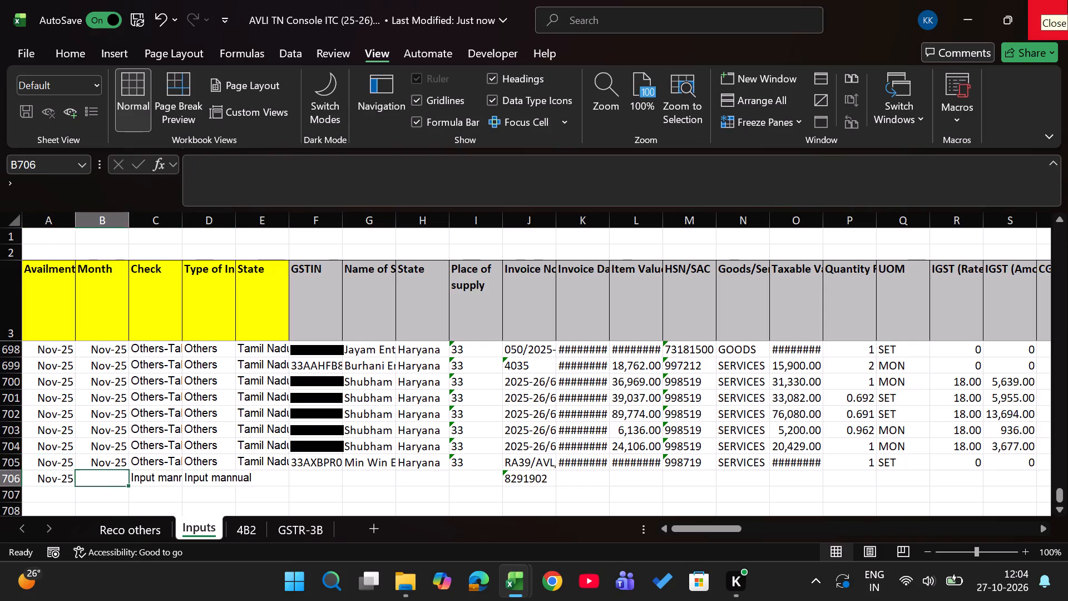
key(Right)
key(Right)
key(Right)
key(Right)
key(Right)
key(Right)
key(Right)
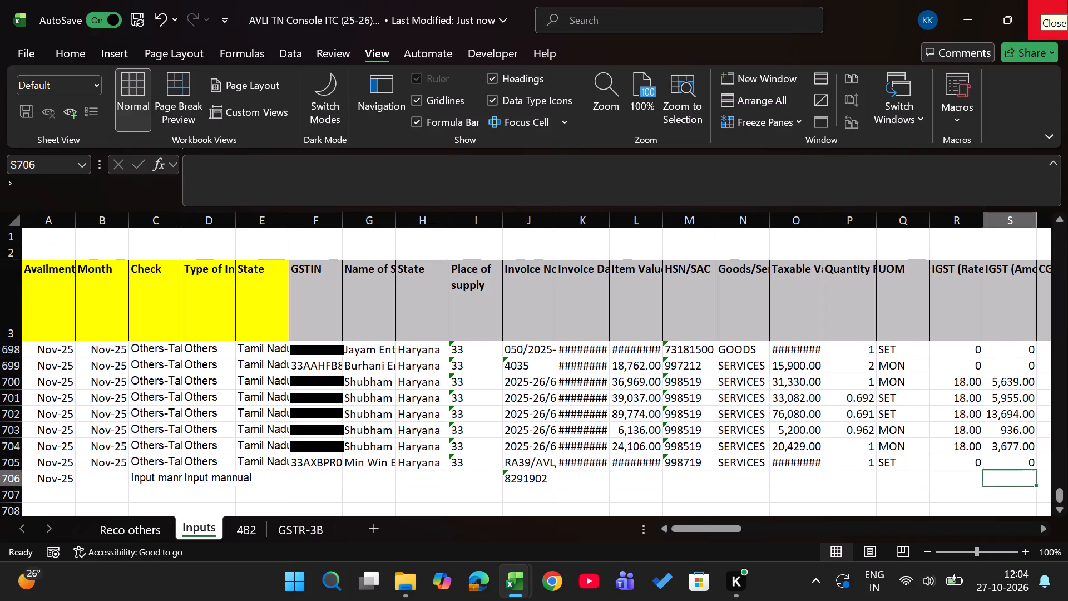
key(alt+Tab)
key(Right)
key(Right)
key(Right)
key(Right)
key(Right)
key(Right)
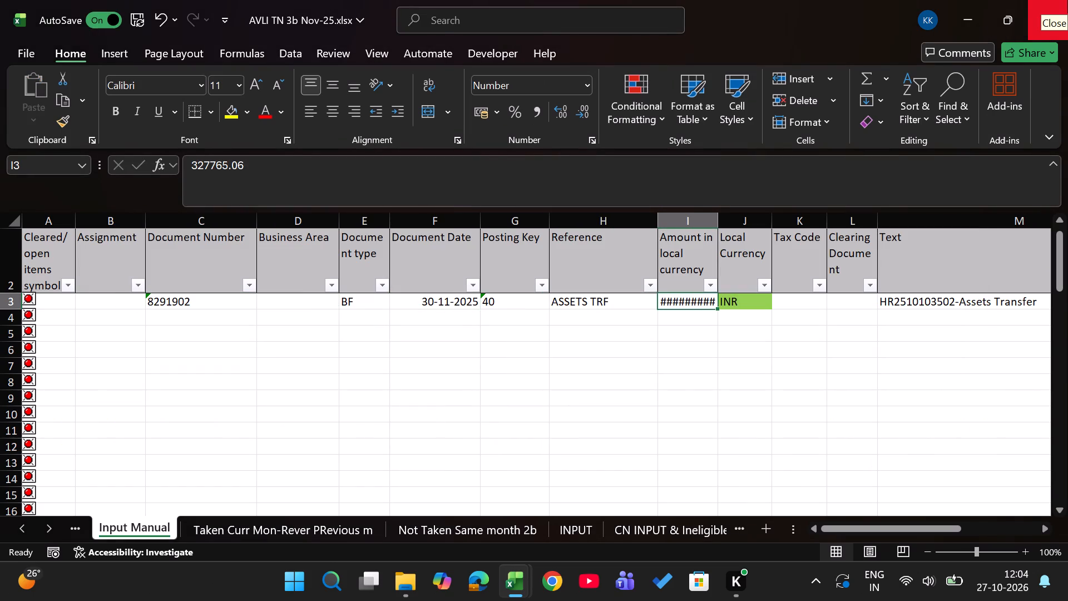
key(ctrl+c)
key(alt+Tab)
key(Return)
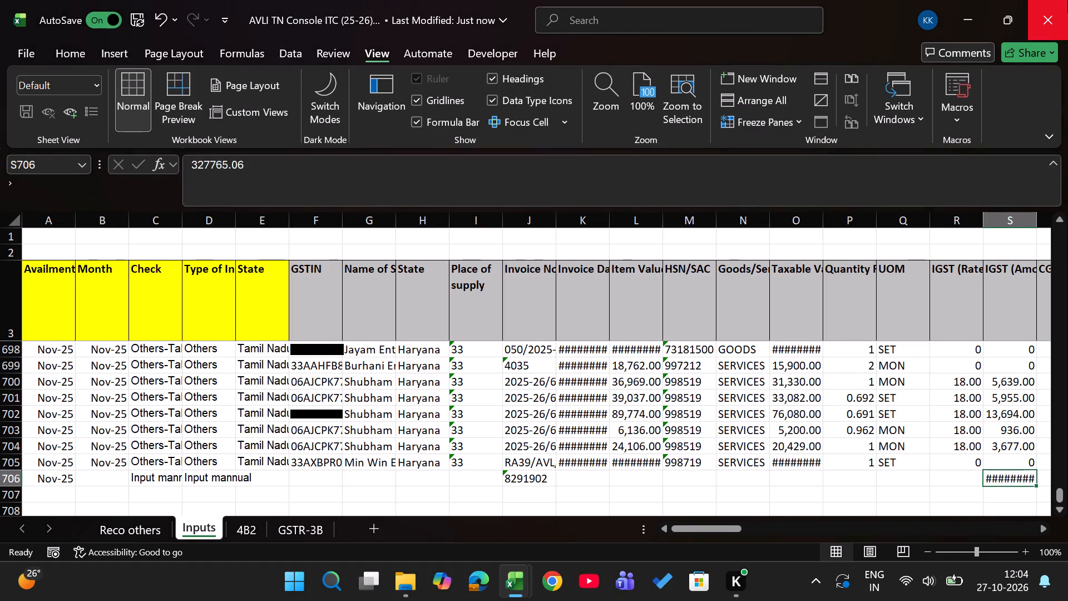
Copy the IGST amount from S706 into the Total IGST available as ITC cell AB706.
key(ctrl+c)
key(Right)
key(Right)
key(Right)
key(Right)
key(Right)
key(Right)
key(Right)
key(Right)
key(Right)
key(Right)
key(Right)
key(Left)
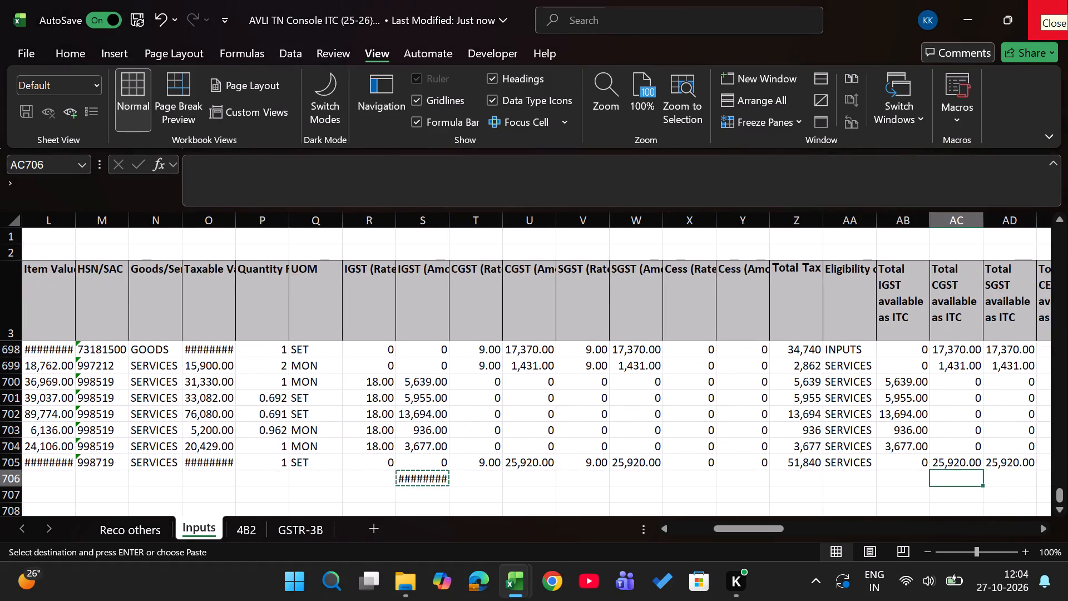
key(Left)
key(Return)
key(Right)
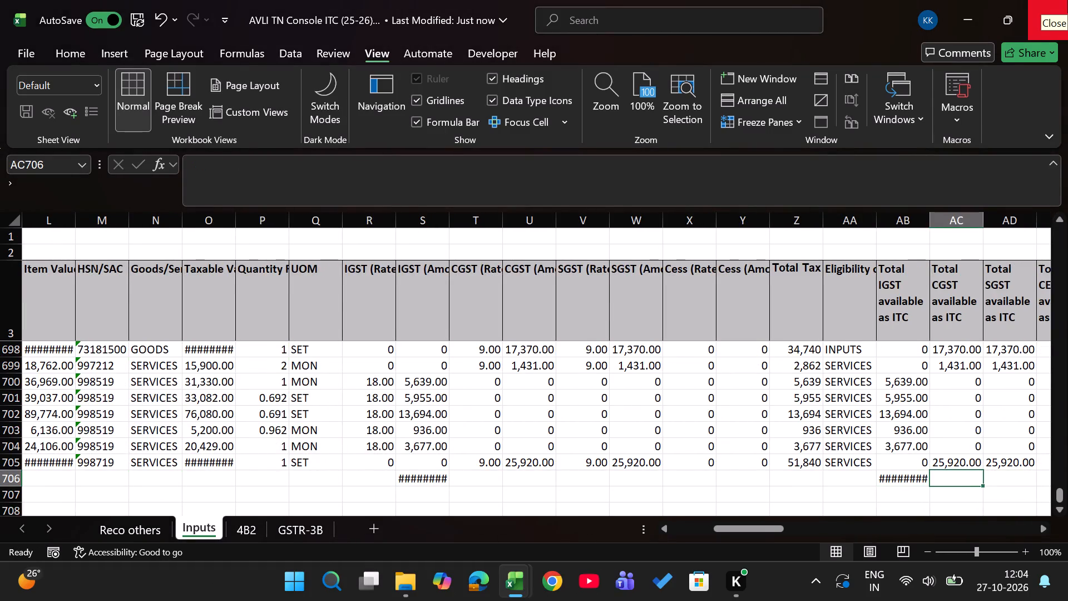
Check the Nov-25 differences on the Reco others sheet, in the upper table and in row 28 of the 4B2 section.
key(ctrl+Page_Up)
key(Right)
key(Right)
key(Down)
key(Left)
key(Left)
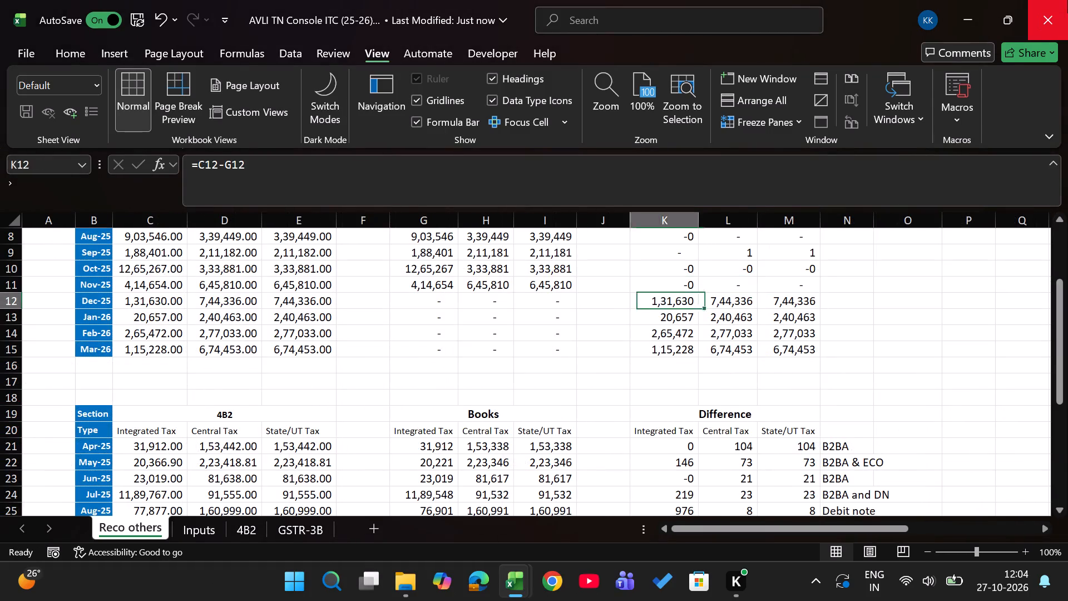
key(Left)
key(Down)
key(Down)
key(Down)
key(Down)
key(Down)
key(Down)
key(Down)
key(Down)
key(Down)
key(Down)
key(Down)
key(Down)
key(Down)
key(Down)
key(Down)
key(Down)
key(Down)
key(Down)
key(Up)
key(Up)
key(Right)
key(Right)
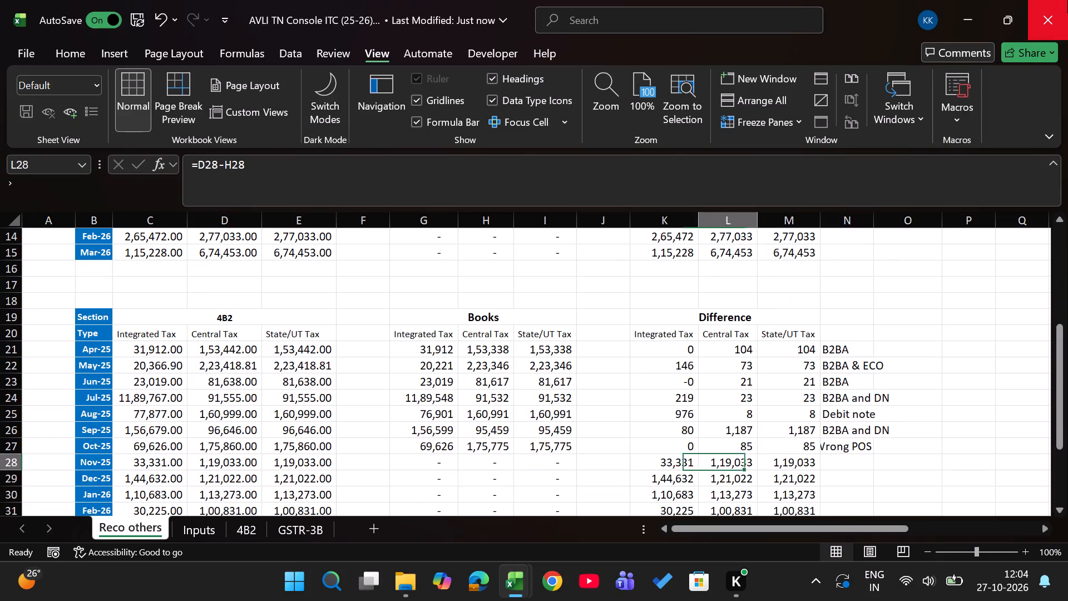
key(Right)
key(Right)
key(Left)
key(Left)
key(Left)
In the AVLI TN 3b Nov-25 workbook, copy the Not Taken Same month 2b table from the Month header B2 through column Z, row 76.
key(alt+Tab)
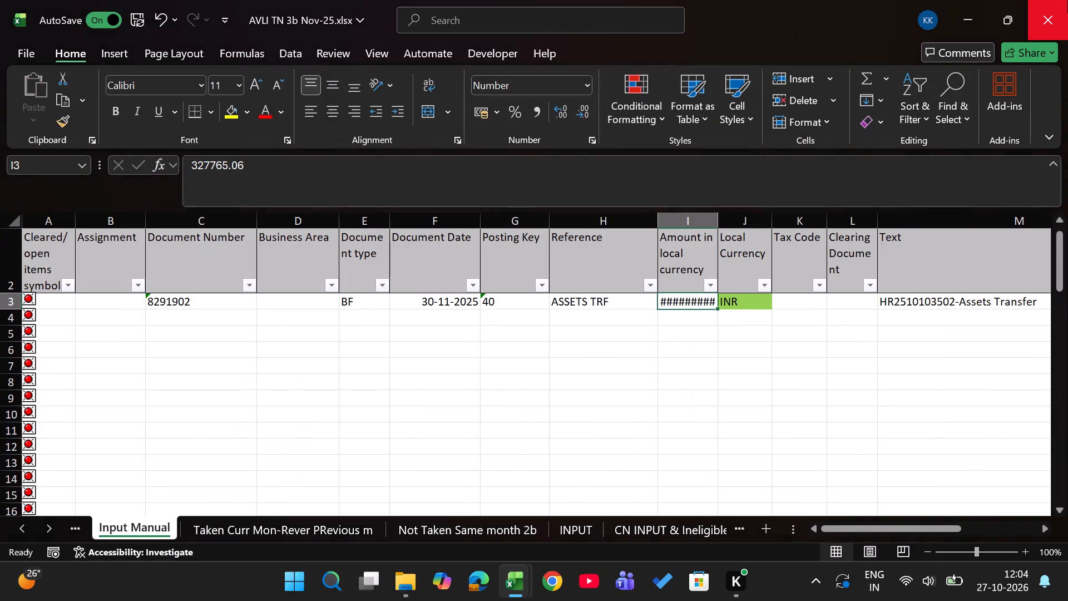
key(ctrl+Page_Down)
key(ctrl+Page_Down)
key(ctrl+Page_Down)
key(ctrl+Page_Up)
key(Left)
key(Left)
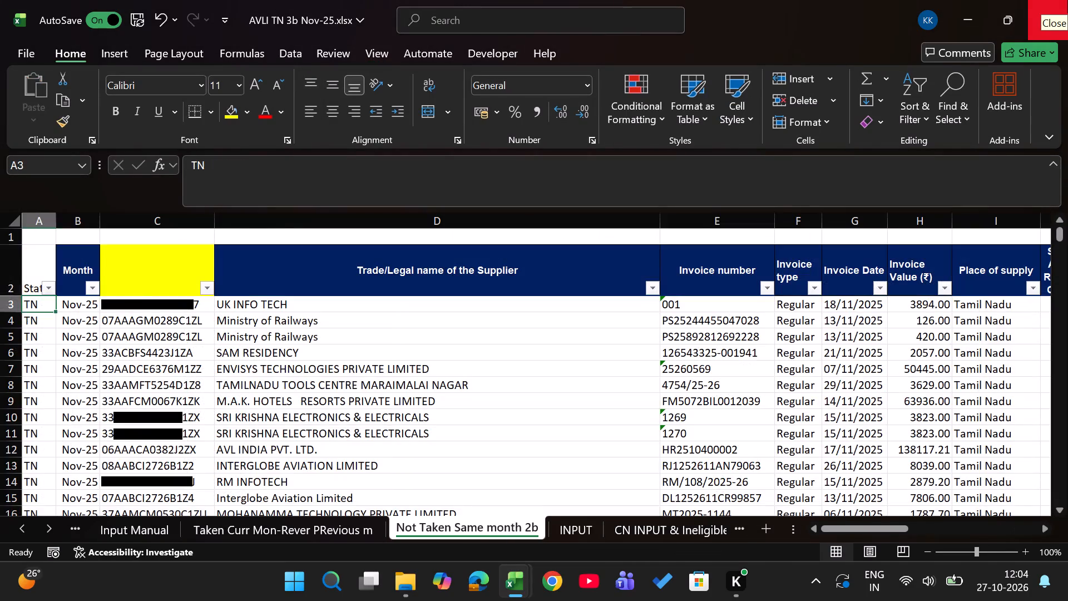
key(Up)
key(Right)
key(ctrl+shift+Down)
key(ctrl+shift+Right)
key(ctrl+shift+Right)
key(ctrl+c)
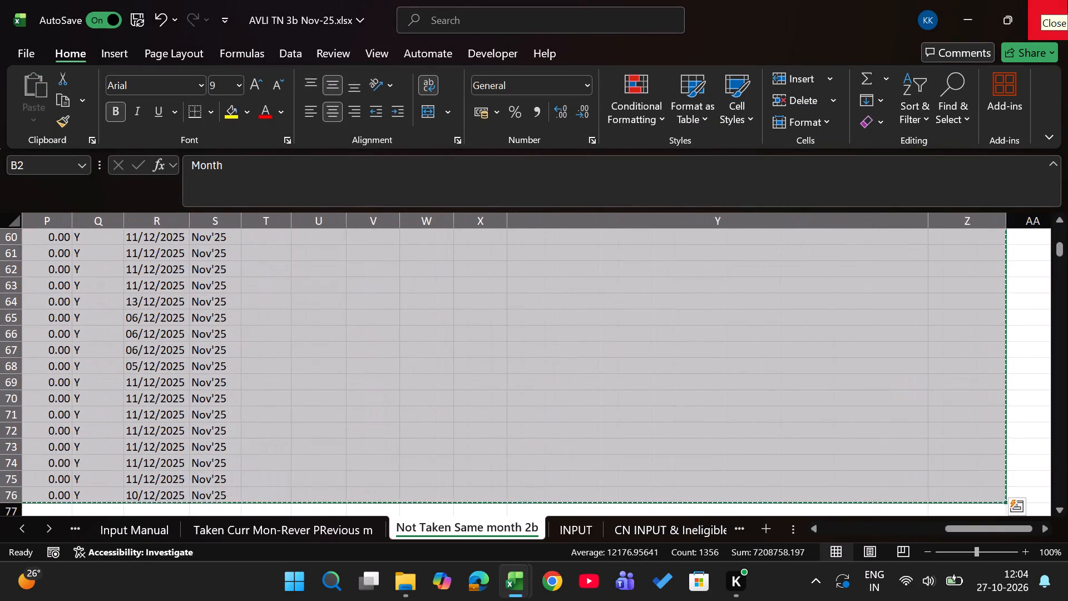
Paste the copied table at B718 on the console workbook's 4B2 sheet, one row clear of the Oct-25 entries.
key(alt+Tab)
key(ctrl+Page_Down)
key(ctrl+Page_Down)
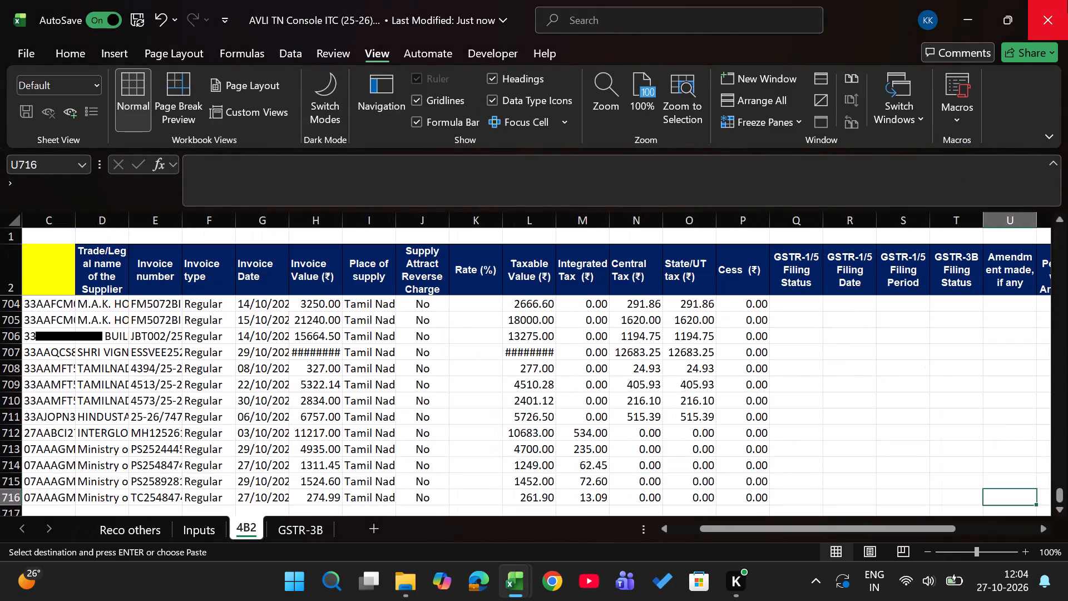
key(Left)
key(Left)
key(Left)
key(Left)
key(Left)
key(Left)
key(Left)
key(Left)
key(Left)
key(Left)
key(Left)
key(Left)
key(Left)
key(Left)
key(Left)
key(Left)
key(Left)
key(Left)
key(Left)
key(Left)
key(Left)
key(Left)
key(Left)
key(Right)
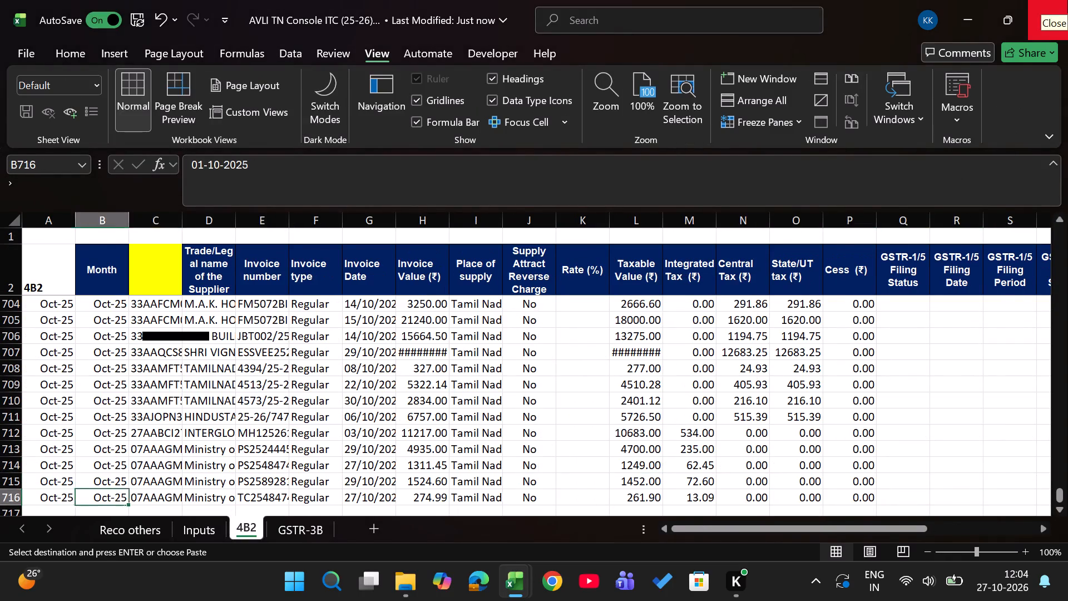
key(Right)
key(Left)
key(Down)
key(Down)
key(Return)
key(Right)
key(Down)
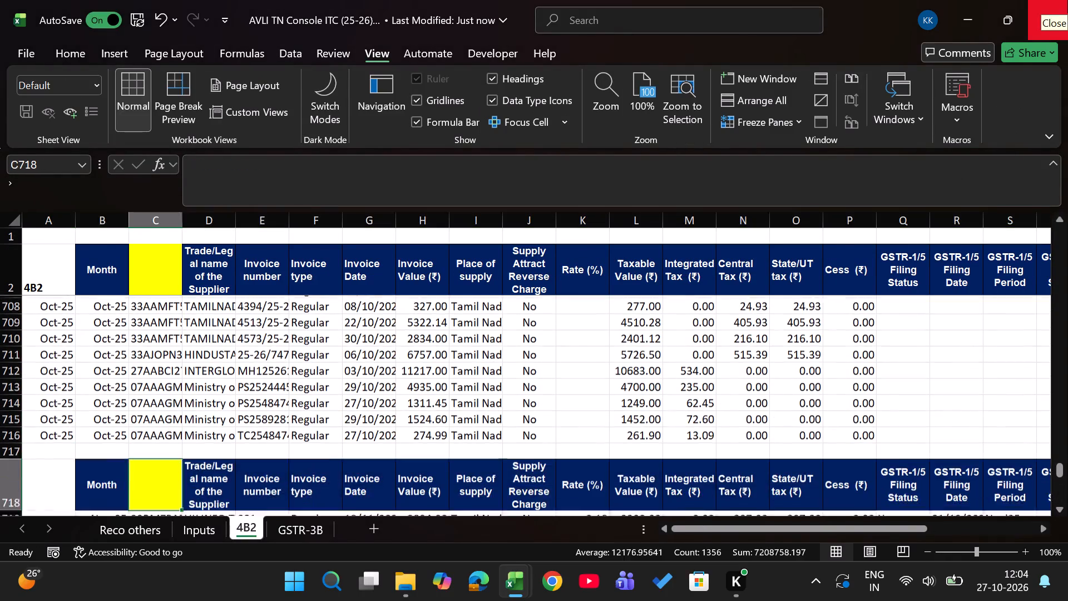
Fill column A with Nov-25 for the pasted rows 719 to 792 on the 4B2 sheet.
key(Left)
key(Up)
key(Down)
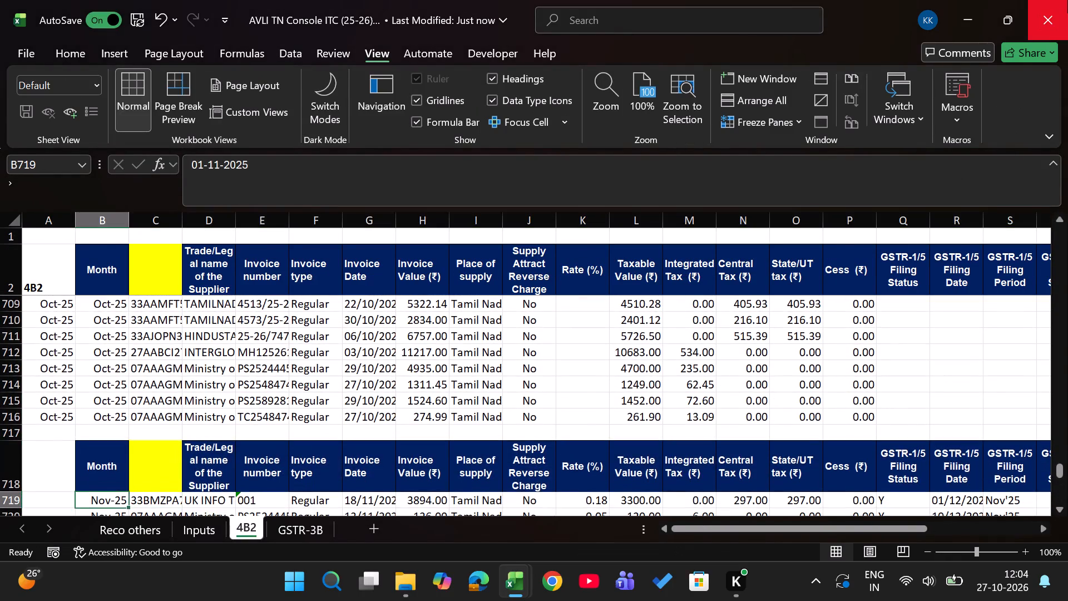
key(ctrl+c)
key(Left)
key(Return)
key(Right)
key(ctrl+Down)
key(Left)
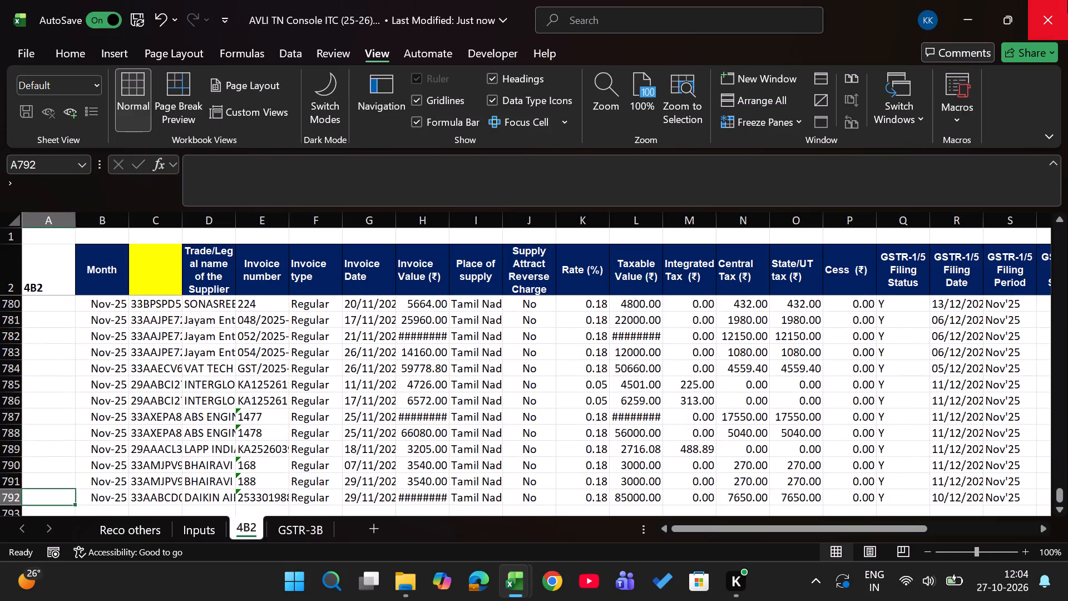
key(ctrl+shift+Up)
key(ctrl+d)
key(ctrl+Up)
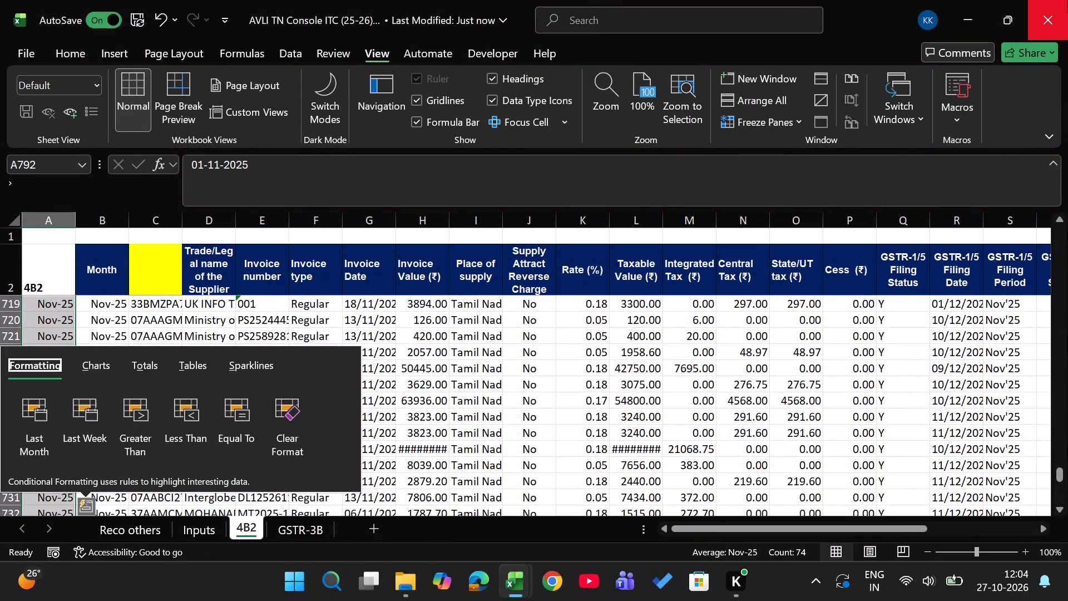
key(Escape)
Delete blank row 717 and the duplicate header row 718 between the Oct-25 and Nov-25 entries.
key(Up)
key(ctrl+Up)
key(Up)
key(Up)
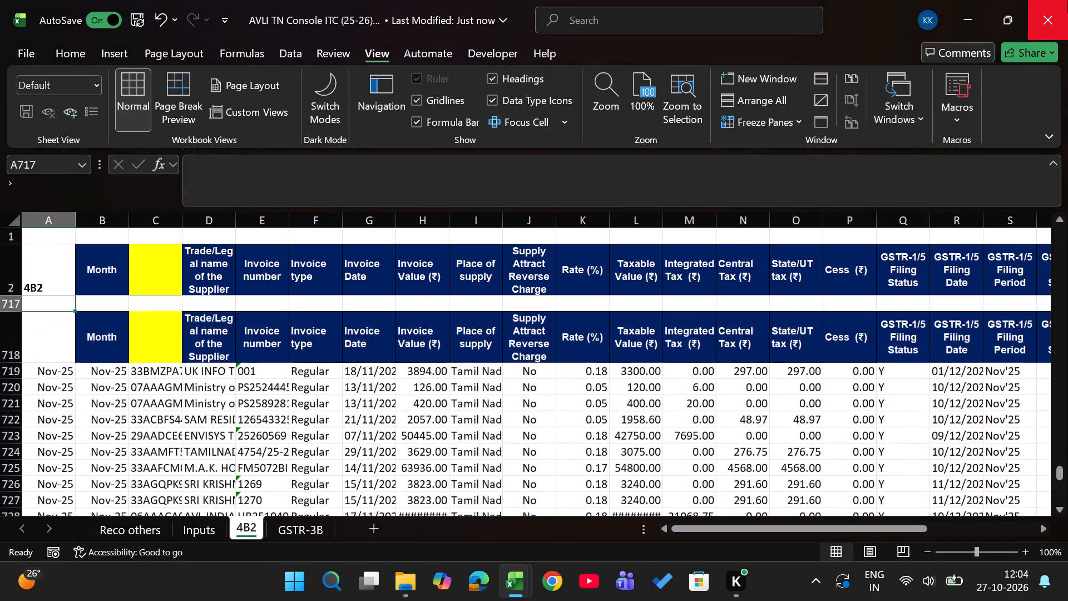
key(Up)
key(Down)
key(shift+space)
key(shift+Down)
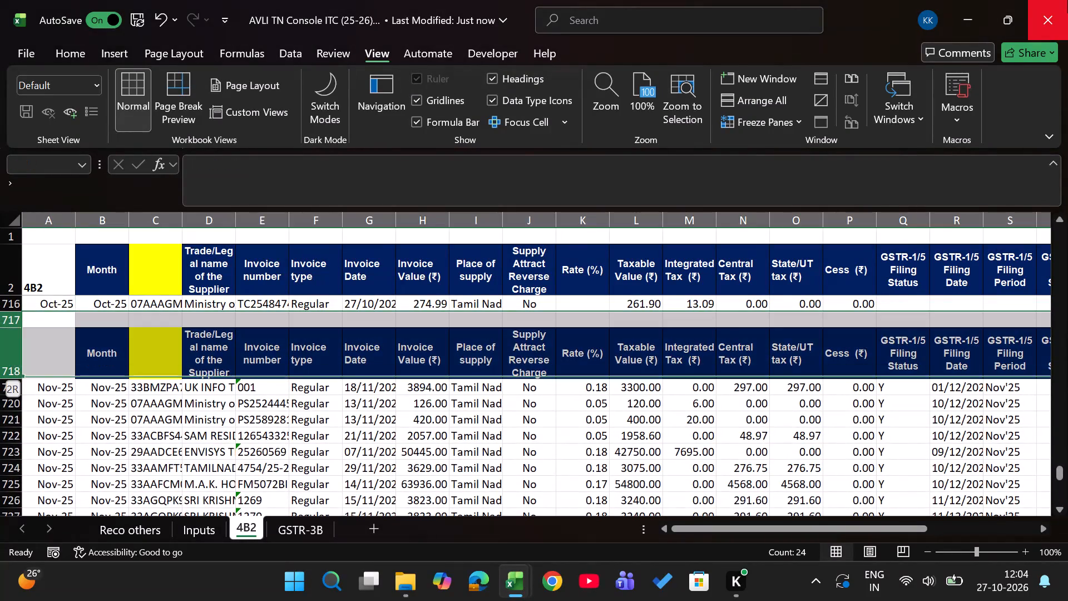
key(ctrl+minus)
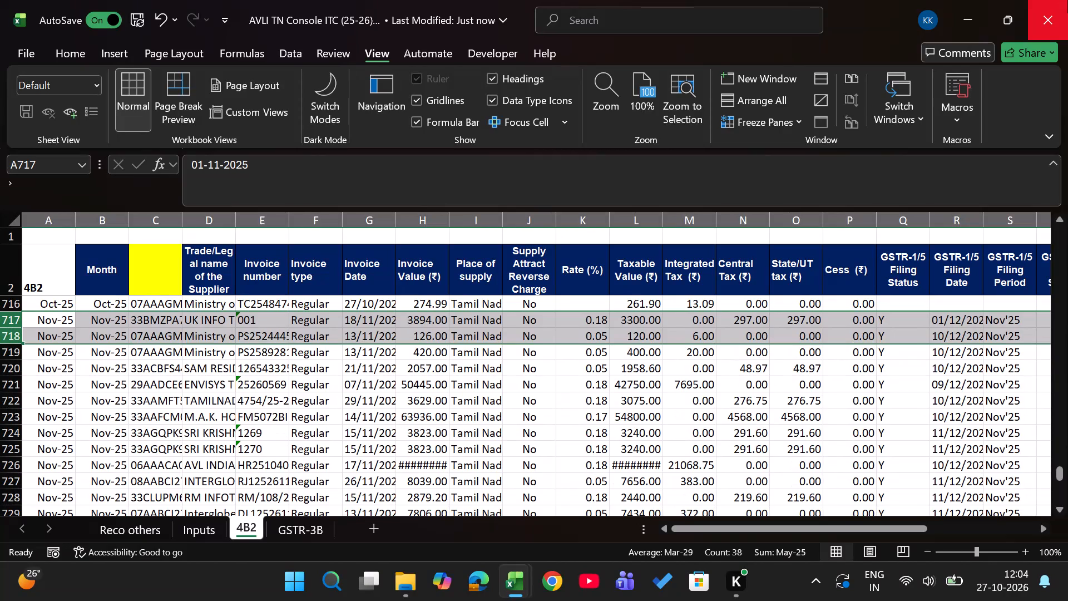
key(Right)
Check the Nov-25 differences between 4B2 and Books in row 28 of the Reco others sheet.
key(ctrl+Page_Up)
key(ctrl+Page_Up)
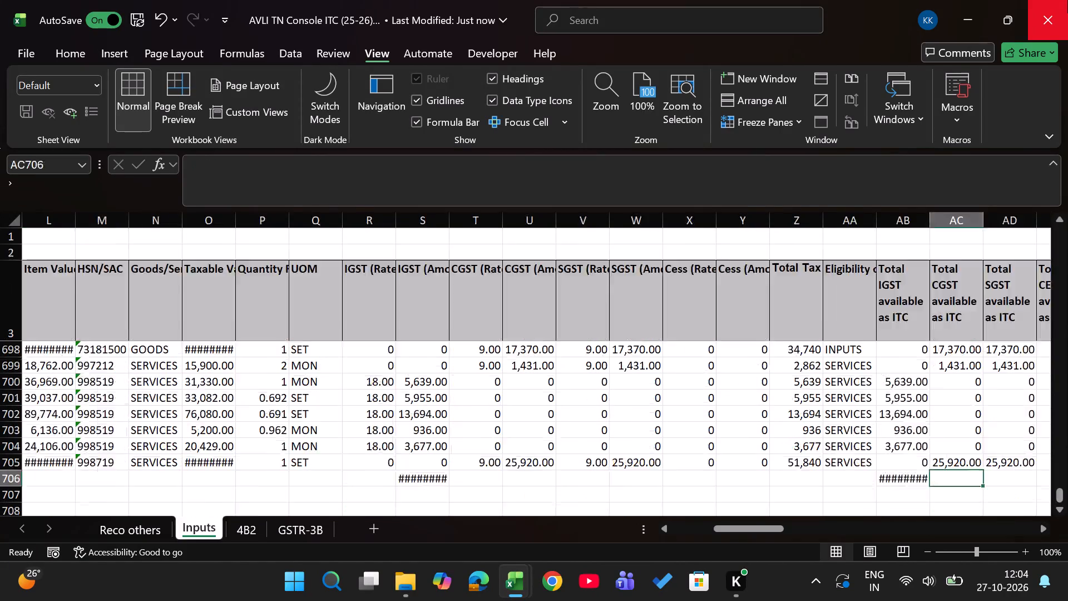
key(Right)
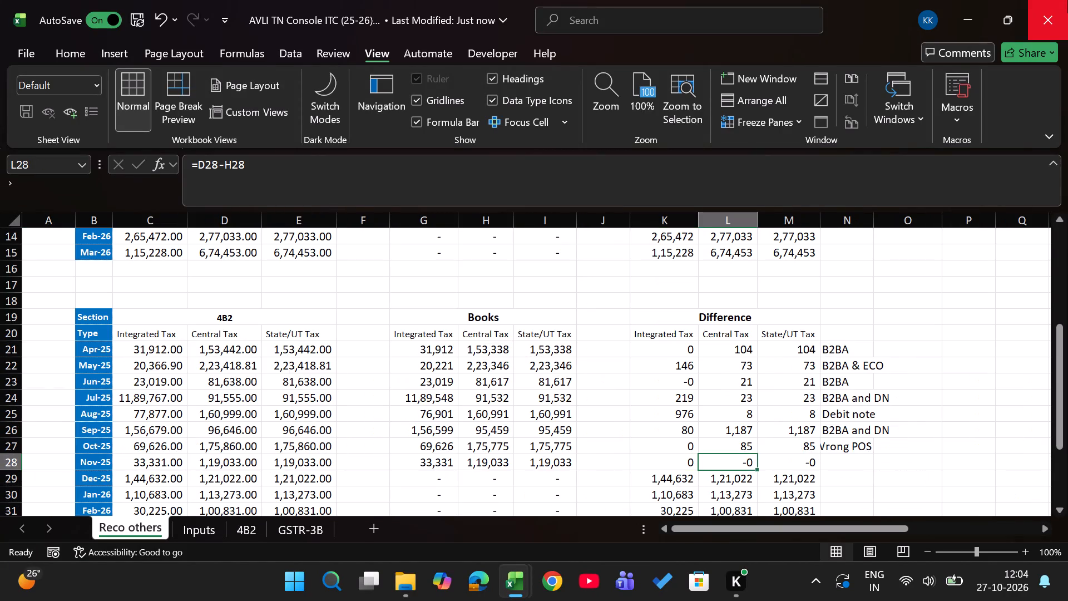
Close the AVLI TN 3b Nov-25 workbook.
key(alt+Tab)
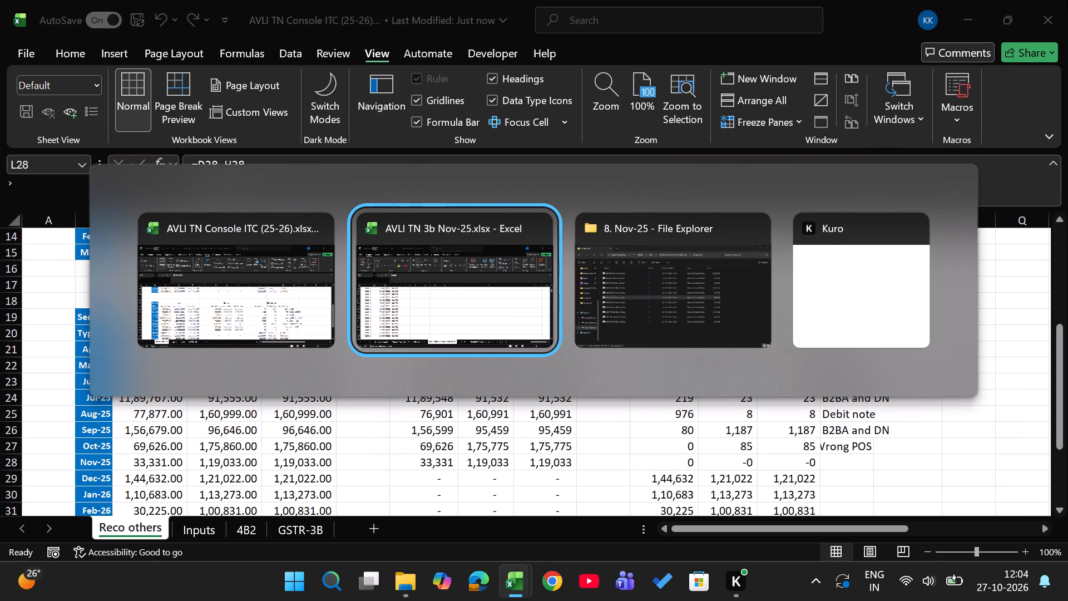
click(1067, 0)
Open the AVLI TN GSTR3b Dec-25.xlsx workbook from the 9. Dec-25 folder in File Explorer.
key(alt+Tab)
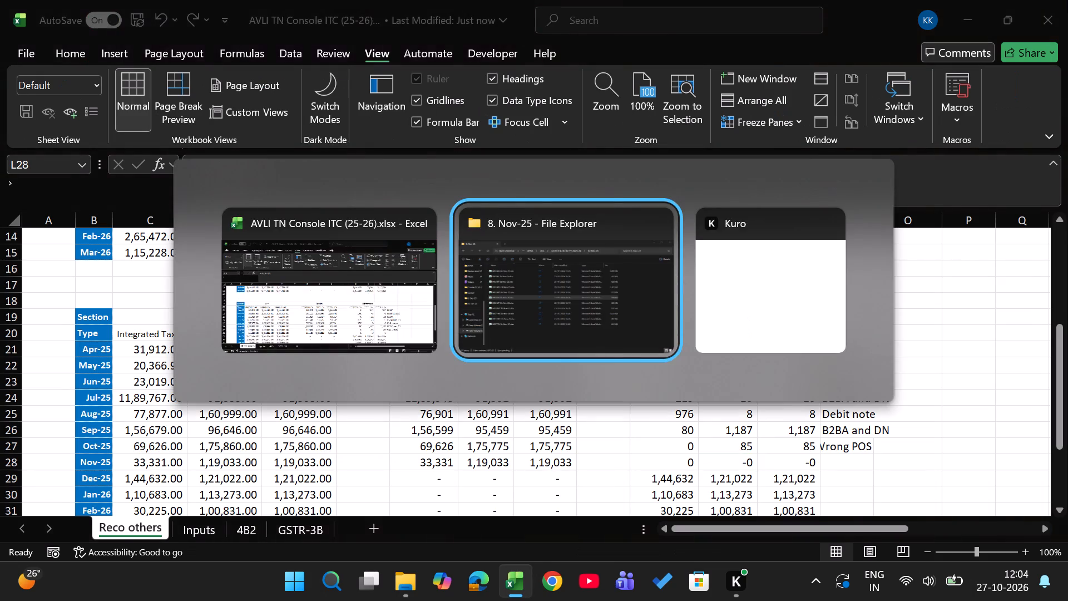
key(BackSpace)
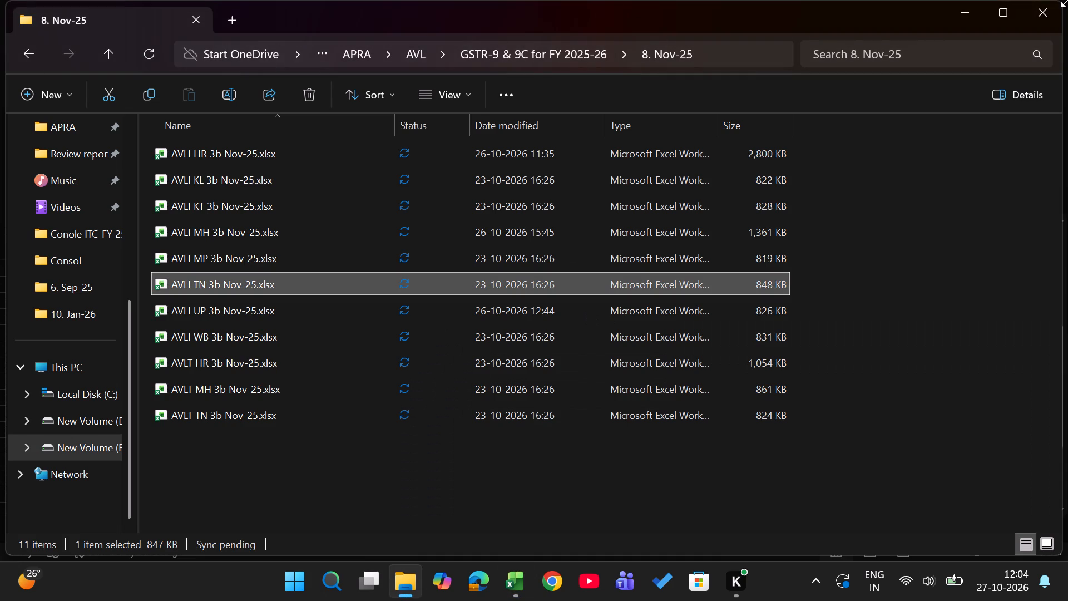
key(Down)
key(Return)
key(Down)
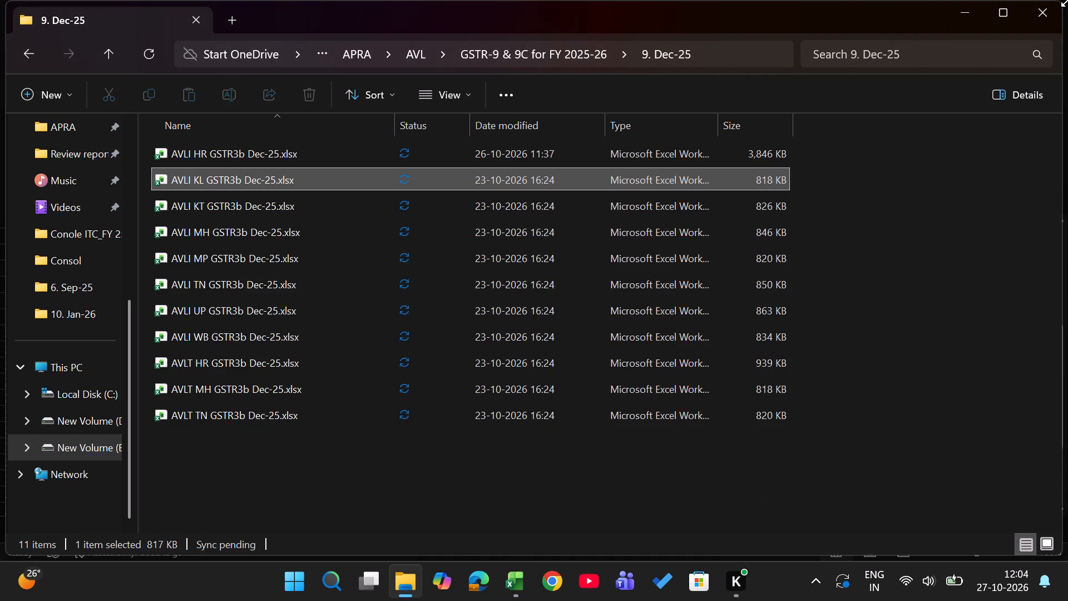
key(Down)
key(Down)
key(Down)
key(Down)
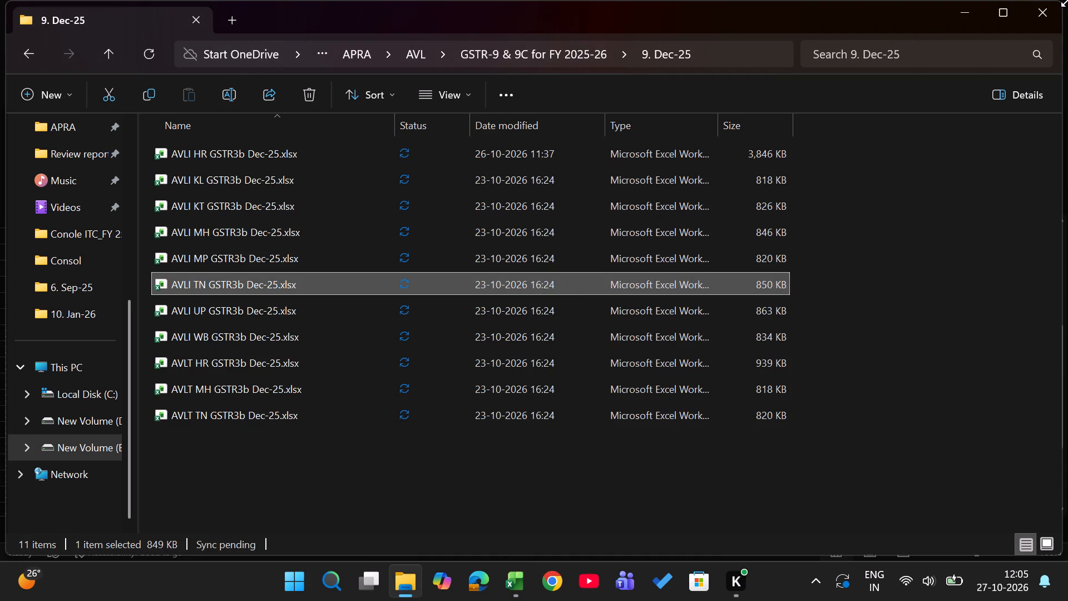
key(Return)
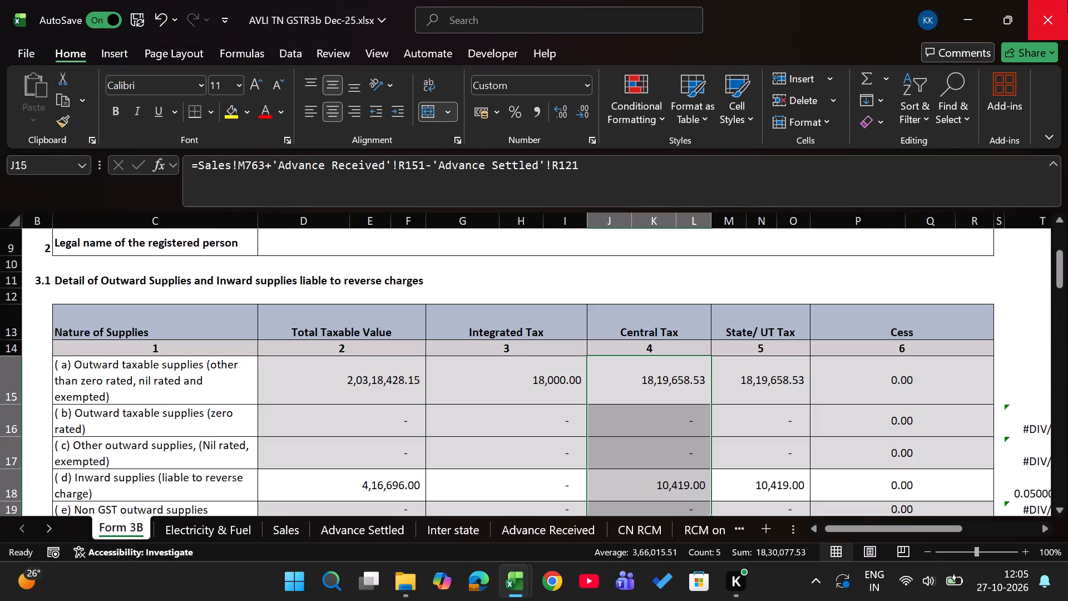
Examine the extent of the Dec-25 entries on the INPUT sheet of the Dec-25 workbook, down to their last row.
key(ctrl+Page_Down)
key(ctrl+Page_Down)
key(ctrl+Page_Down)
key(ctrl+Page_Down)
key(ctrl+Page_Down)
key(ctrl+Page_Down)
key(ctrl+Page_Down)
key(ctrl+Page_Down)
key(ctrl+Page_Down)
key(ctrl+Page_Down)
key(ctrl+Page_Down)
key(ctrl+Page_Down)
key(ctrl+Page_Down)
key(ctrl+Page_Down)
key(ctrl+Page_Down)
key(ctrl+Page_Down)
key(ctrl+Page_Down)
key(ctrl+Page_Down)
key(ctrl+Page_Down)
key(ctrl+Page_Down)
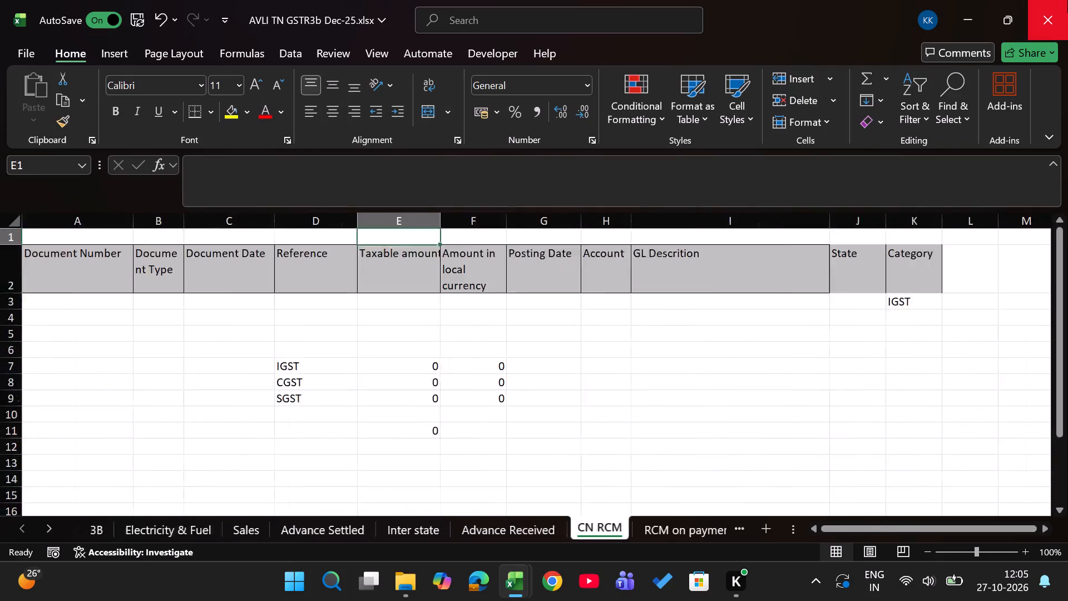
key(ctrl+Page_Up)
key(ctrl+Page_Up)
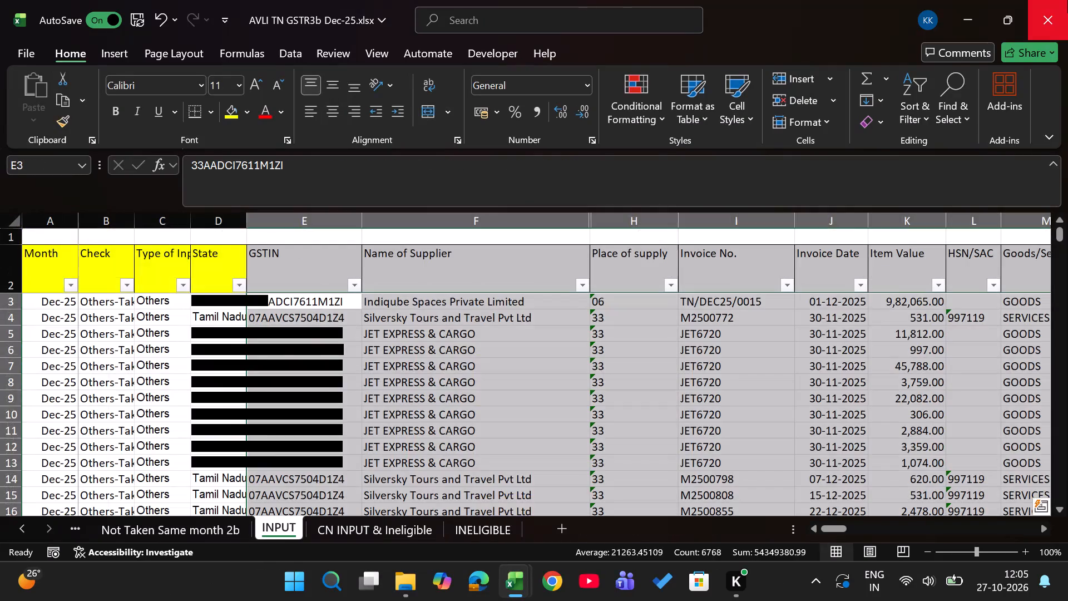
key(Left)
key(Left)
key(Left)
key(Left)
key(Left)
key(Left)
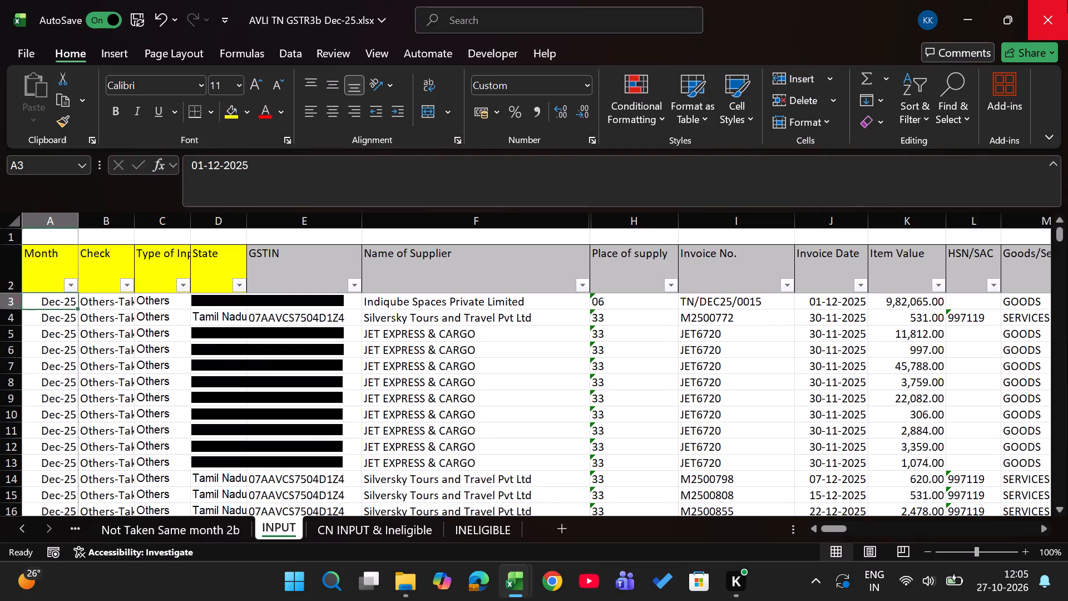
key(ctrl+Down)
key(Down)
key(Down)
key(Up)
key(Up)
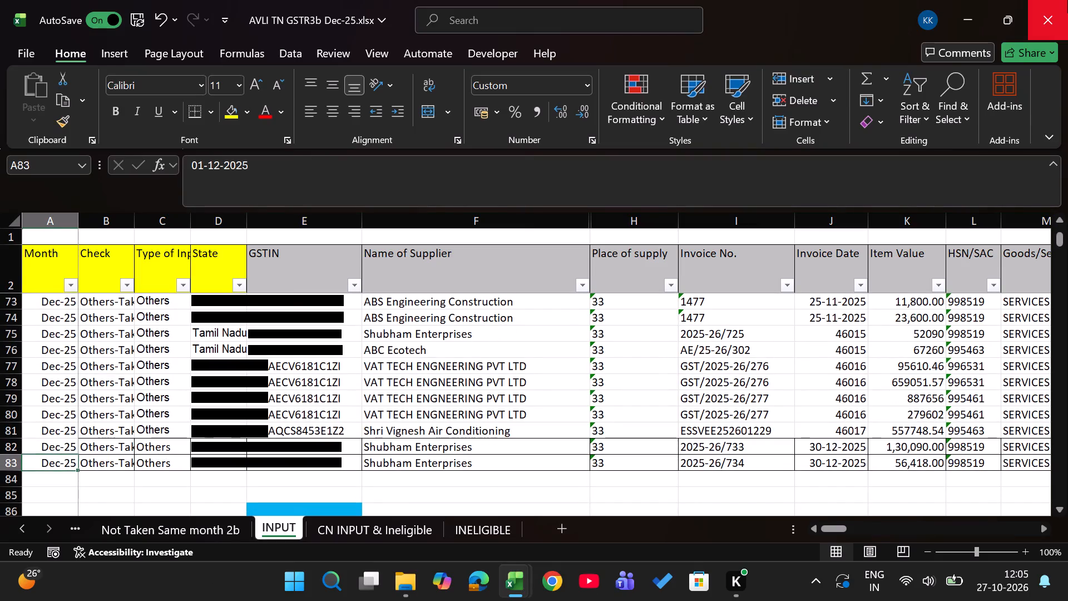
Copy the Dec-25 block with headers, A2 to CO83, from the INPUT sheet and paste it at B708 of the Console workbook's Inputs sheet.
key(alt+Tab)
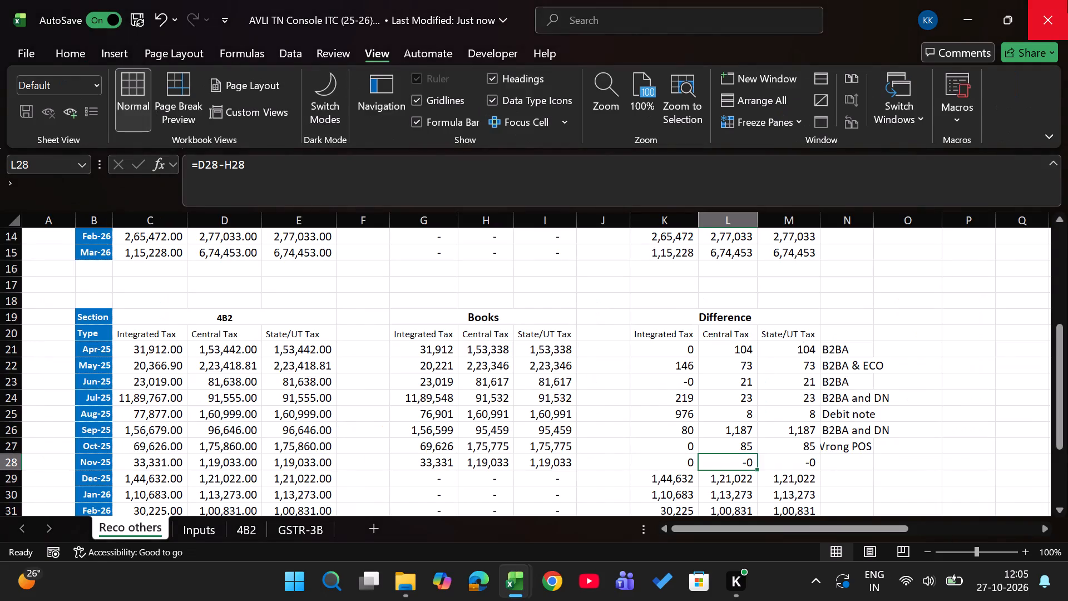
key(ctrl+Page_Down)
key(Down)
key(Left)
key(Left)
key(Left)
key(Left)
key(ctrl+Left)
key(ctrl+Left)
key(ctrl+Left)
key(ctrl+Left)
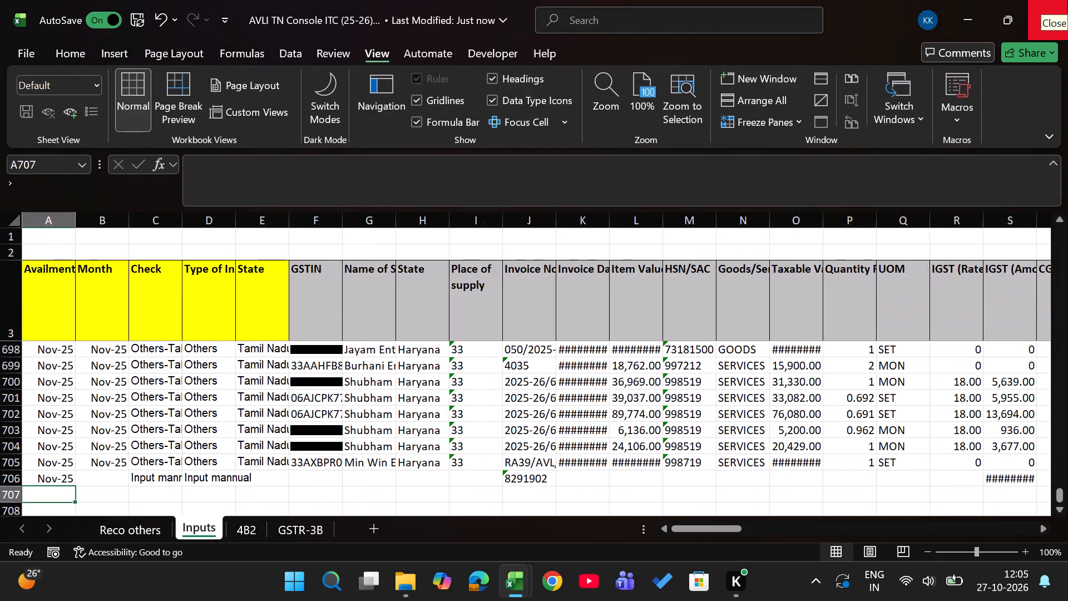
key(Right)
key(Down)
key(Right)
key(Up)
key(Left)
key(Down)
key(alt+Tab)
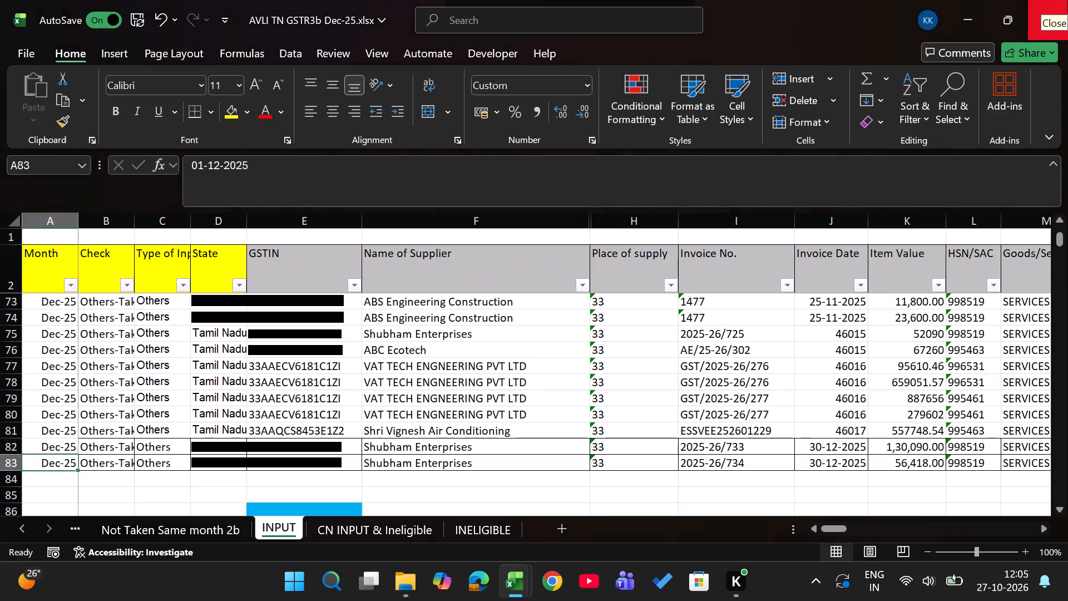
key(ctrl+Up)
key(ctrl+Up)
key(Down)
key(ctrl+shift+Down)
key(ctrl+shift+Right)
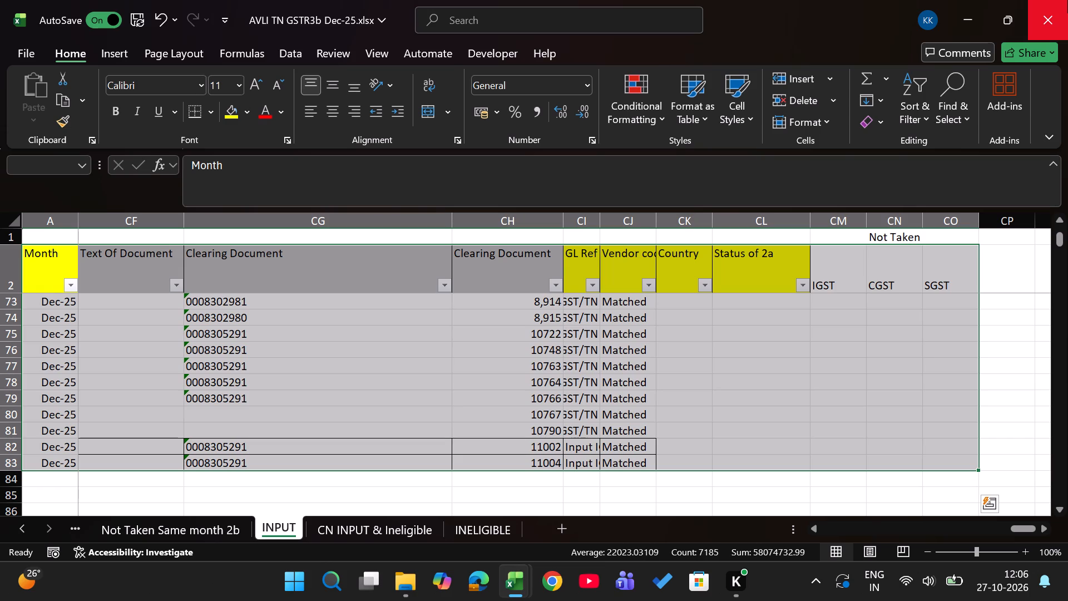
key(ctrl+c)
key(alt+Tab)
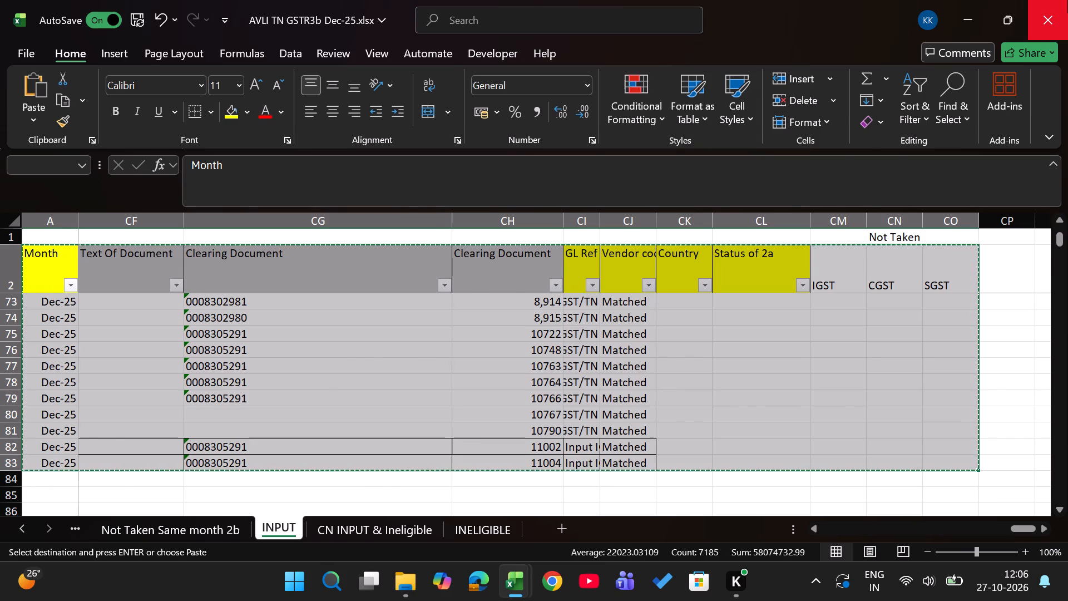
key(Return)
Fill column A with Dec-25 for the pasted rows 709 to 789 on the Inputs sheet.
key(Down)
key(Up)
key(Down)
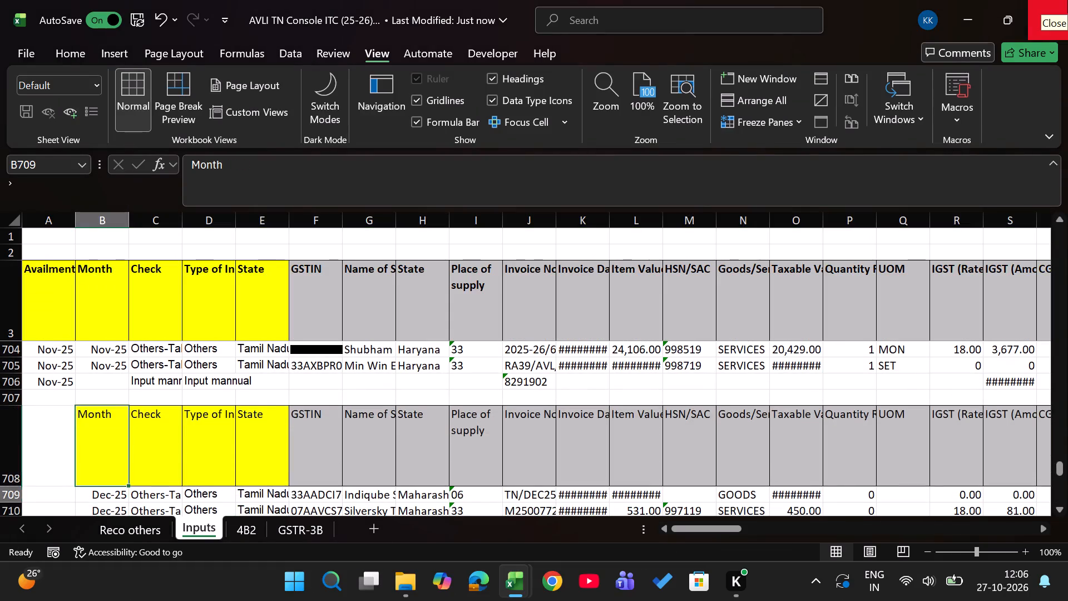
key(Down)
key(Down)
key(Up)
key(Up)
key(Left)
key(Right)
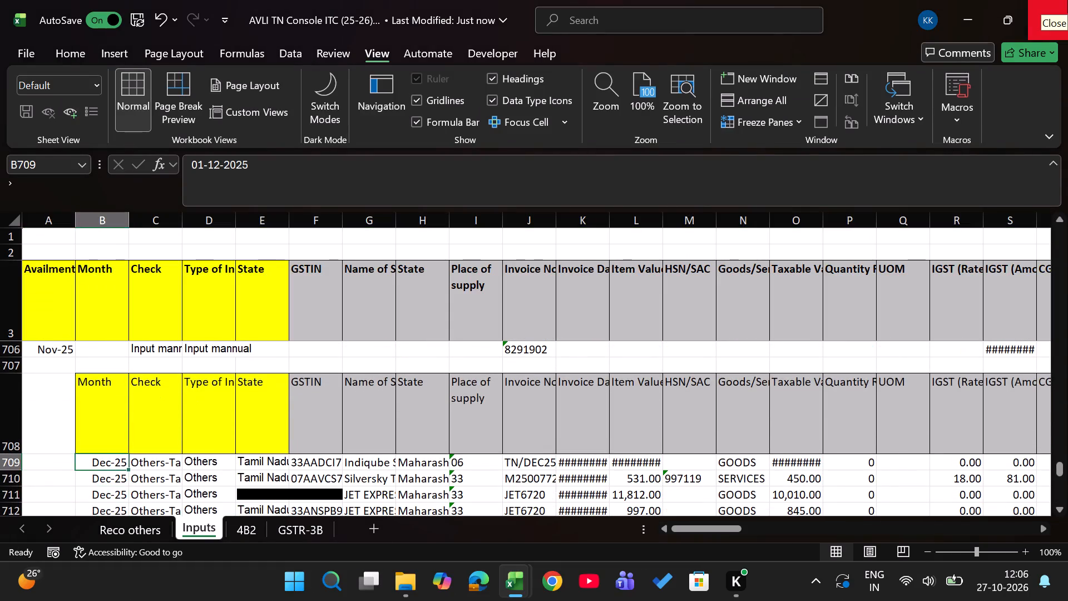
key(ctrl+c)
key(Left)
key(Return)
key(Right)
key(ctrl+Down)
key(Left)
key(ctrl+shift+Up)
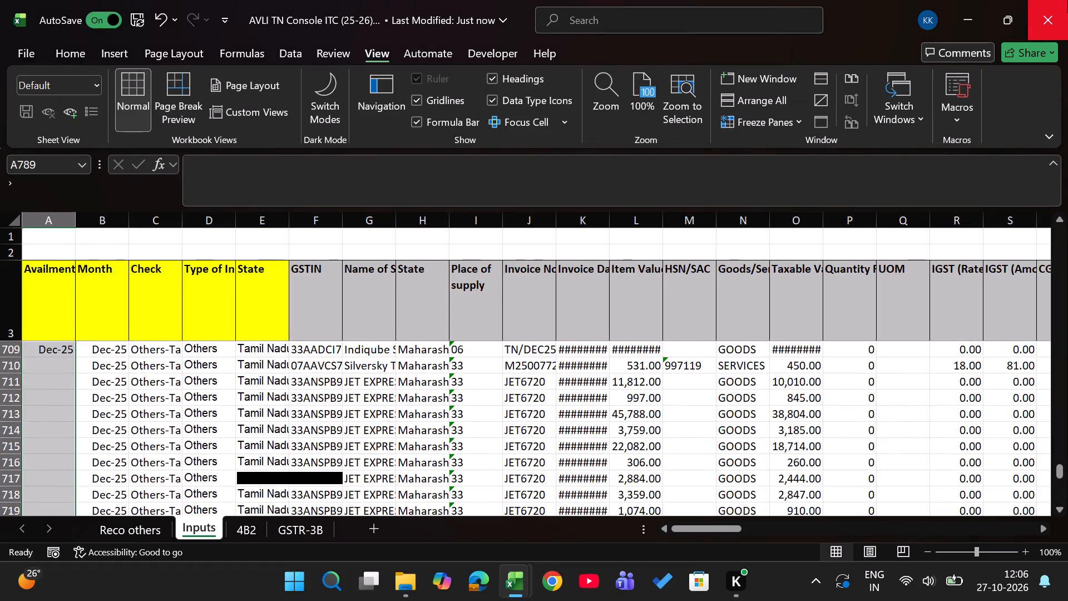
key(ctrl+d)
Check the Dec-25 differences against Books in row 12 of the Reco others sheet.
key(ctrl+Page_Up)
key(Right)
key(Right)
key(Left)
key(Left)
key(Left)
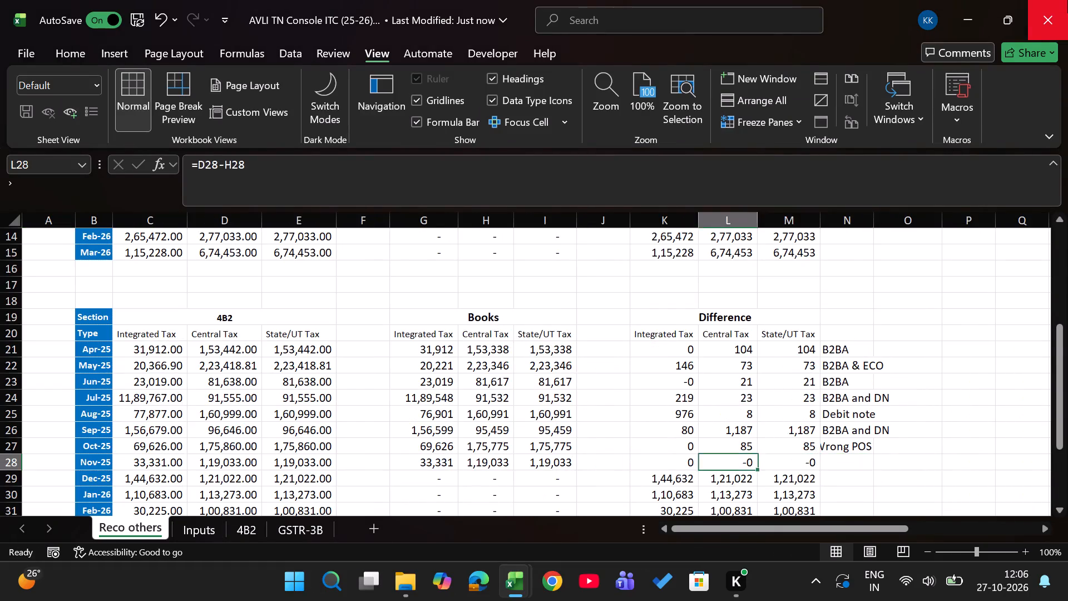
key(Left)
key(Left)
key(Left)
key(Up)
key(Up)
key(Up)
key(Up)
key(Up)
key(Up)
key(Up)
key(Up)
key(Up)
key(Up)
key(Up)
key(Up)
key(Up)
key(Up)
key(Up)
key(Up)
key(Up)
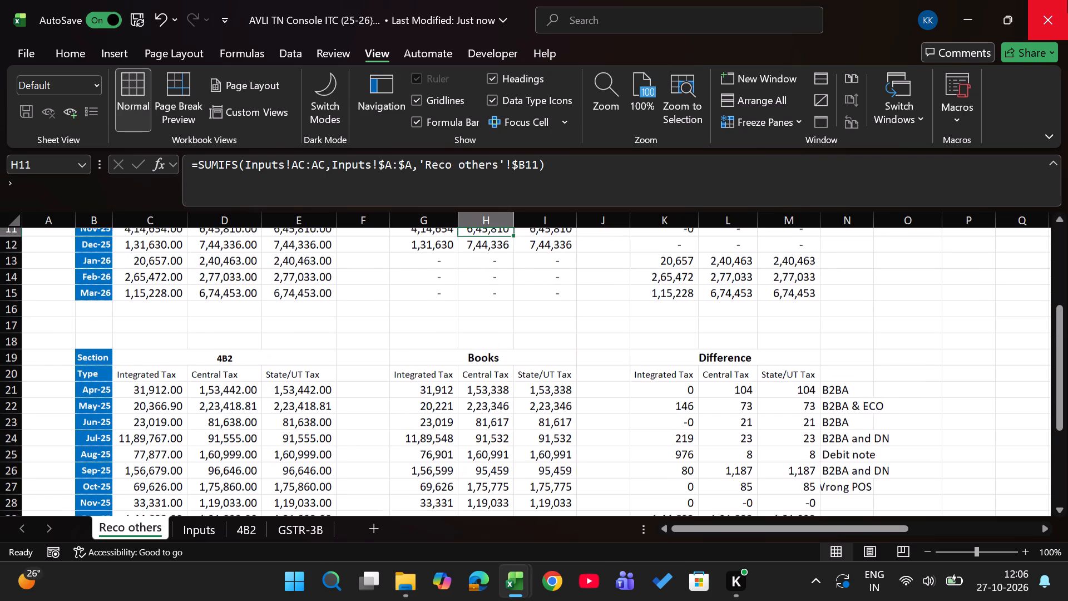
key(Down)
key(Right)
key(Right)
key(Right)
key(Right)
key(Right)
Bring up the Not Taken Same month 2b sheet in the Dec-25 workbook and return to the Console workbook.
key(alt+Tab)
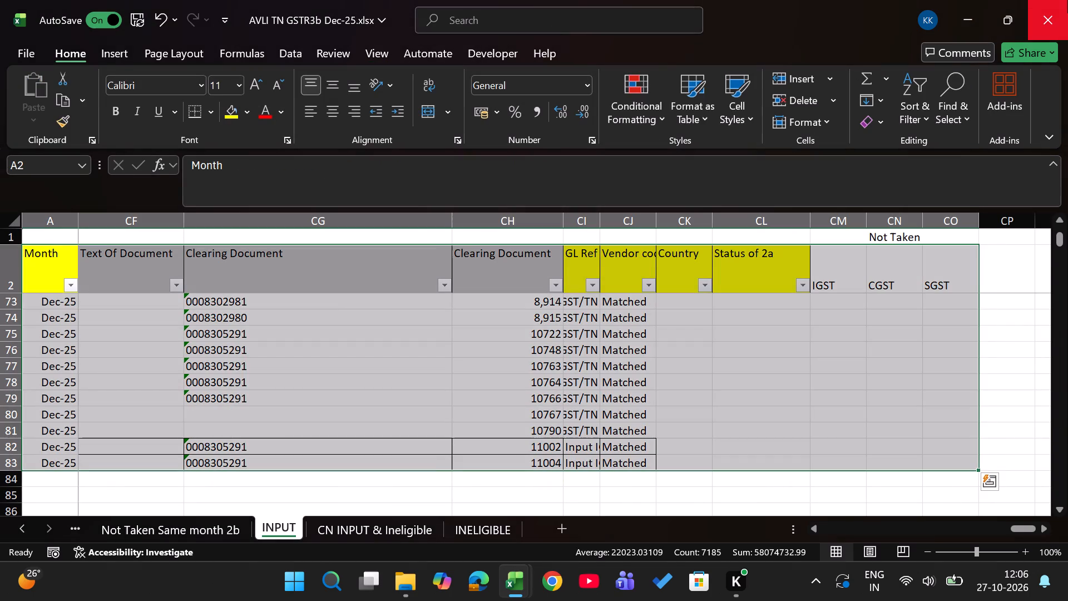
key(ctrl+Page_Up)
key(alt+Tab)
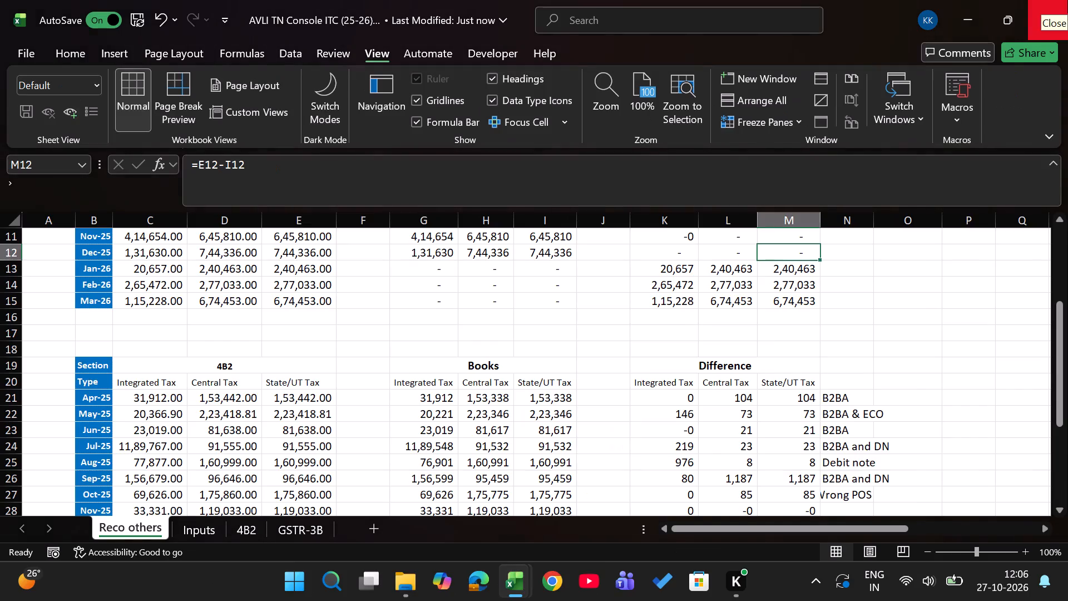
Delete blank row 707 and the duplicate header row 708 between the Nov-25 and Dec-25 entries on the Inputs sheet.
key(ctrl+Page_Down)
key(Up)
key(Up)
key(Up)
key(Up)
key(Up)
key(Up)
key(Up)
key(Up)
key(Up)
key(Up)
key(Up)
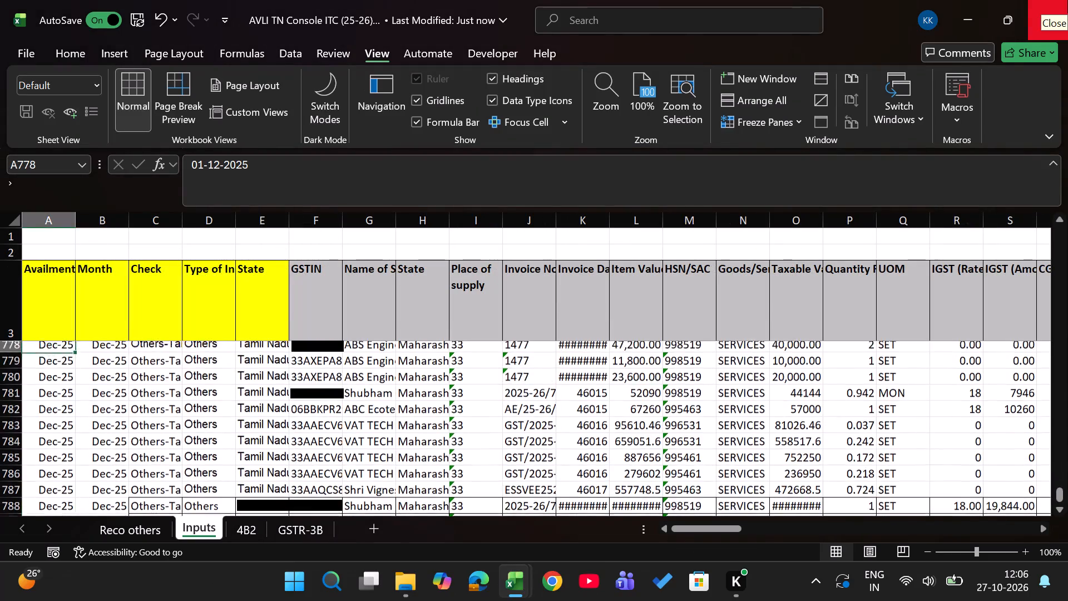
key(ctrl+Up)
key(Up)
key(Up)
key(Up)
key(Up)
key(Up)
key(Up)
key(Down)
key(Down)
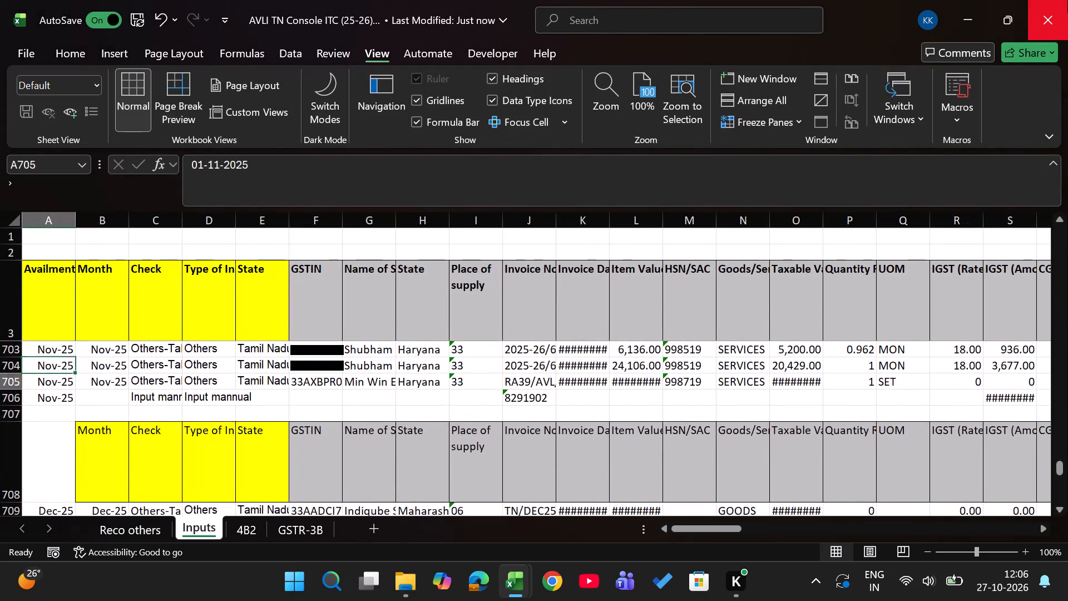
key(Down)
key(Down)
key(shift+space)
key(shift+Down)
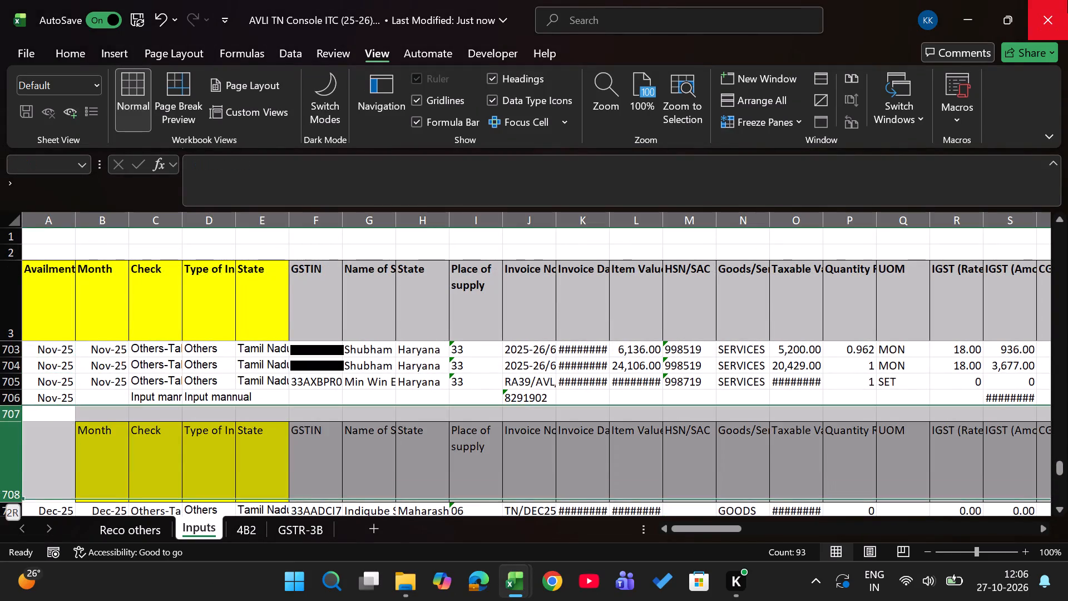
key(ctrl+minus)
key(Down)
key(Left)
key(ctrl+Down)
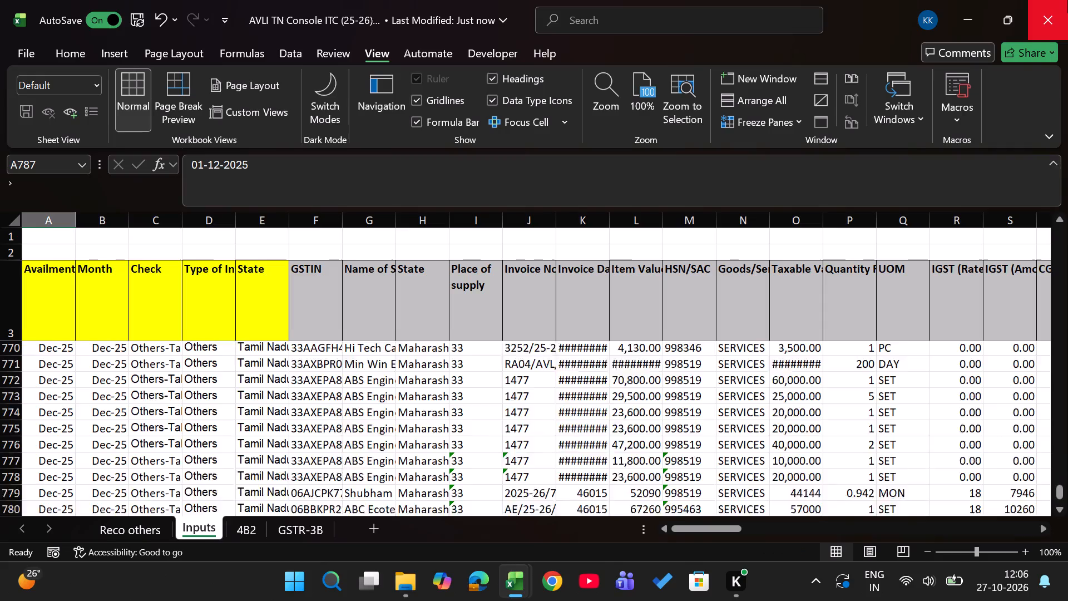
Copy the Dec-25 table with its header from the Not Taken Same month 2b sheet into the Console's 4B2 sheet at B792.
key(ctrl+Page_Down)
key(Right)
key(Right)
key(Left)
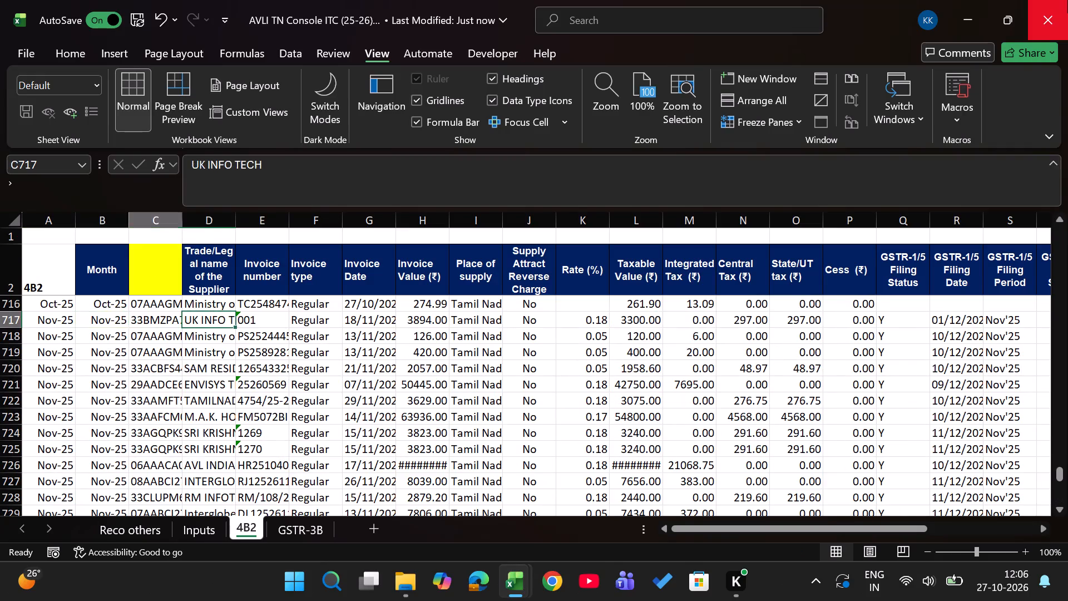
key(Left)
key(ctrl+Down)
key(Down)
key(Down)
key(Down)
key(Up)
key(Up)
key(Down)
key(alt+Tab)
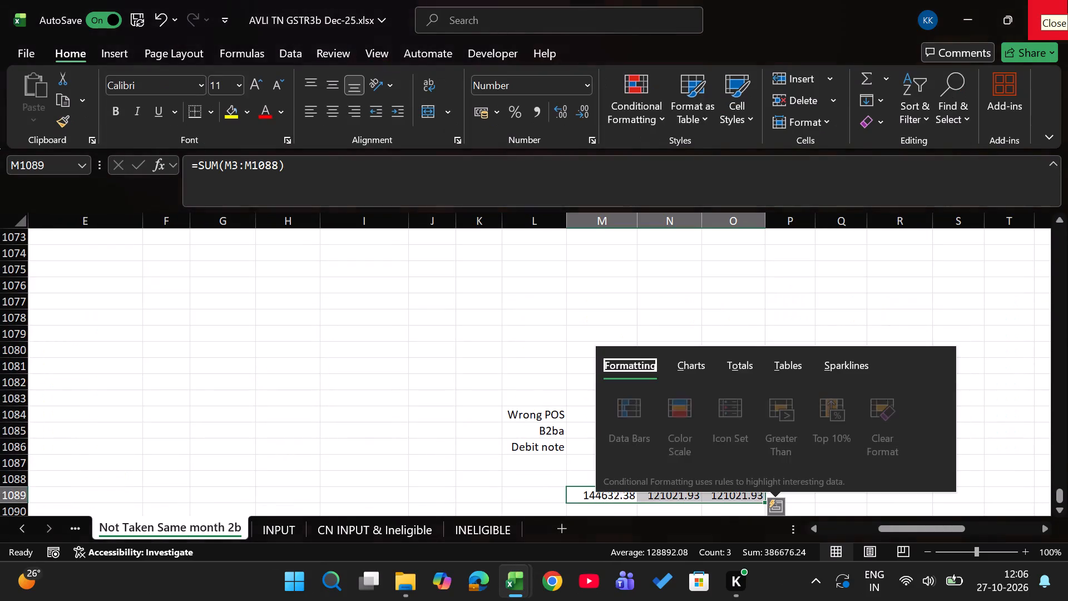
key(Escape)
key(ctrl+Up)
key(ctrl+Up)
key(ctrl+Up)
key(ctrl+Up)
key(ctrl+Up)
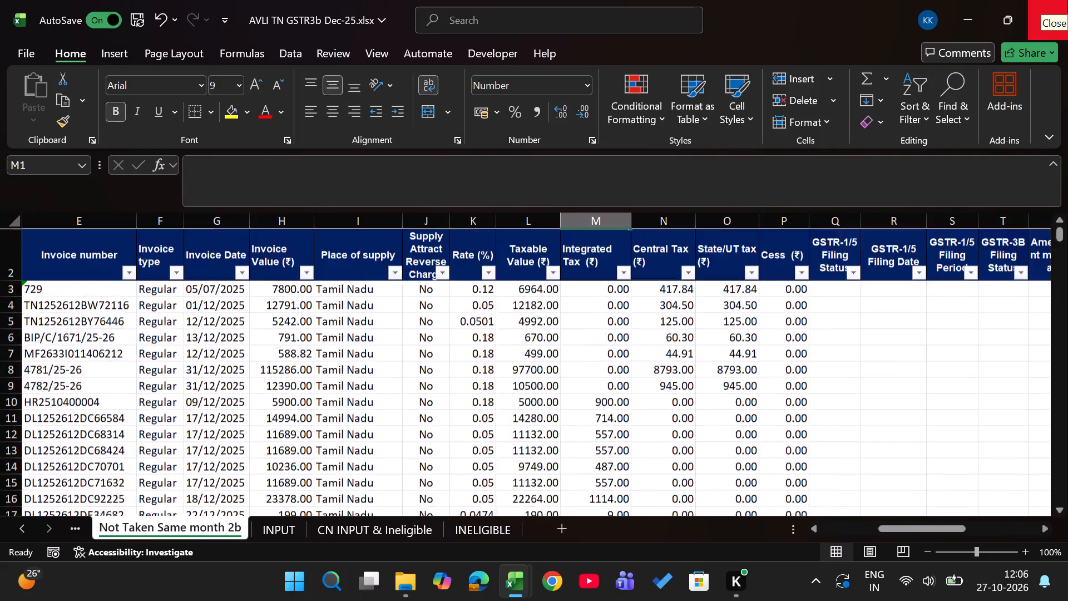
key(ctrl+Left)
key(ctrl+Left)
key(ctrl+Left)
key(Down)
key(Right)
key(ctrl+shift+Down)
key(ctrl+shift+Right)
key(ctrl+shift+Right)
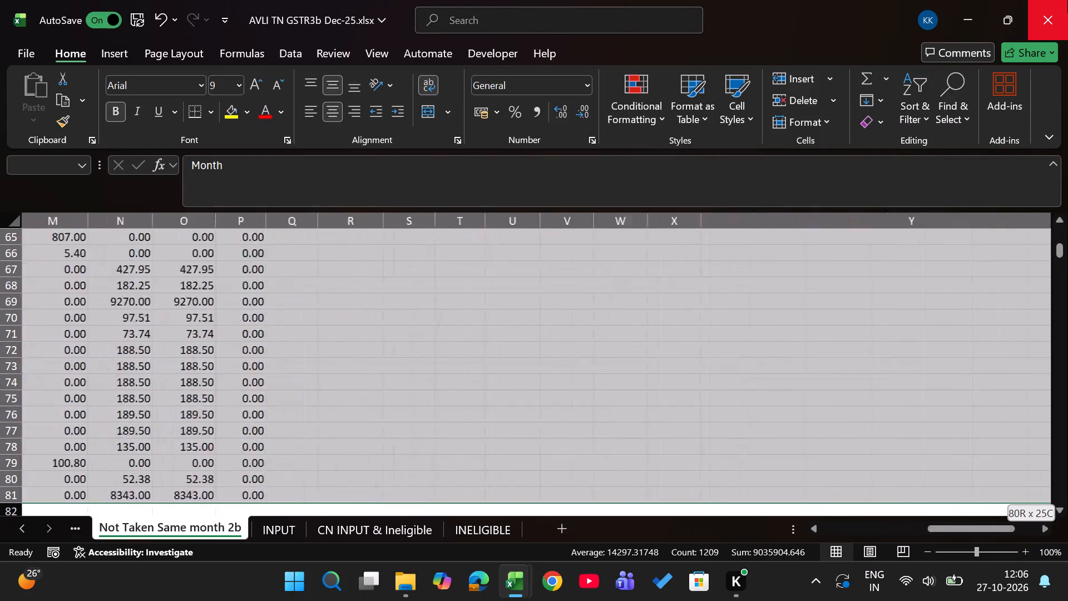
key(ctrl+c)
key(alt+Tab)
key(Return)
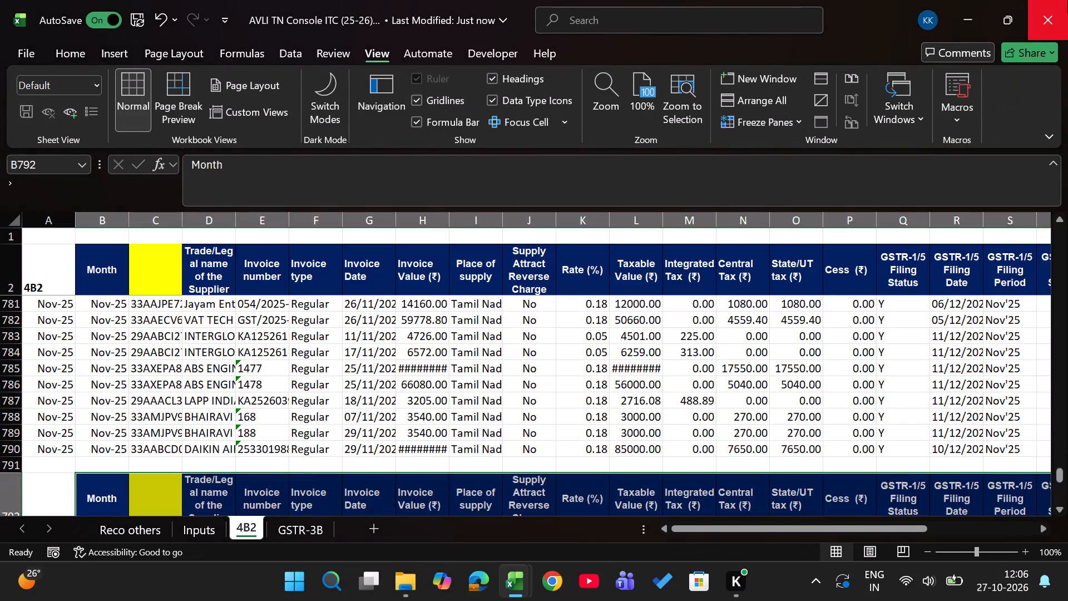
Fill column A with Dec-25 for the pasted rows 793 to 871 on the 4B2 sheet.
key(Right)
key(Down)
key(Left)
key(ctrl+c)
key(Left)
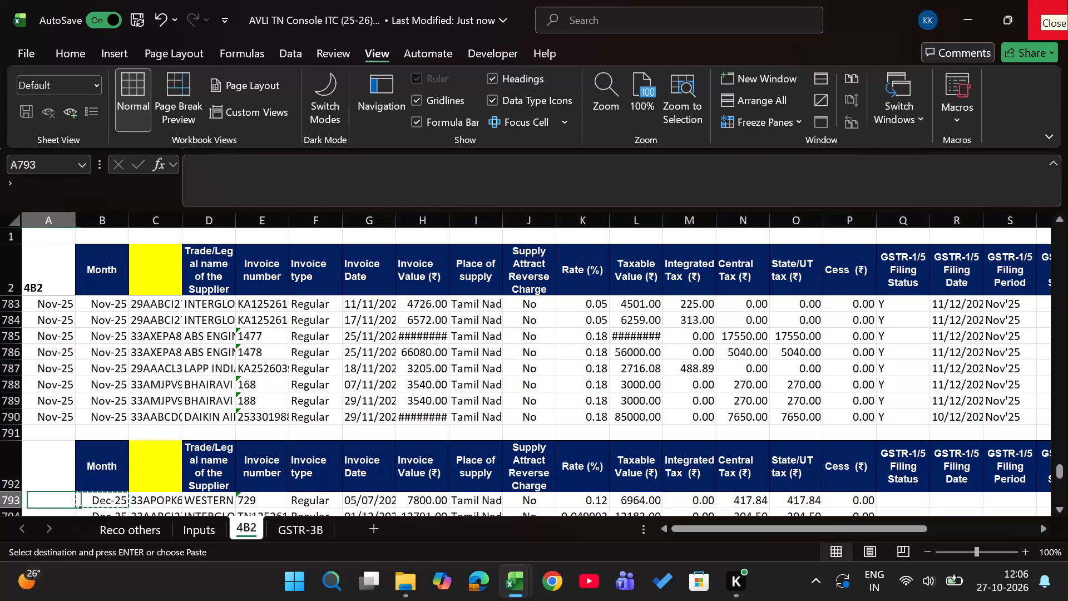
key(Return)
key(Right)
key(ctrl+Down)
key(Left)
key(ctrl+shift+Up)
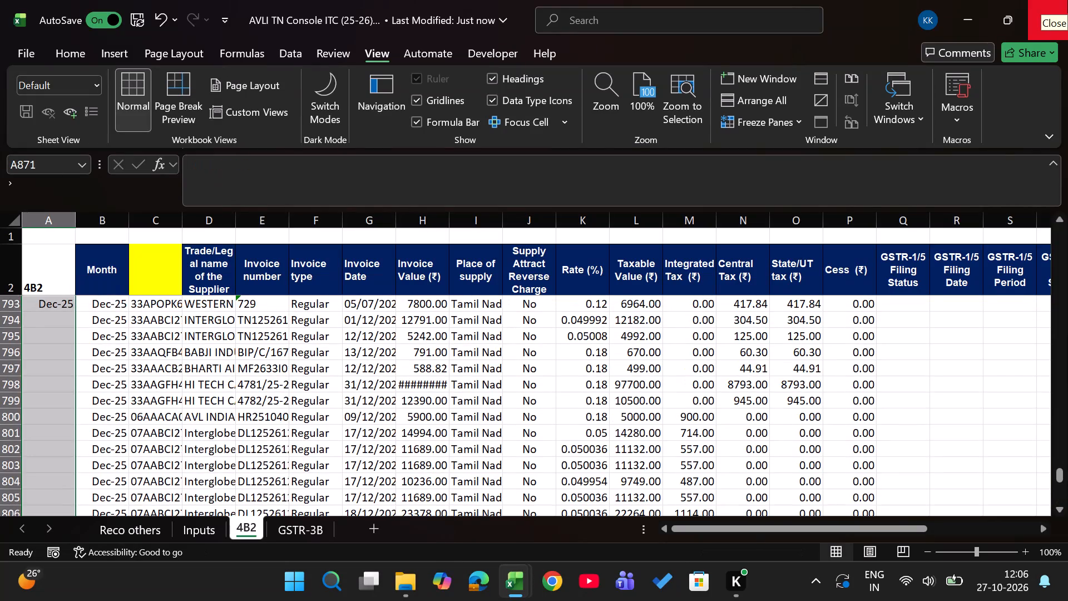
key(ctrl+d)
Delete blank row 791 and the duplicate header row 792 between the Nov-25 and Dec-25 entries on the 4B2 sheet.
key(ctrl+Up)
key(Up)
key(Up)
key(Up)
key(Up)
key(Down)
key(Down)
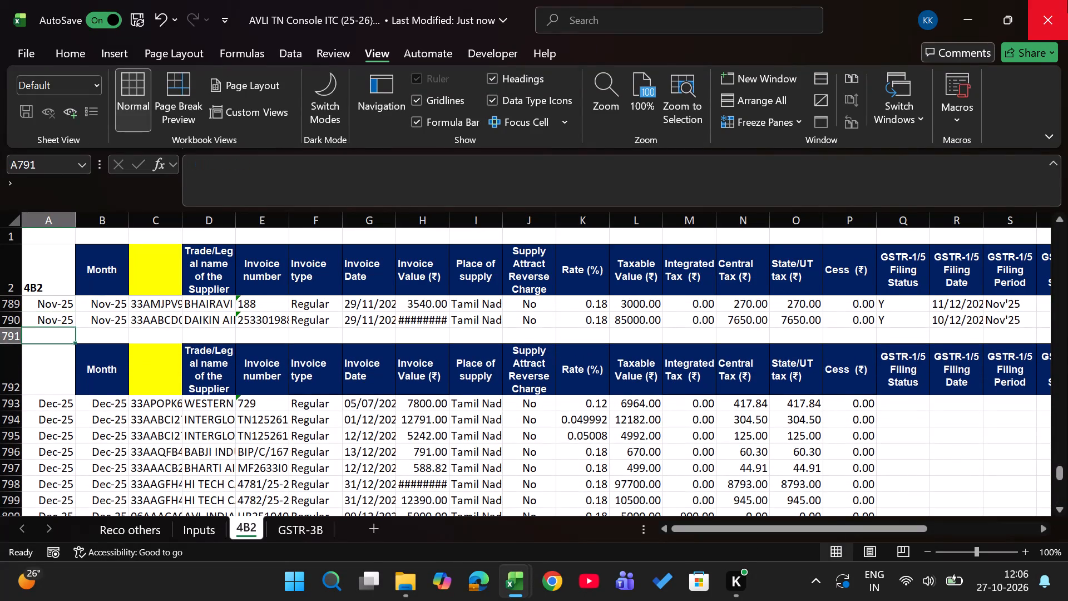
key(shift+space)
key(shift+Down)
key(ctrl+minus)
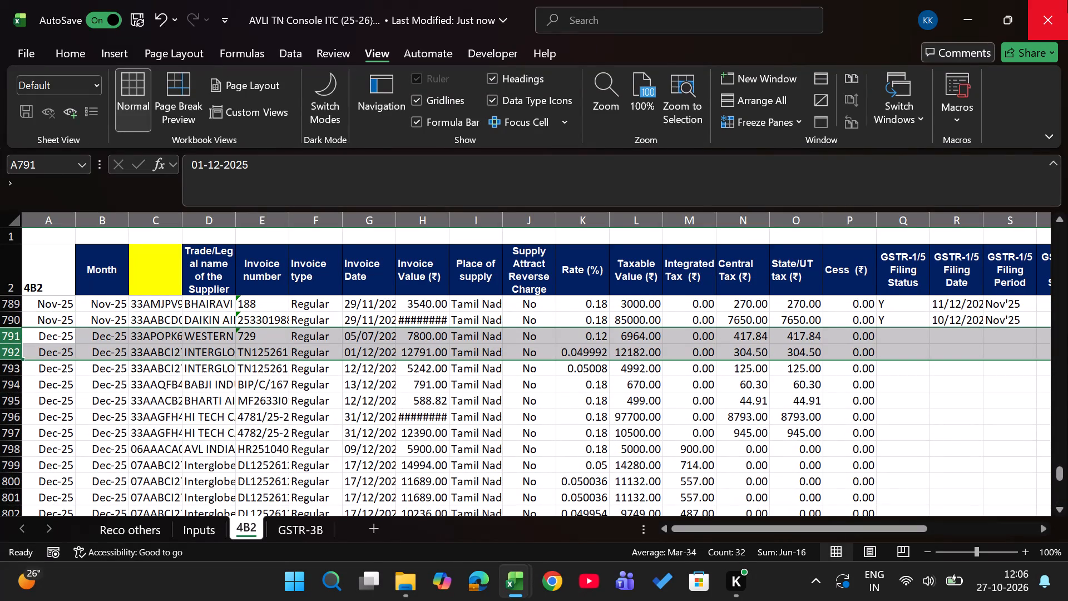
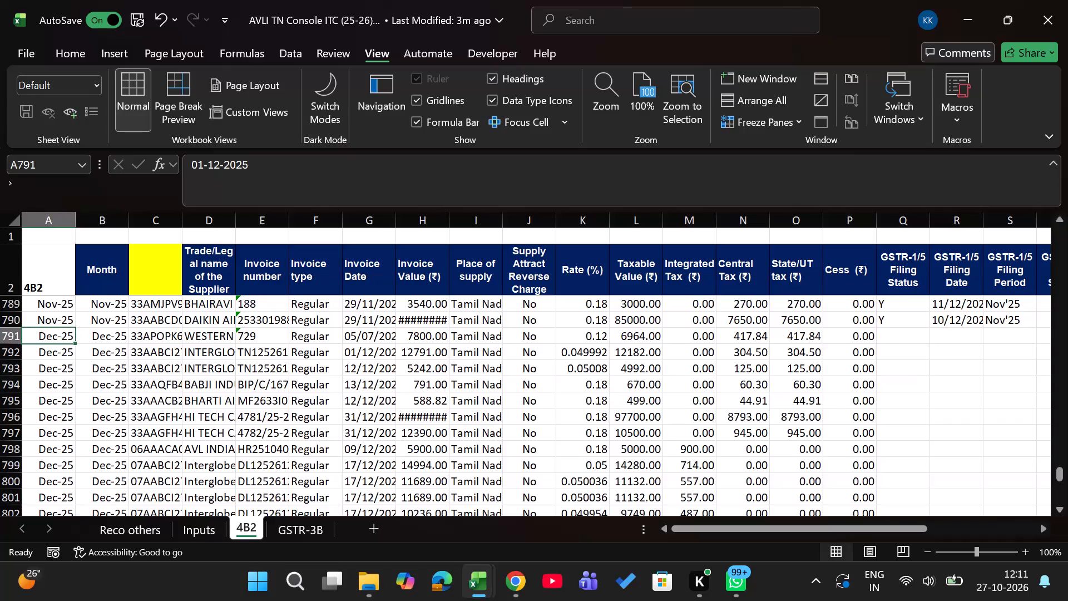
Check the Dec-25 row of the 4B2 reconciliation on the Reco others sheet for a difference against the books.
key(ctrl+Page_Up)
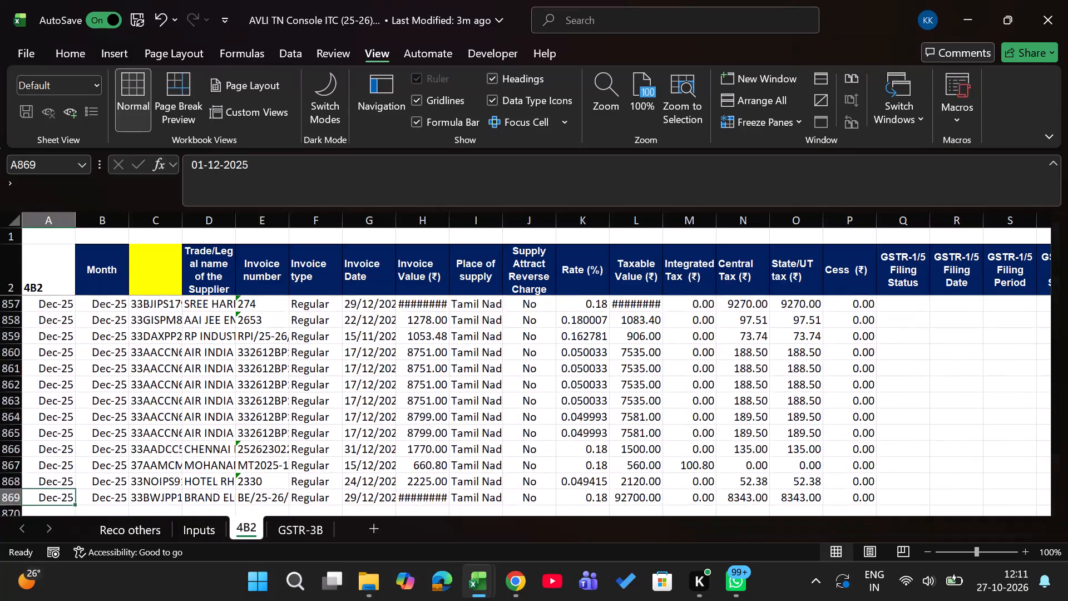
key(ctrl+Page_Up)
key(Right)
key(Down)
key(Down)
key(Down)
key(Down)
key(Down)
key(Down)
key(Down)
key(Down)
key(Down)
key(Down)
key(Down)
key(Down)
key(Down)
key(Down)
key(Down)
key(Down)
key(Down)
key(Down)
key(Down)
key(Down)
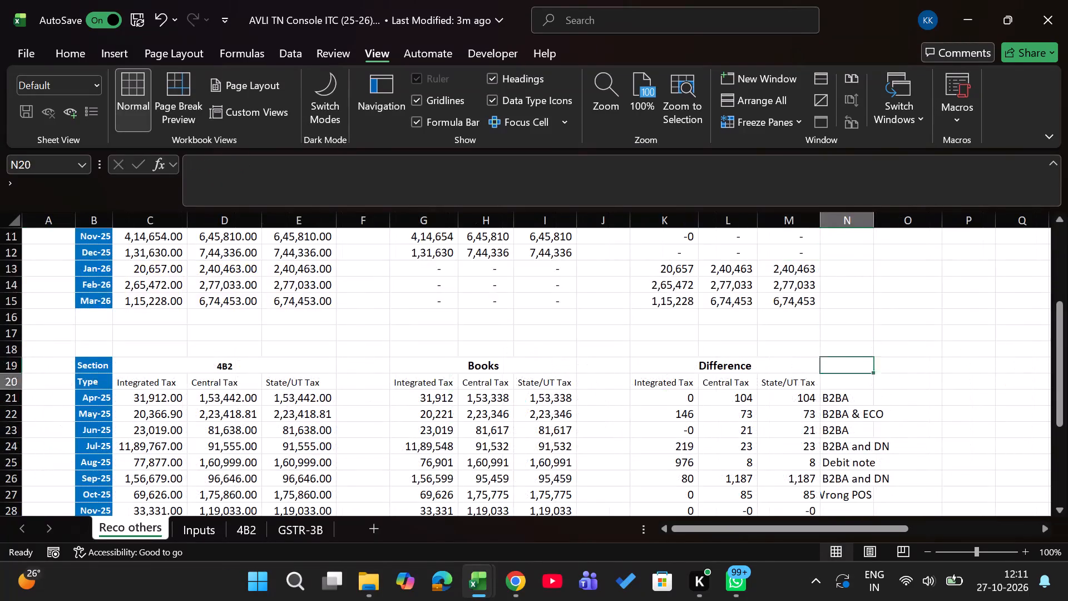
key(Up)
key(Up)
key(Up)
key(Up)
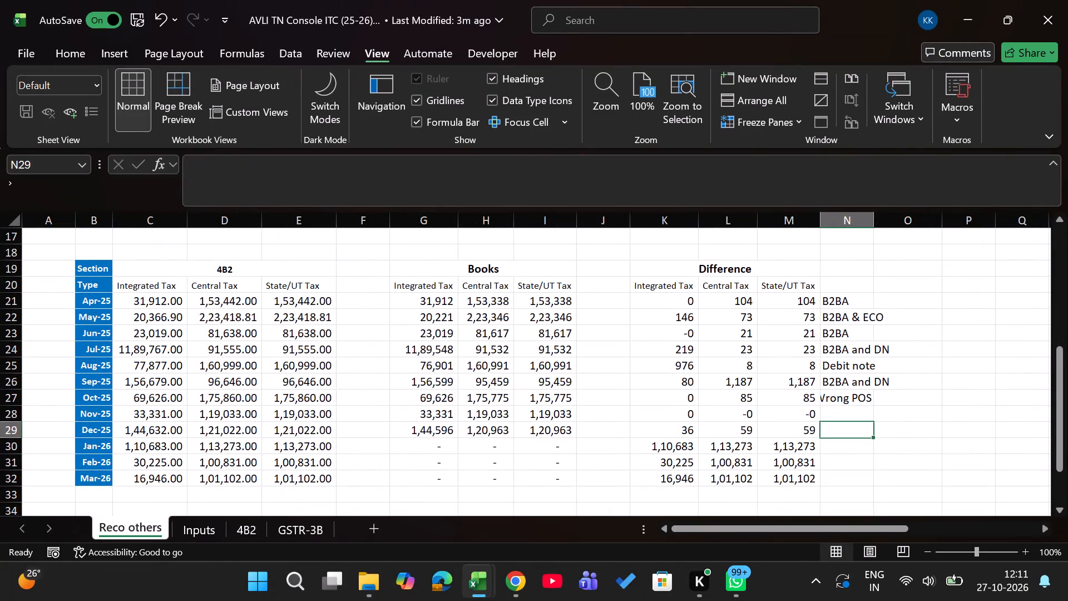
In the AVLI TN GSTR3b Dec-25 workbook, examine the difference breakdown far below the Not Taken Same month 2b table.
key(alt+Tab)
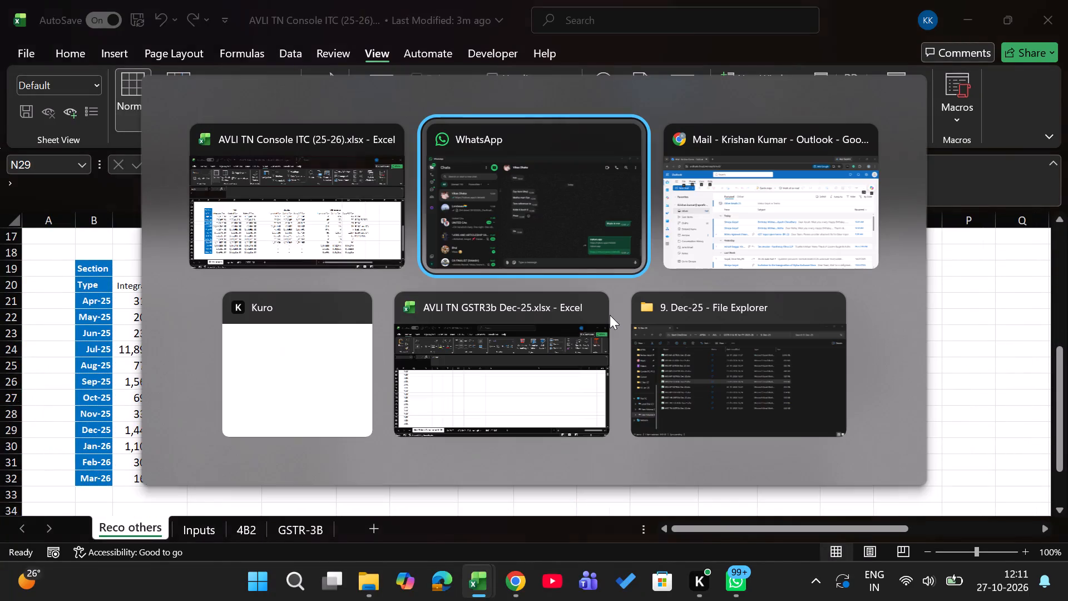
key(alt+Tab)
key(alt+Tab)
key(alt+Tab)
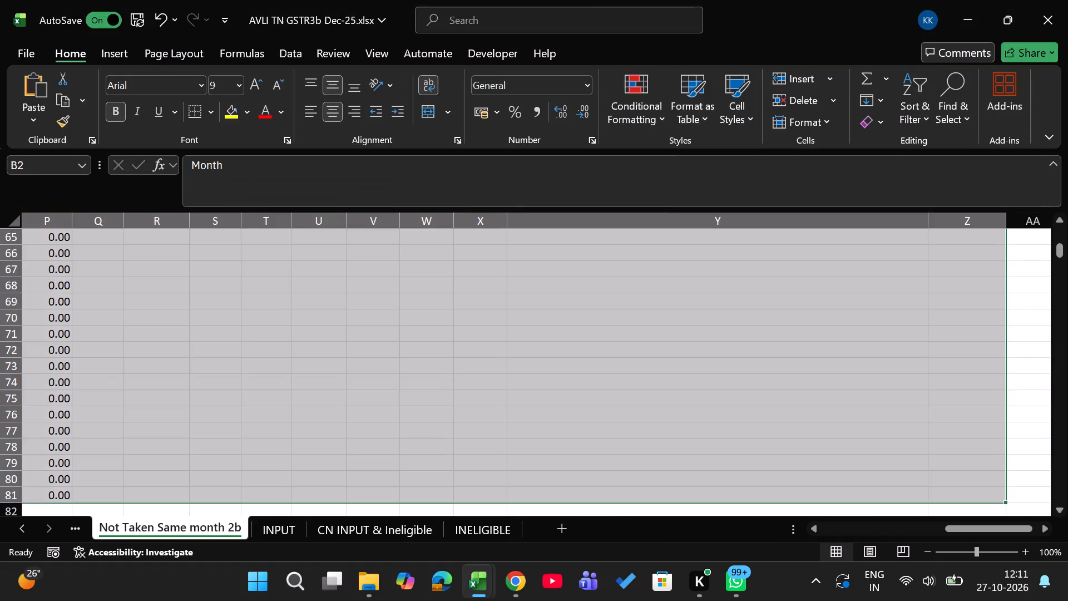
key(Left)
key(Left)
key(Escape)
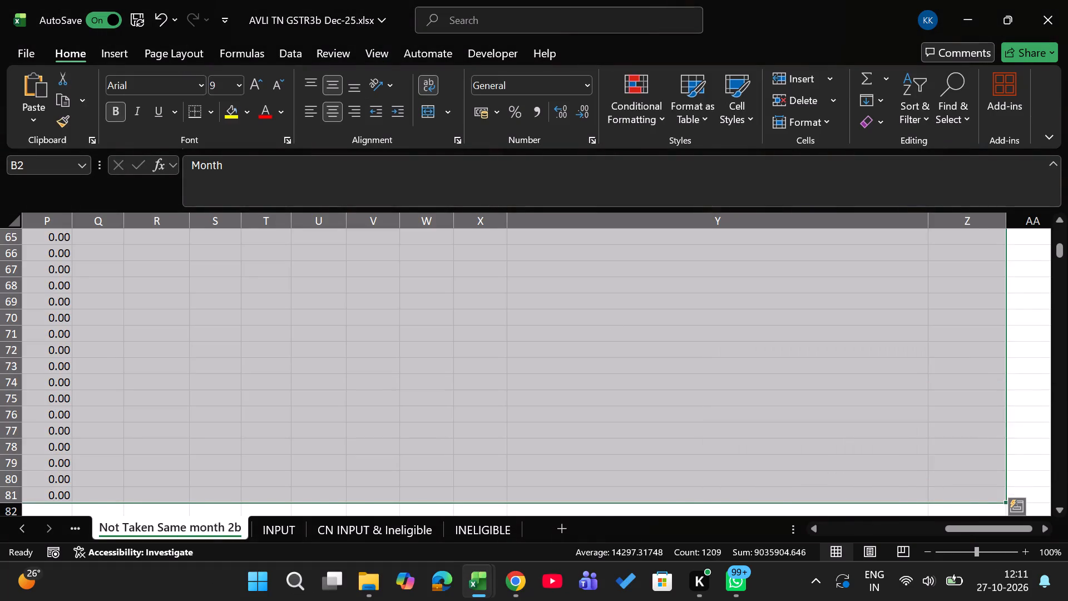
key(Left)
key(Left)
key(Right)
key(Right)
key(Right)
key(Right)
key(Right)
key(Right)
key(Right)
key(Right)
key(Right)
key(Right)
key(Right)
key(Right)
key(Down)
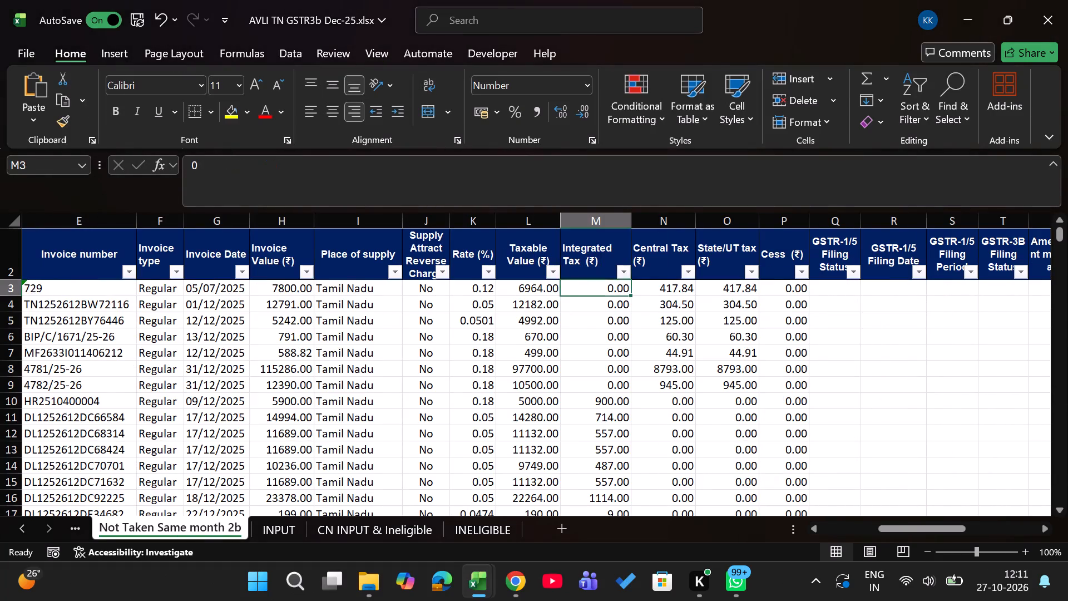
key(Right)
key(ctrl+Down)
key(Down)
key(Down)
key(Down)
key(ctrl+Down)
key(Down)
key(Down)
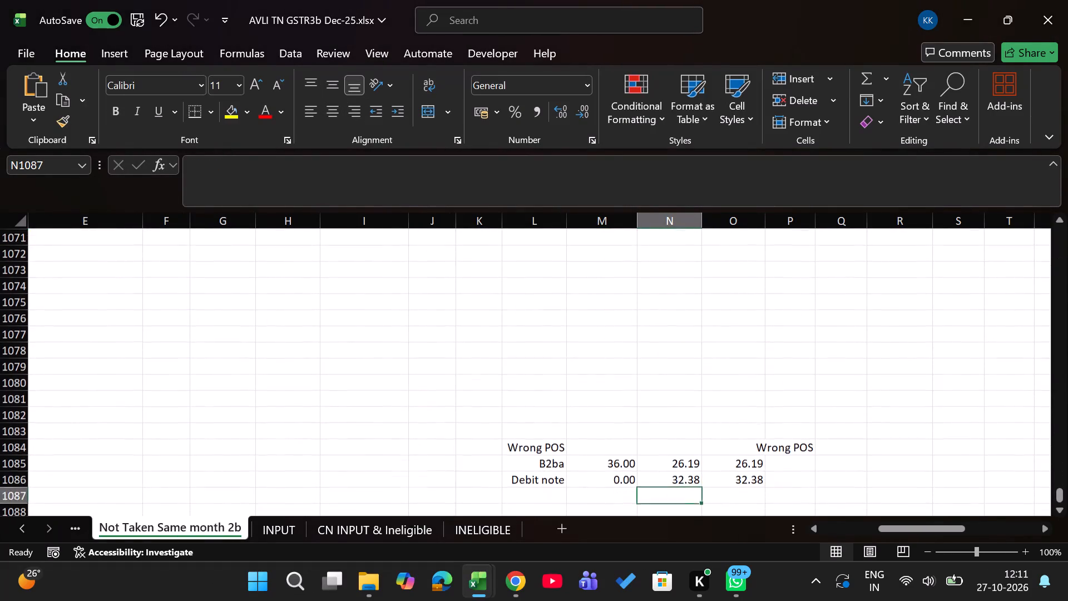
key(Up)
key(Up)
key(Left)
key(Left)
key(Right)
key(Left)
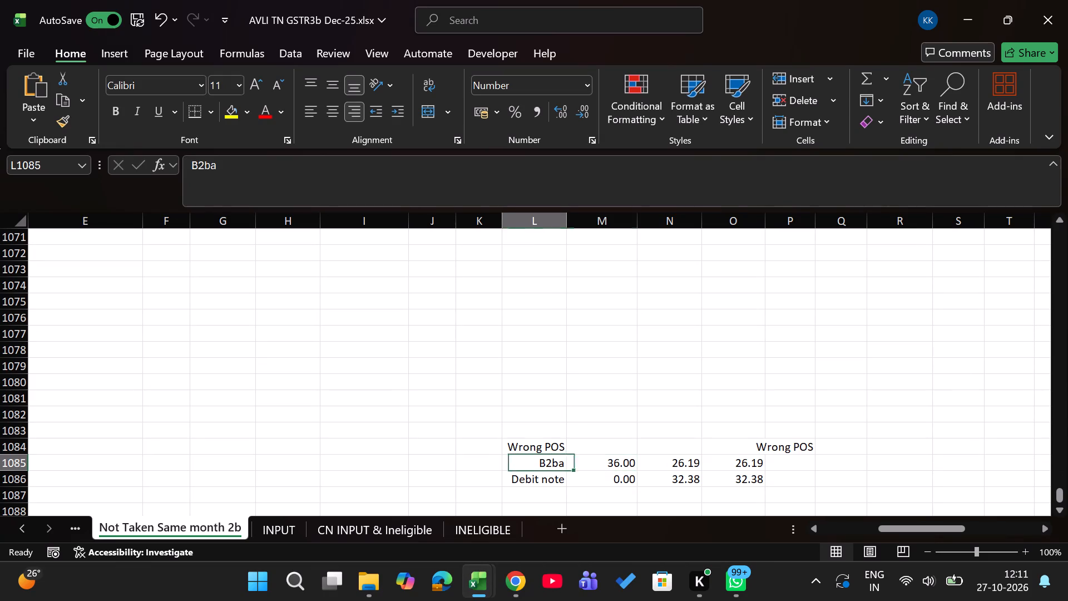
In the Console's Reco others sheet, copy the Sep-25 remark "B2BA and DN" from N26 to the Dec-25 row at N29.
key(alt+Tab)
key(Up)
key(Up)
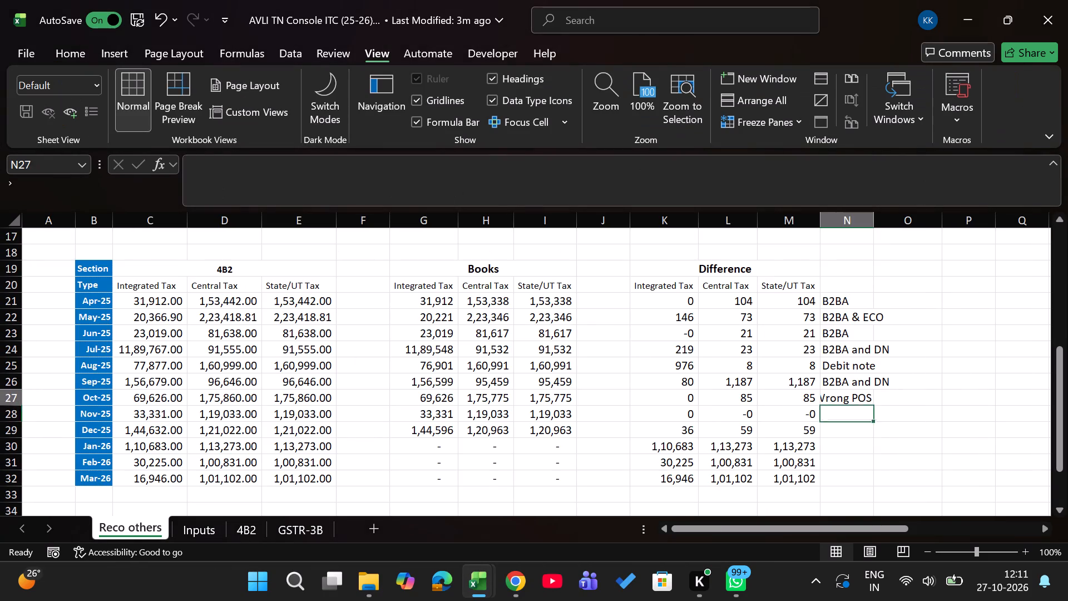
key(Up)
key(ctrl+c)
key(Down)
key(Down)
key(Down)
key(Return)
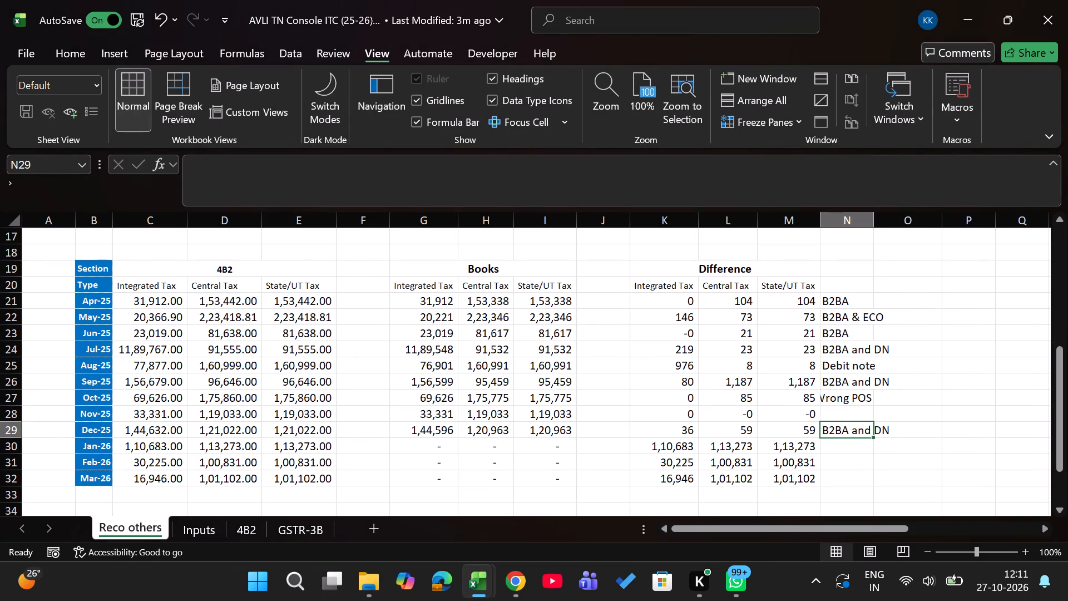
Apply only the cell formatting of the Sep-25 remark in N26 to the Oct-25 "Wrong POS" remark in N27.
key(Down)
key(Up)
key(Up)
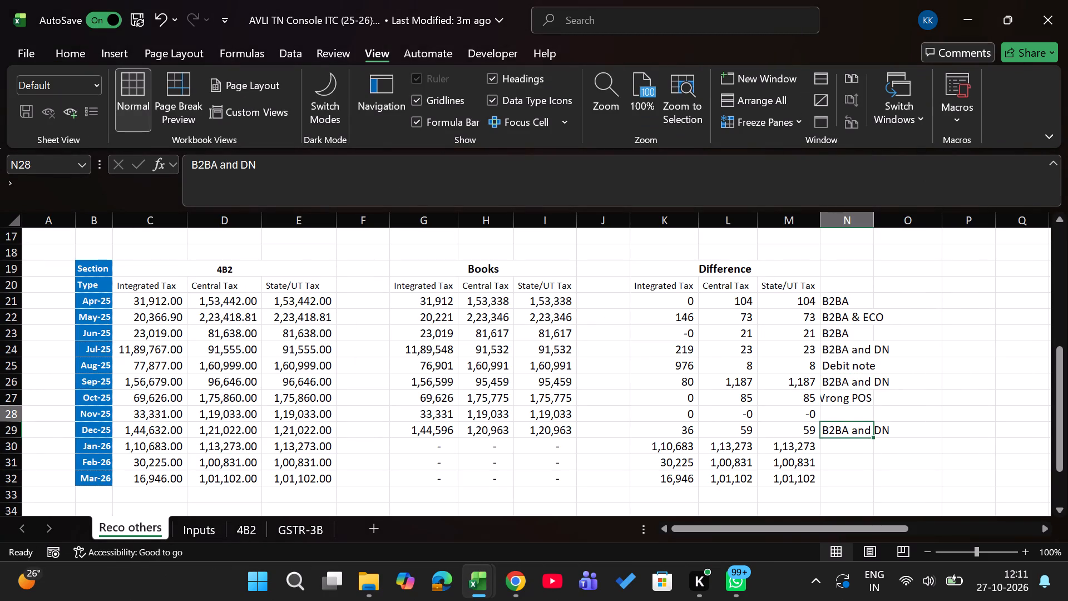
key(Up)
click(378, 186)
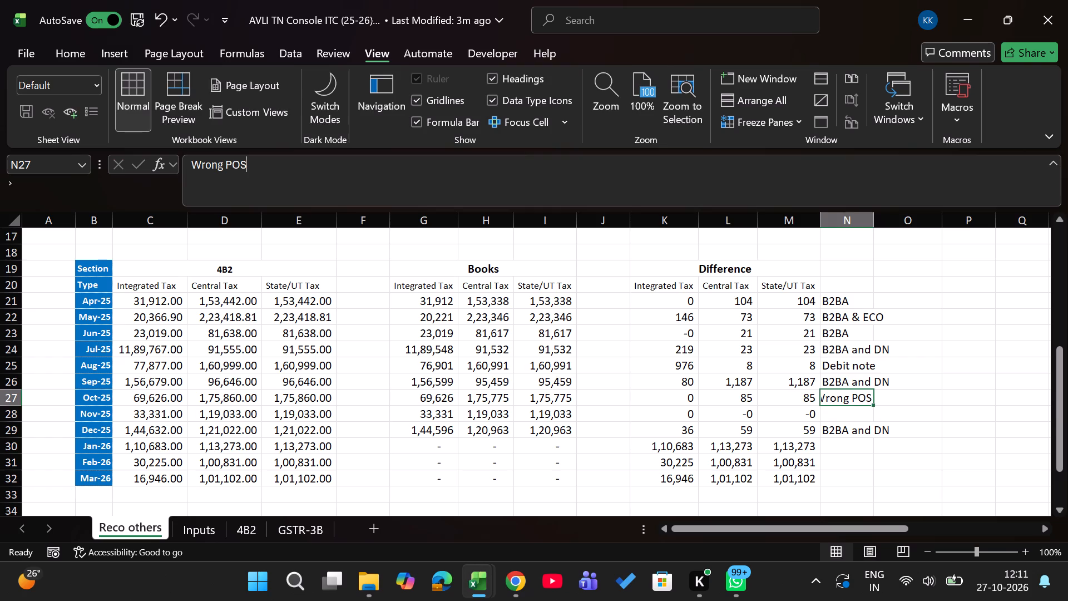
key(Return)
key(Up)
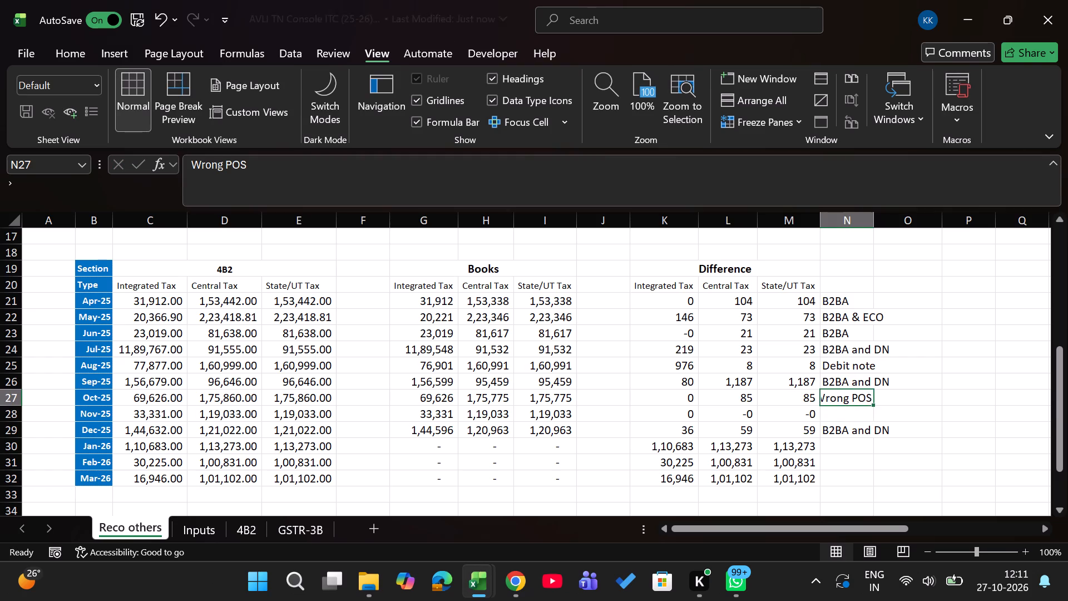
key(Up)
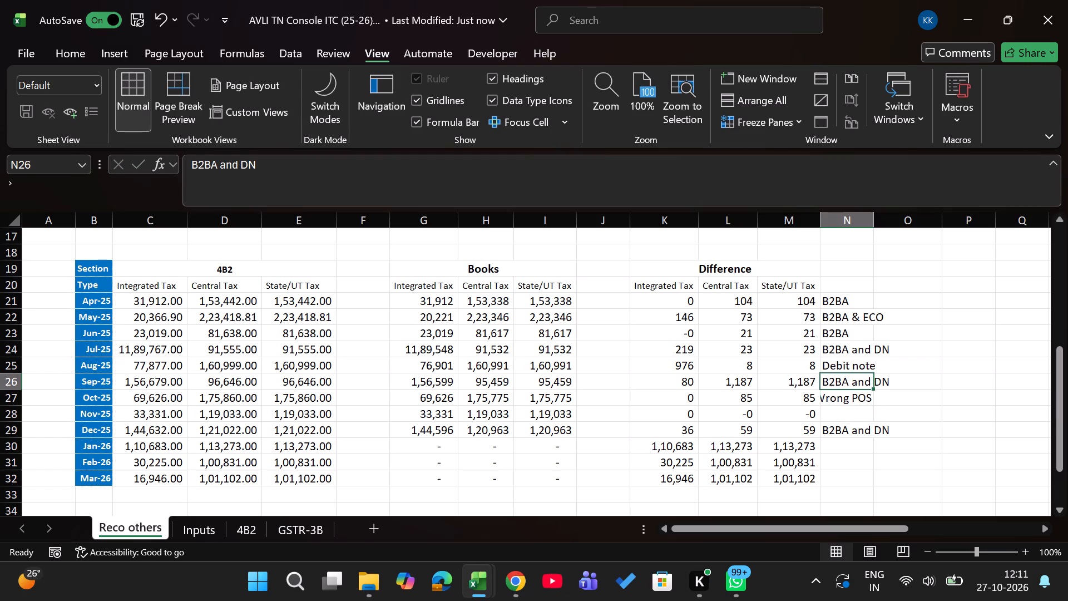
key(ctrl+c)
key(Down)
key(ctrl+alt+v)
key(t)
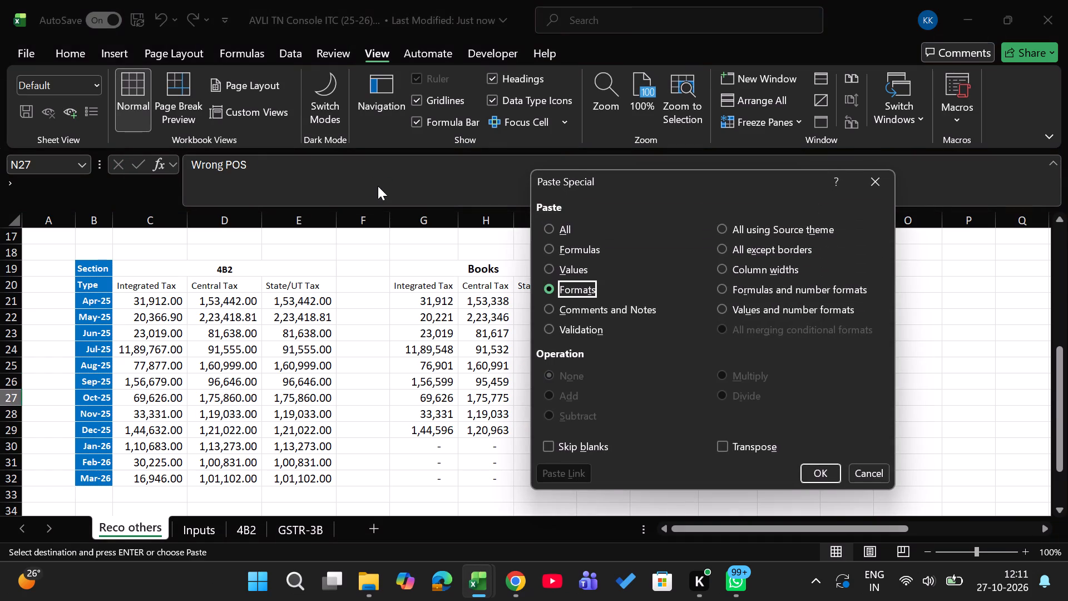
Finish pasting only the formats onto the Oct-25 "Wrong POS" remark in N27 and end the copy from N26.
key(Return)
key(Down)
key(Up)
key(Up)
key(Return)
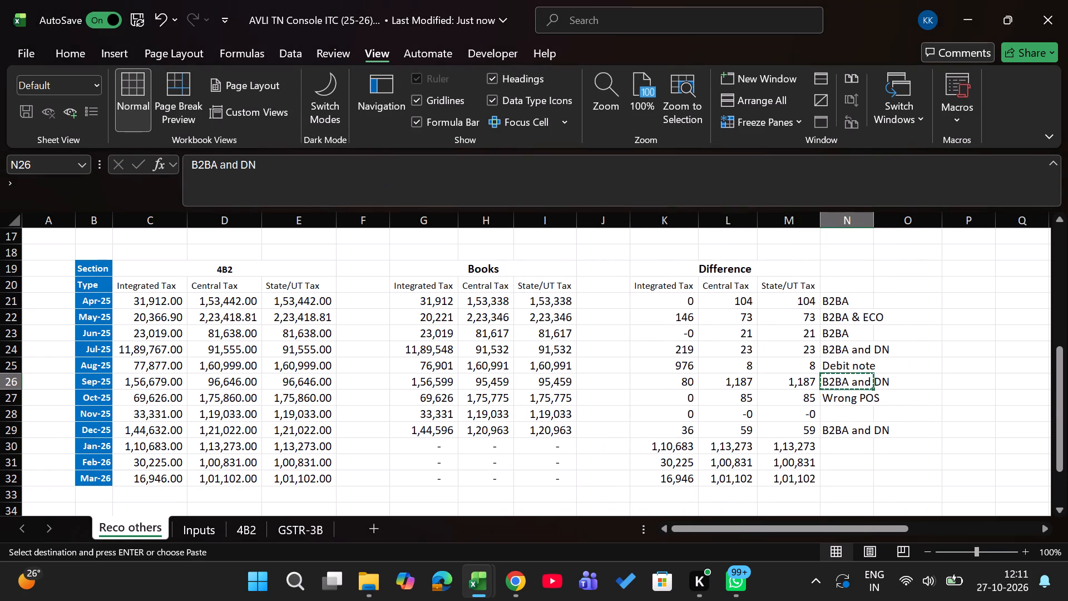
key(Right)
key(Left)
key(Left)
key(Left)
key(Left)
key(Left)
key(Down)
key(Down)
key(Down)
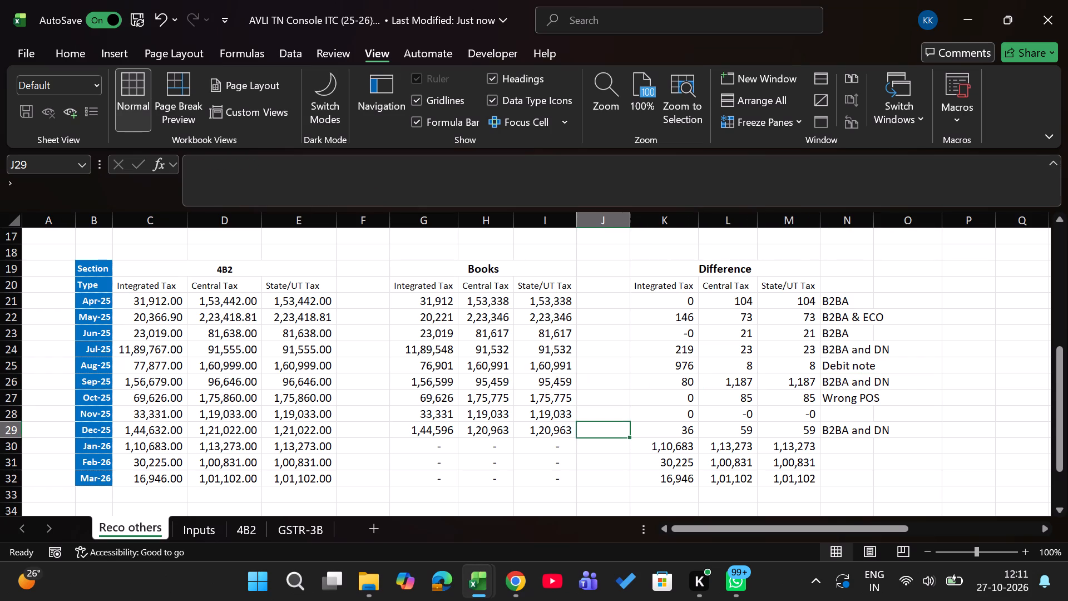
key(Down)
Switch to the AVLI TN GSTR3b Dec-25 workbook and close it.
key(alt+Tab)
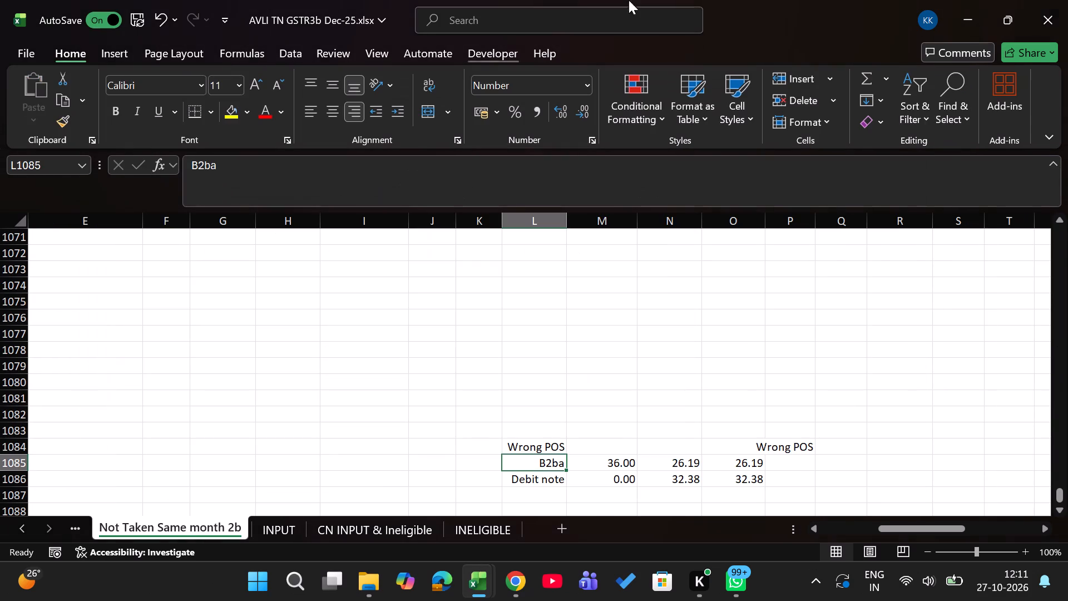
click(1067, 0)
In File Explorer, go from the 9. Dec-25 folder to the Jan-26 folder and open the AVLI TN GSTR 3b Jan-26 workbook.
key(alt+Tab)
key(alt+Tab)
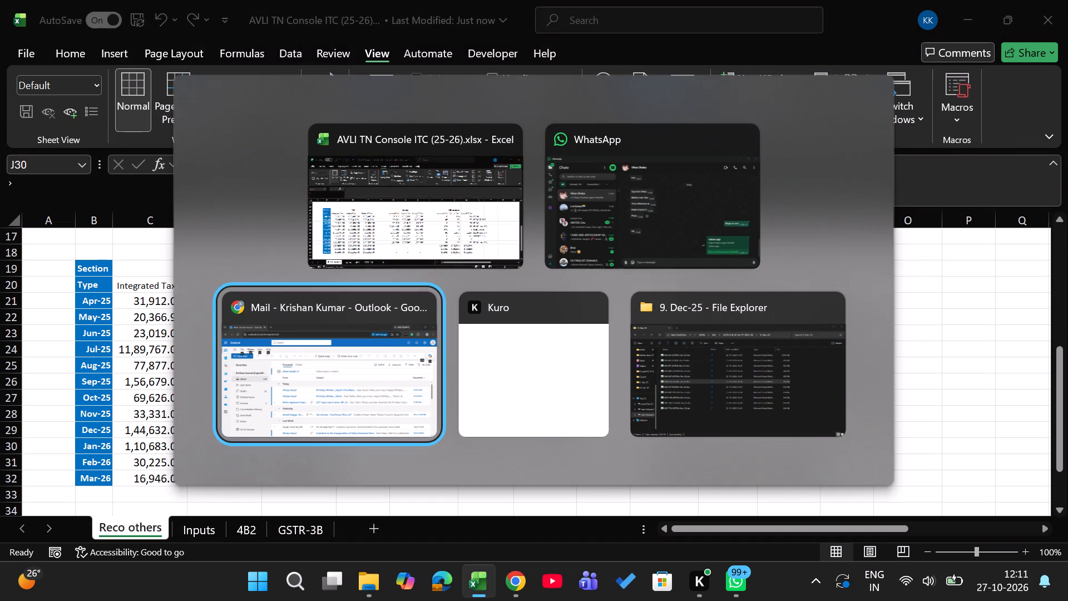
key(alt+Tab)
key(alt+Tab)
key(BackSpace)
key(Down)
key(Return)
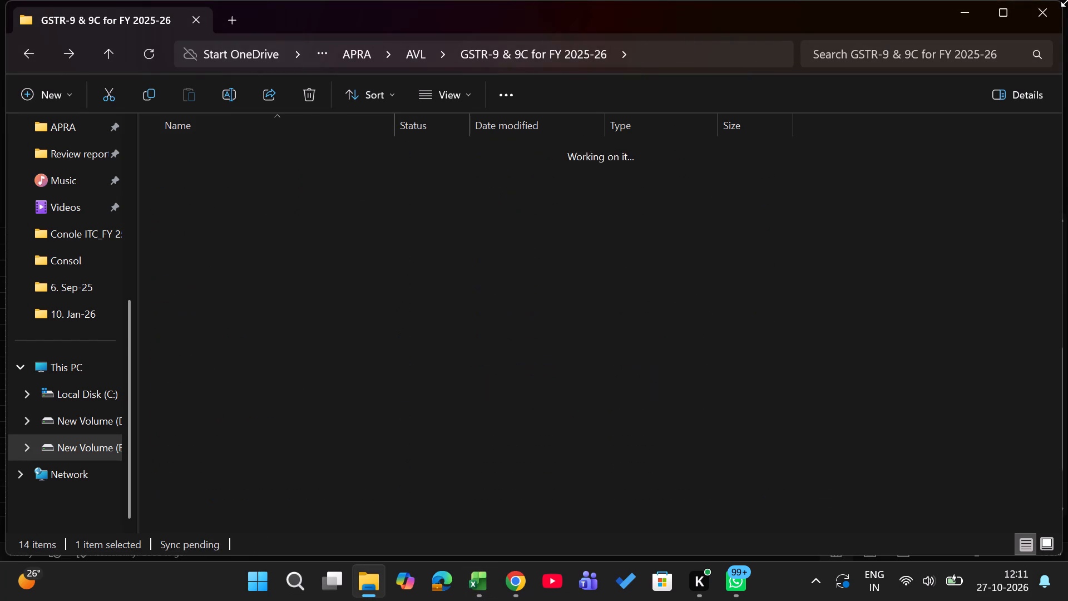
key(Down)
key(Down)
key(Down)
key(Down)
key(Down)
key(Return)
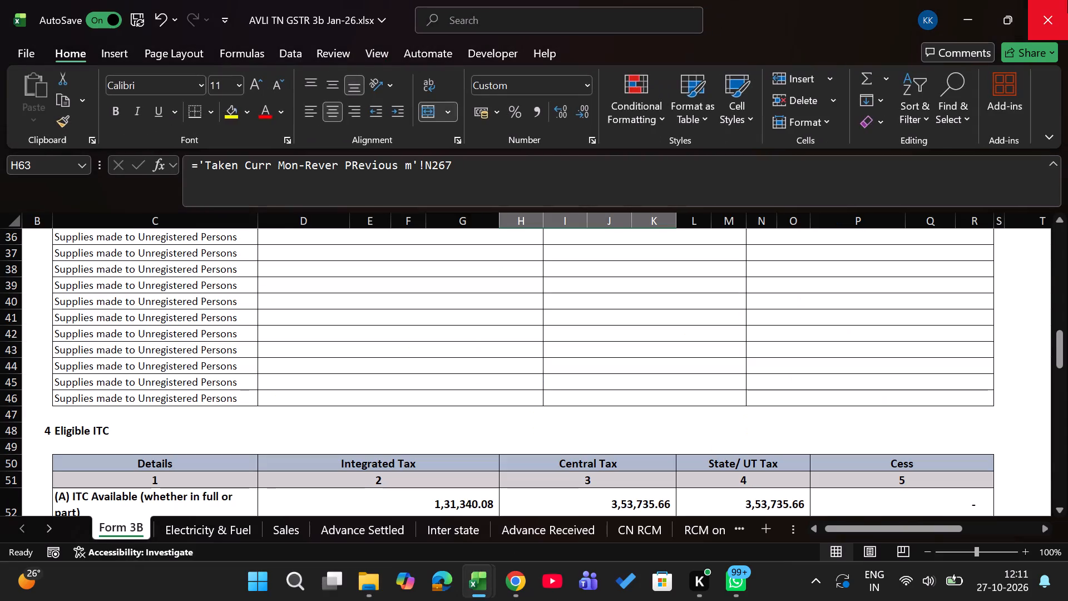
Copy the INPUT sheet's table with its header from the AVLI TN GSTR 3b Jan-26 workbook into the Console's Inputs sheet at B789.
key(ctrl+Page_Down)
key(ctrl+Page_Down)
key(ctrl+Page_Down)
key(ctrl+Page_Down)
key(ctrl+Page_Down)
key(ctrl+Page_Down)
key(ctrl+Page_Down)
key(ctrl+Page_Down)
key(ctrl+Page_Down)
key(ctrl+Page_Down)
key(ctrl+Page_Down)
key(ctrl+Page_Down)
key(ctrl+Page_Down)
key(ctrl+Page_Down)
key(ctrl+Page_Down)
key(ctrl+Page_Down)
key(ctrl+Page_Down)
key(ctrl+Page_Down)
key(ctrl+Page_Down)
key(ctrl+Page_Down)
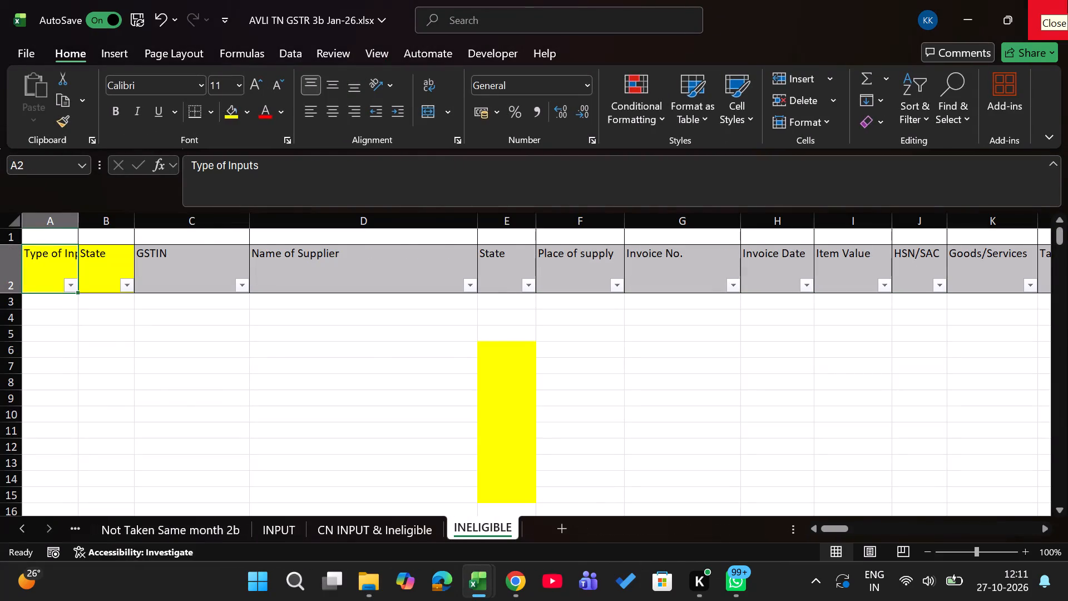
key(ctrl+Page_Up)
key(ctrl+Page_Up)
key(Left)
key(ctrl+Up)
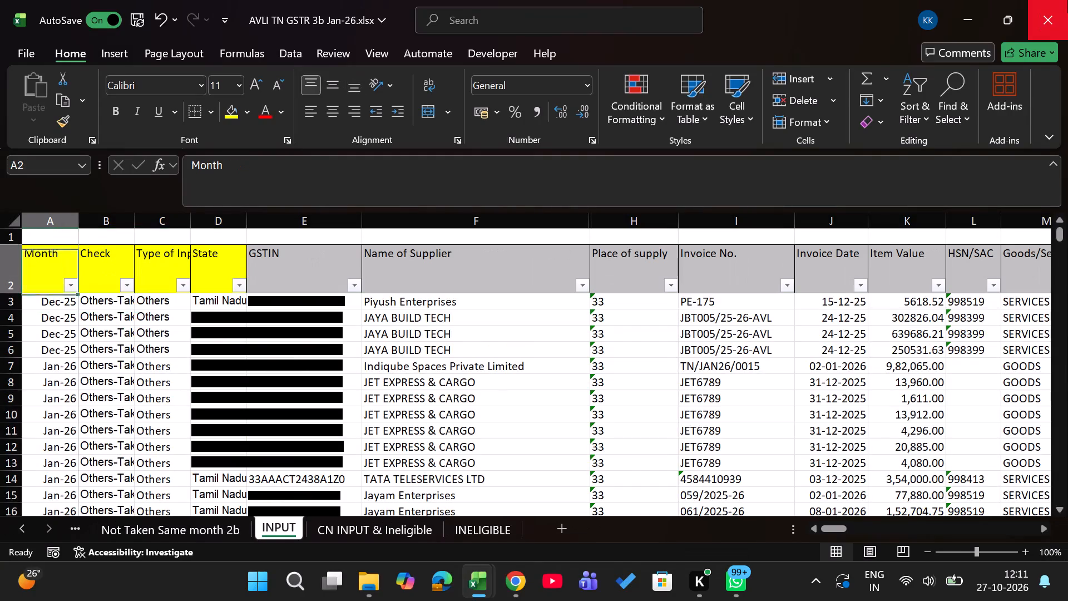
key(ctrl+shift+Down)
key(ctrl+shift+Right)
key(ctrl+c)
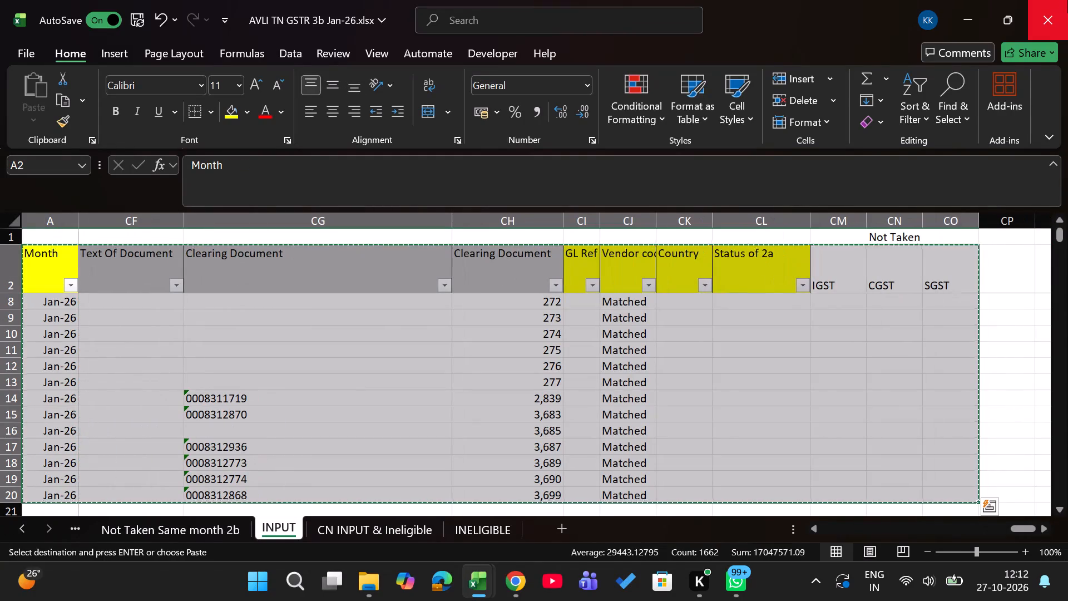
key(alt+Tab)
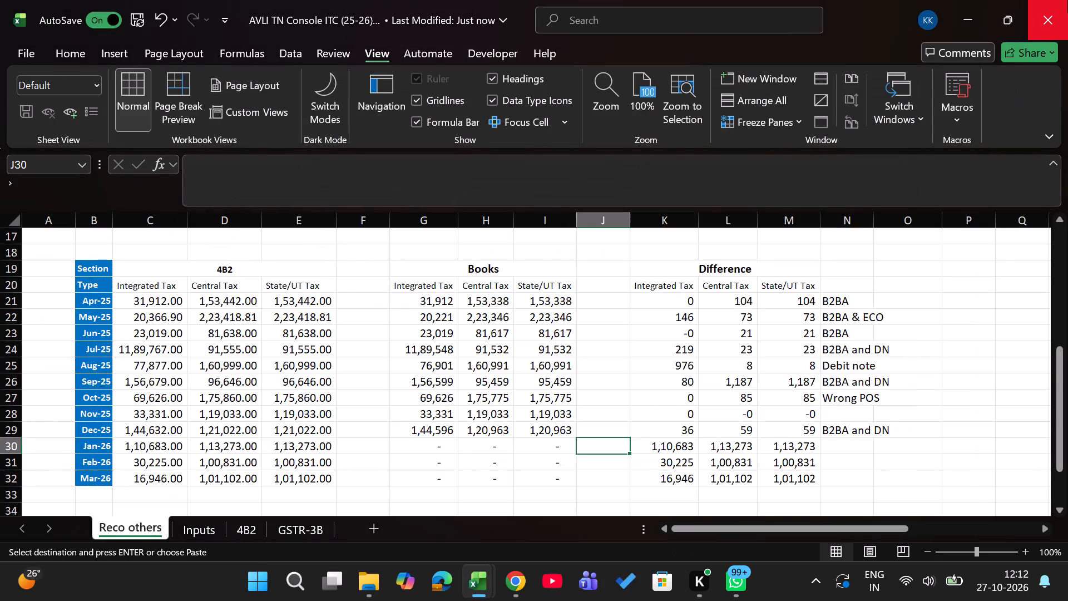
key(ctrl+Page_Down)
key(Left)
key(Left)
key(Down)
key(Right)
key(Down)
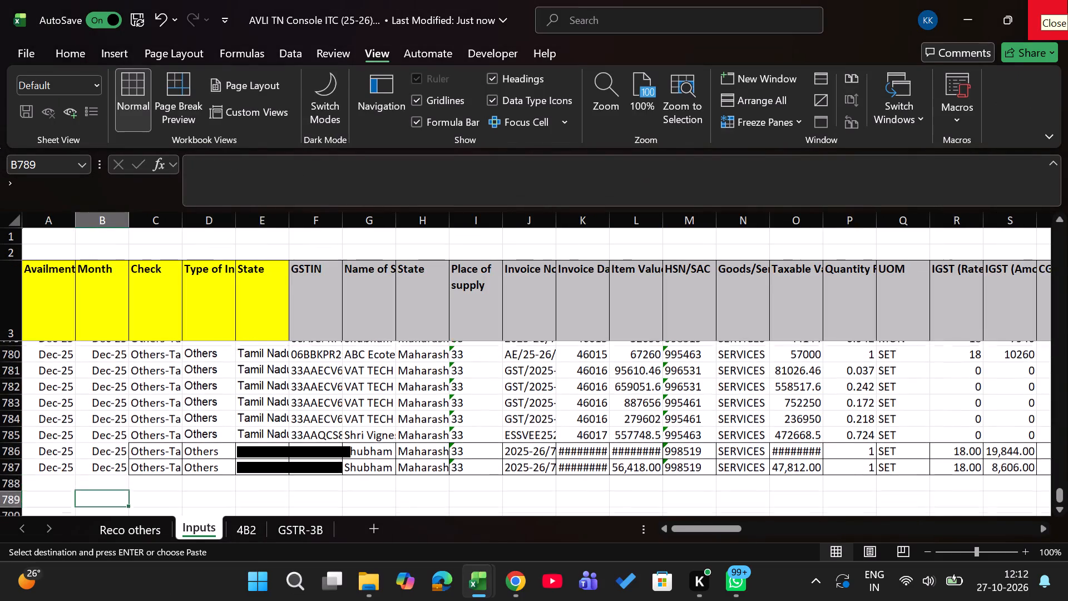
key(Return)
Fill the Availment column A with Jan-26 for the pasted rows 790 to 807 on the Inputs sheet.
key(Down)
key(ctrl+Down)
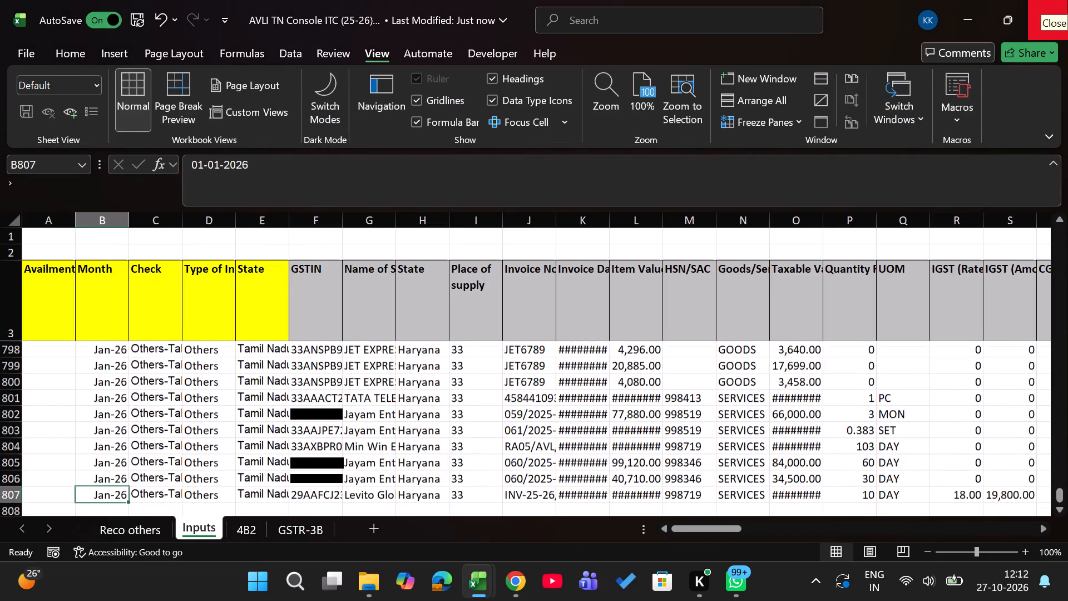
key(ctrl+c)
key(ctrl+Up)
key(Left)
key(Down)
key(Return)
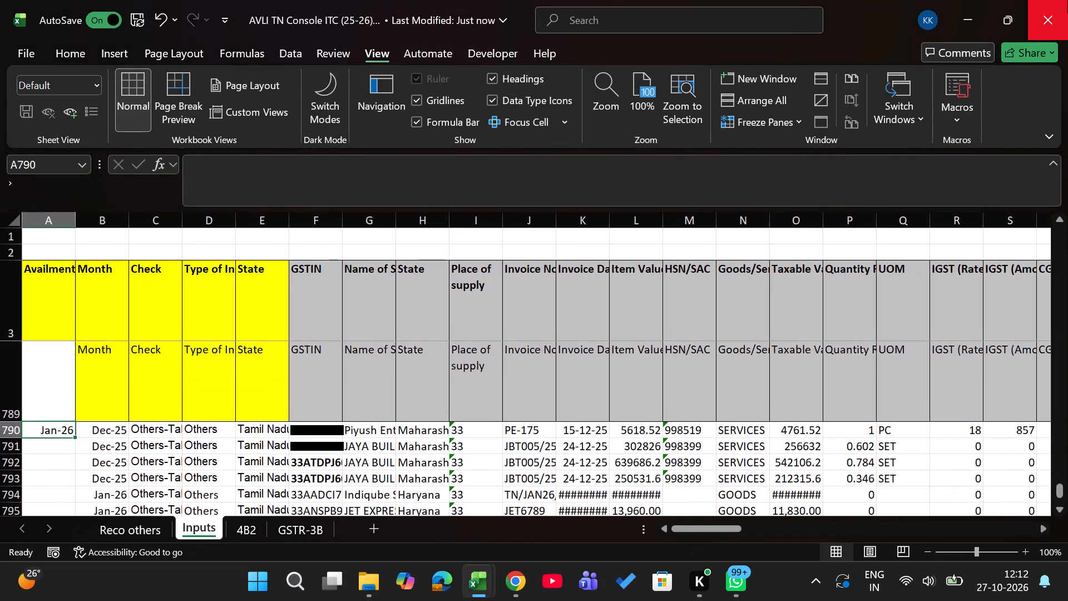
key(Right)
key(ctrl+Down)
key(Left)
key(ctrl+shift+Up)
key(ctrl+d)
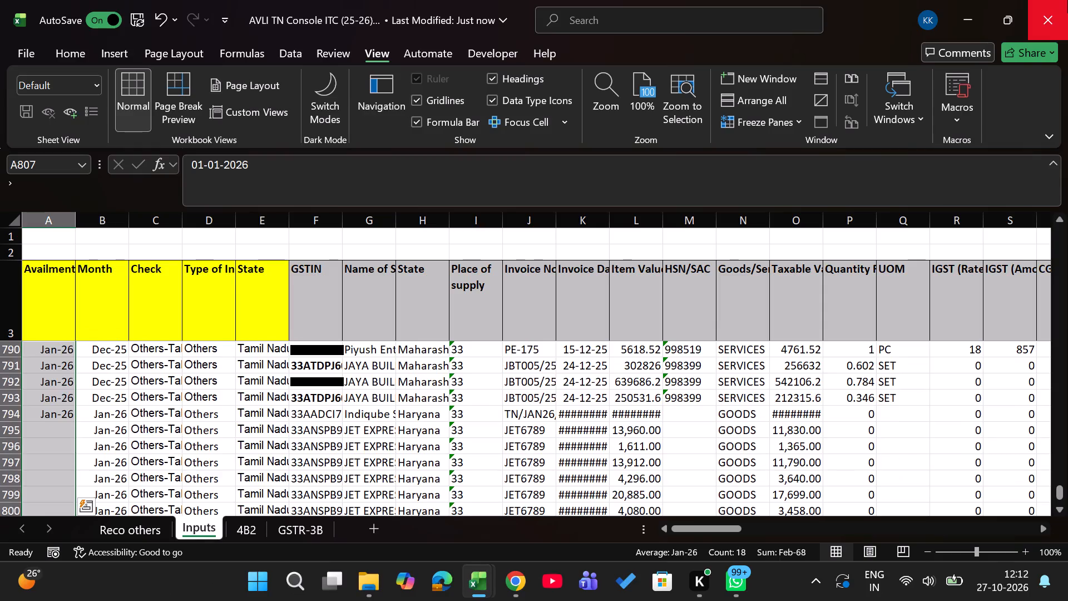
Delete blank row 788 and the duplicate header row 789 between the Dec-25 and Jan-26 entries on the Inputs sheet.
key(ctrl+Up)
key(Up)
key(Up)
key(Up)
key(Down)
key(shift+space)
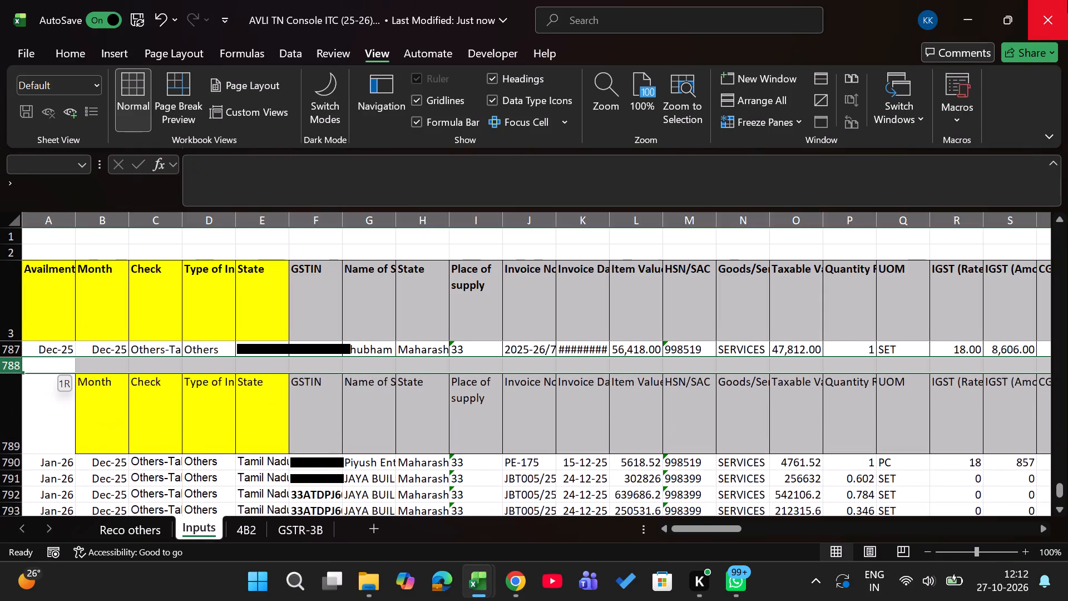
key(shift+Down)
key(ctrl+minus)
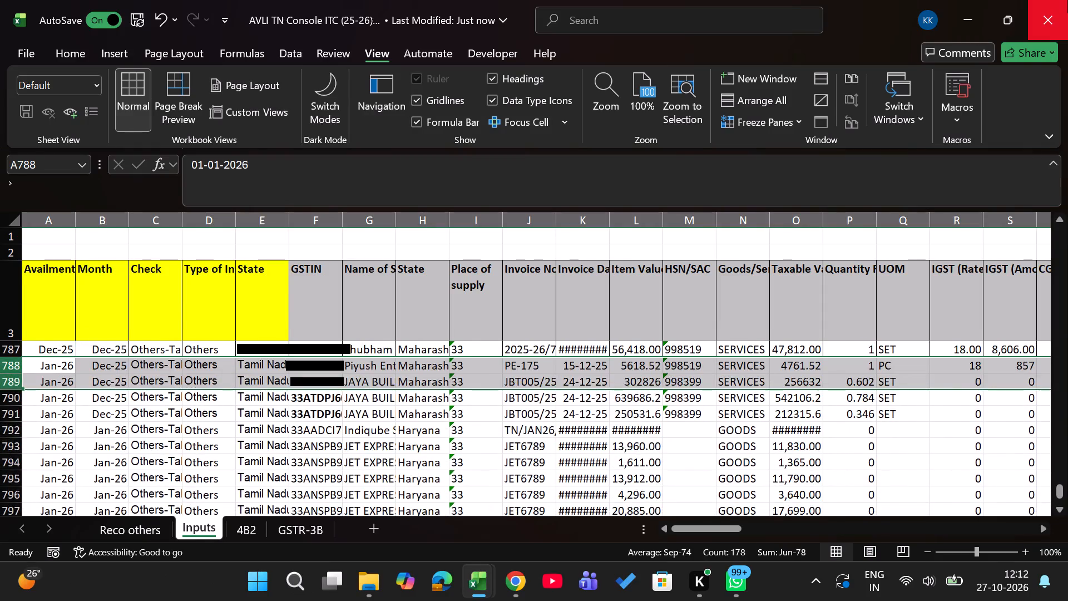
Review the monthly differences in the reconciliation tables on the Reco others sheet, including the Jan-26 rows.
key(ctrl+Page_Up)
key(Right)
key(Right)
key(Right)
key(Up)
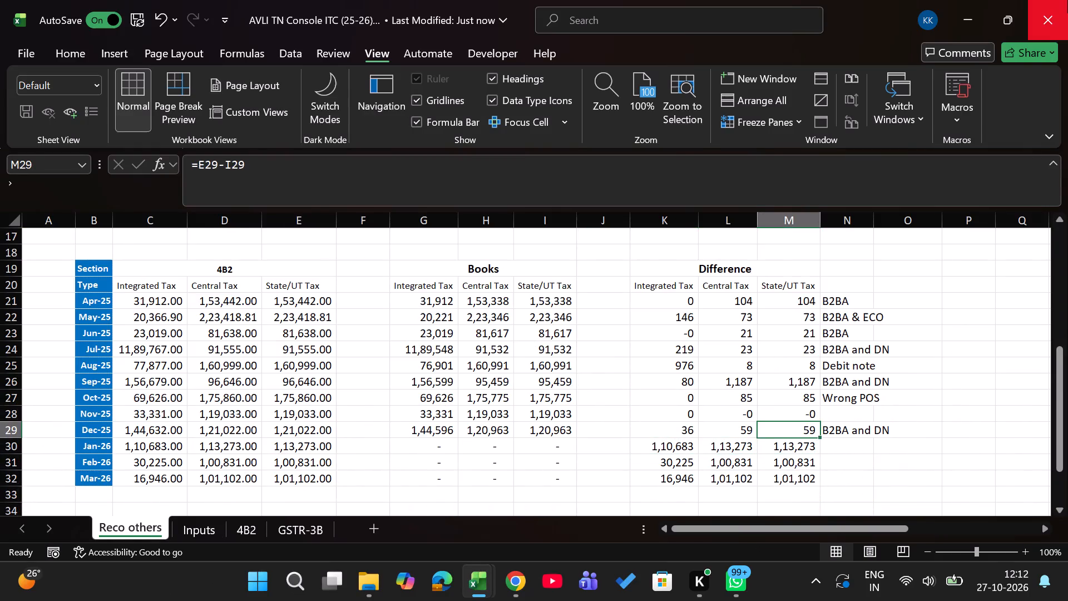
key(ctrl+Up)
key(ctrl+Up)
key(Up)
key(Up)
key(Up)
key(Up)
key(Down)
key(Down)
key(Down)
key(Down)
key(Down)
key(Down)
key(Down)
key(Down)
key(Down)
key(Down)
key(Down)
key(Down)
key(Down)
key(Down)
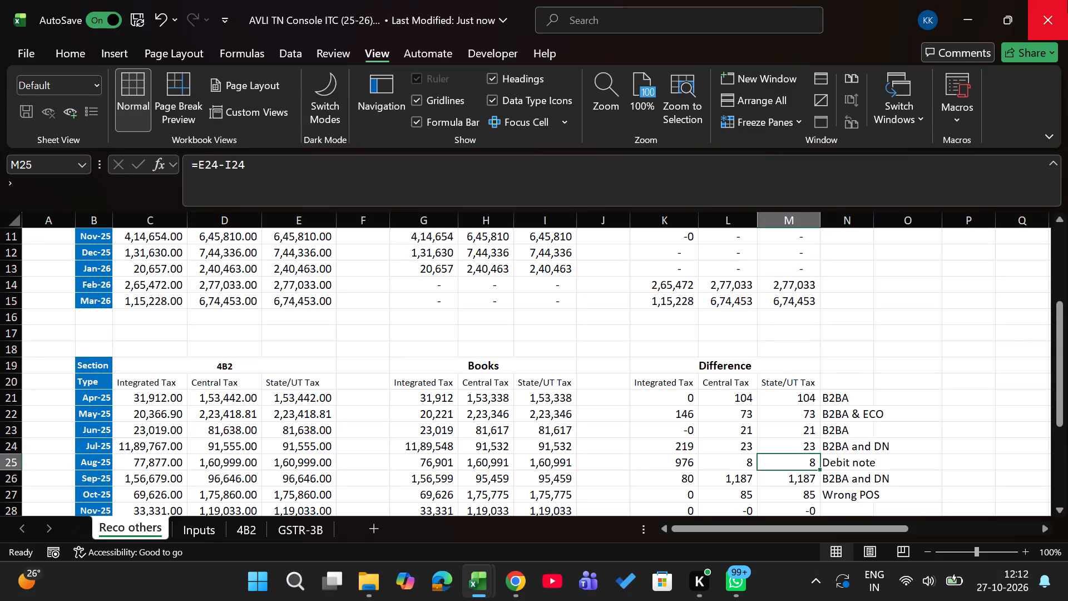
Copy the Not Taken Same month 2b table with its header from the Jan-26 workbook into the Console's 4B2 sheet at B871.
key(ctrl+Page_Down)
key(ctrl+Page_Down)
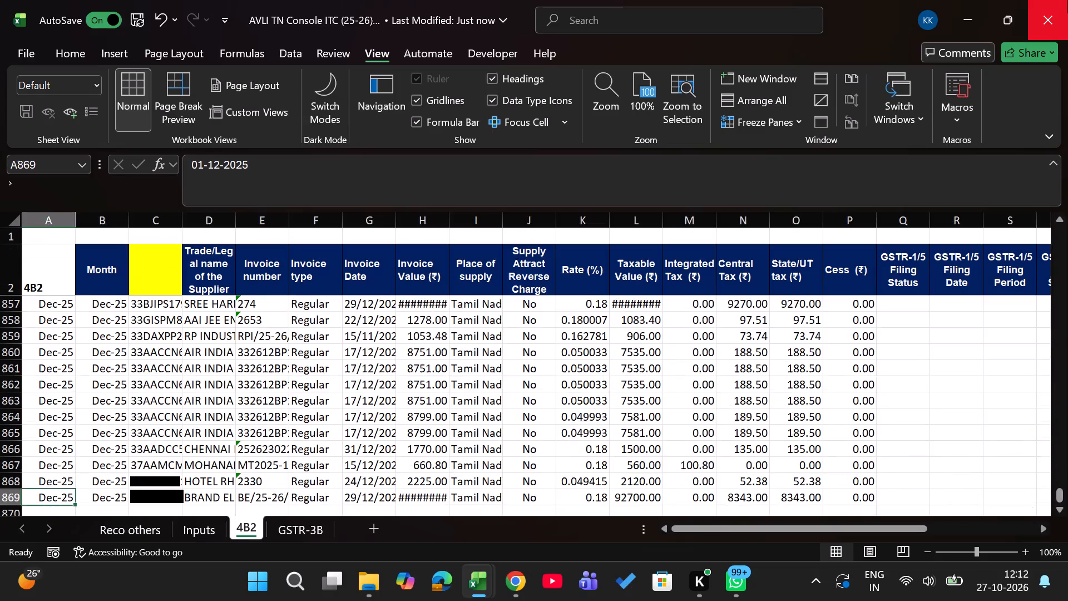
key(Right)
key(Right)
key(Down)
key(Left)
key(Down)
key(alt+Tab)
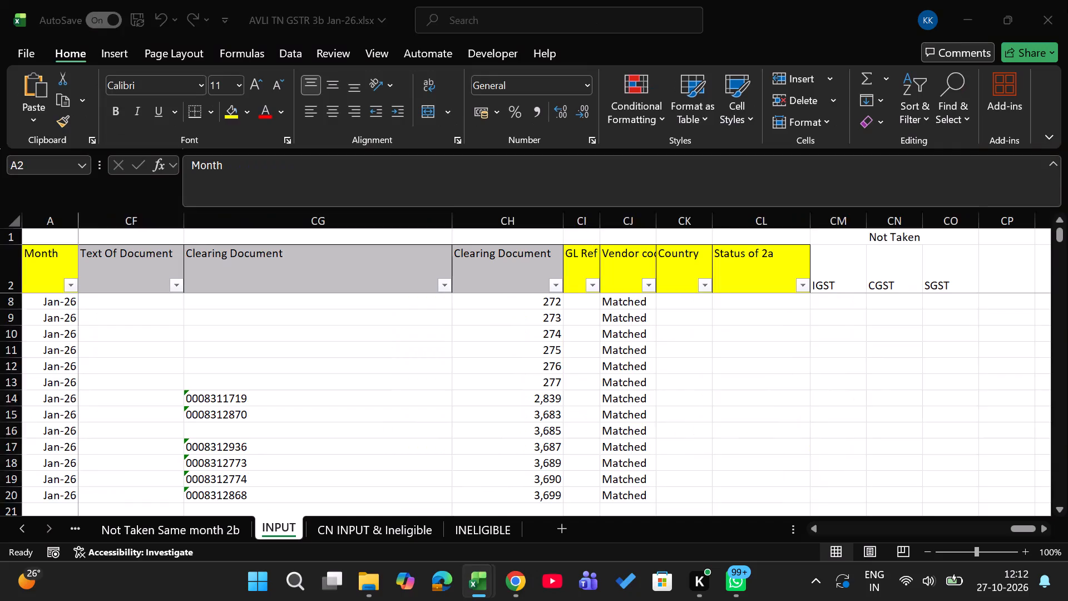
key(ctrl+Page_Up)
key(Left)
key(Left)
key(Left)
key(ctrl+Left)
key(ctrl+Left)
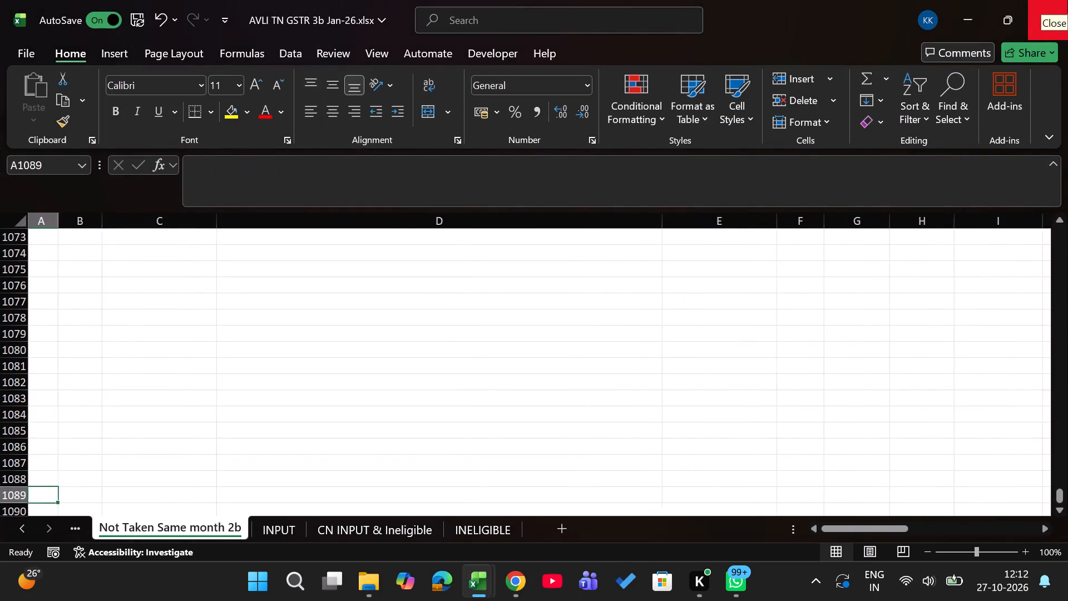
key(ctrl+Left)
key(ctrl+Up)
key(ctrl+Up)
key(Right)
key(ctrl+shift+Down)
key(ctrl+shift+Right)
key(ctrl+shift+Right)
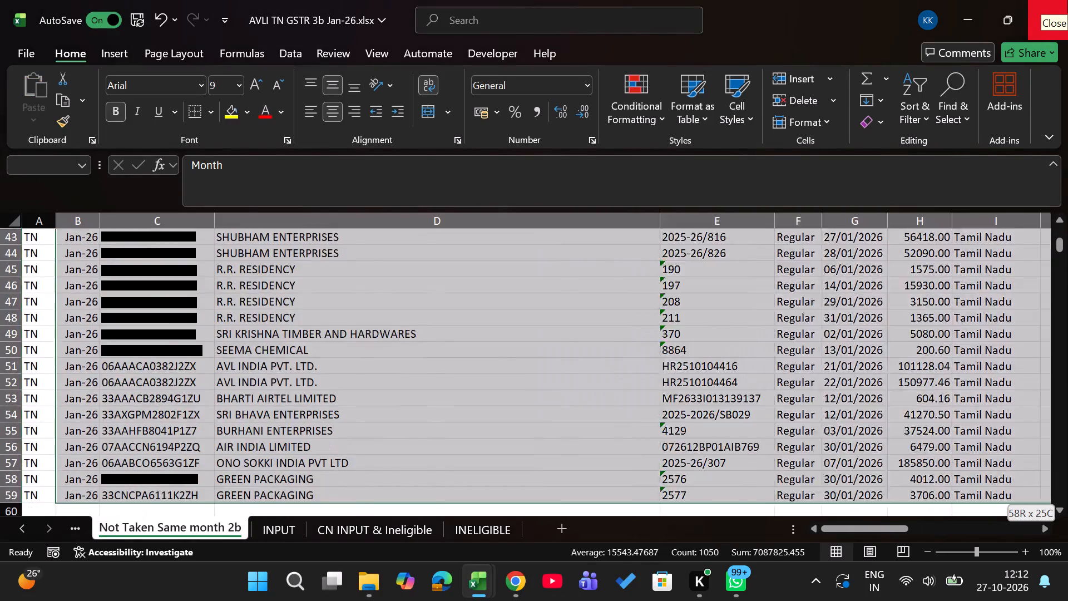
key(ctrl+c)
key(alt+Tab)
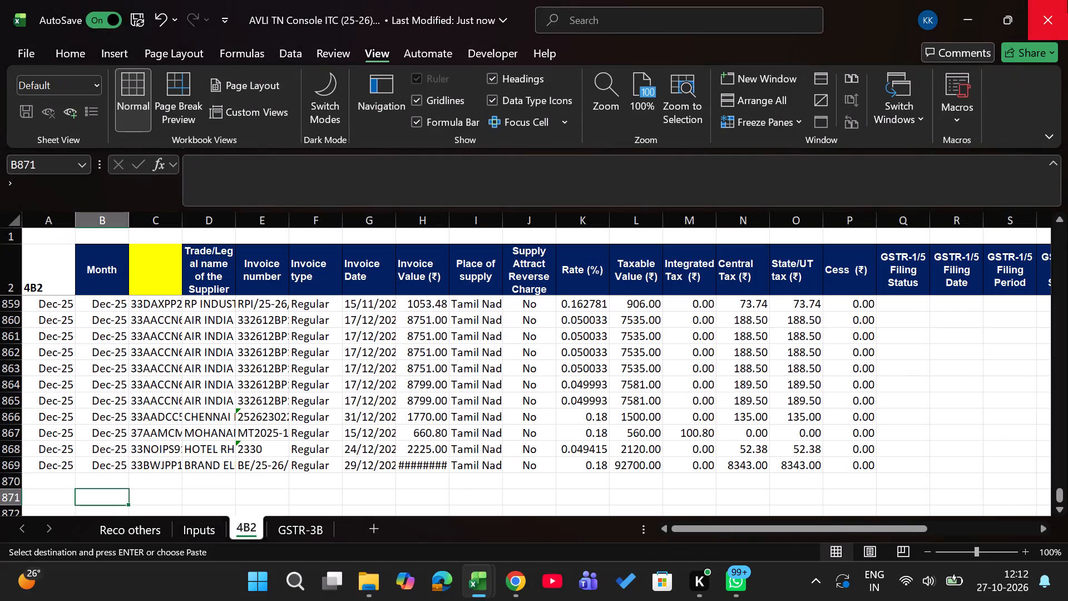
key(Return)
Fill column A with Jan-26 for the pasted rows 872 to 928 on the 4B2 sheet.
key(Return)
key(Down)
key(ctrl+c)
key(Left)
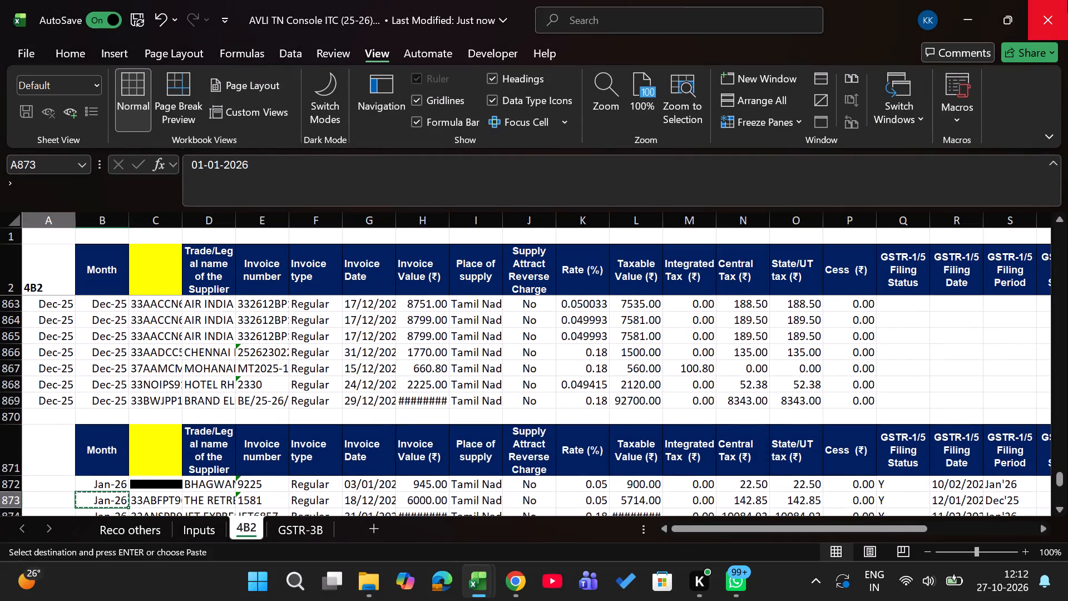
key(Up)
key(Return)
key(Right)
key(ctrl+Down)
key(Left)
key(ctrl+shift+Up)
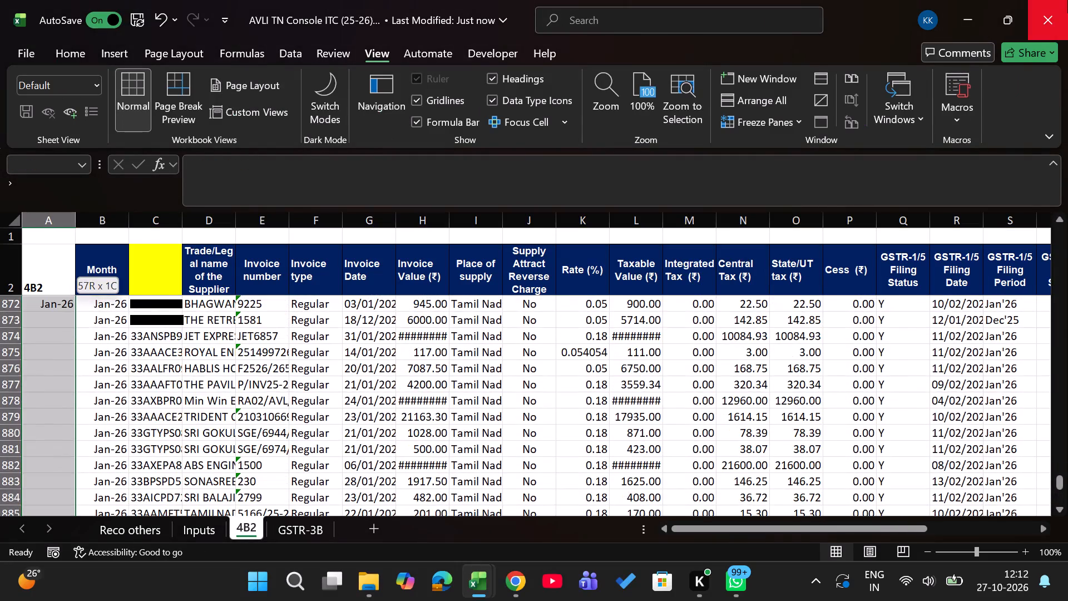
key(ctrl+d)
key(ctrl+Up)
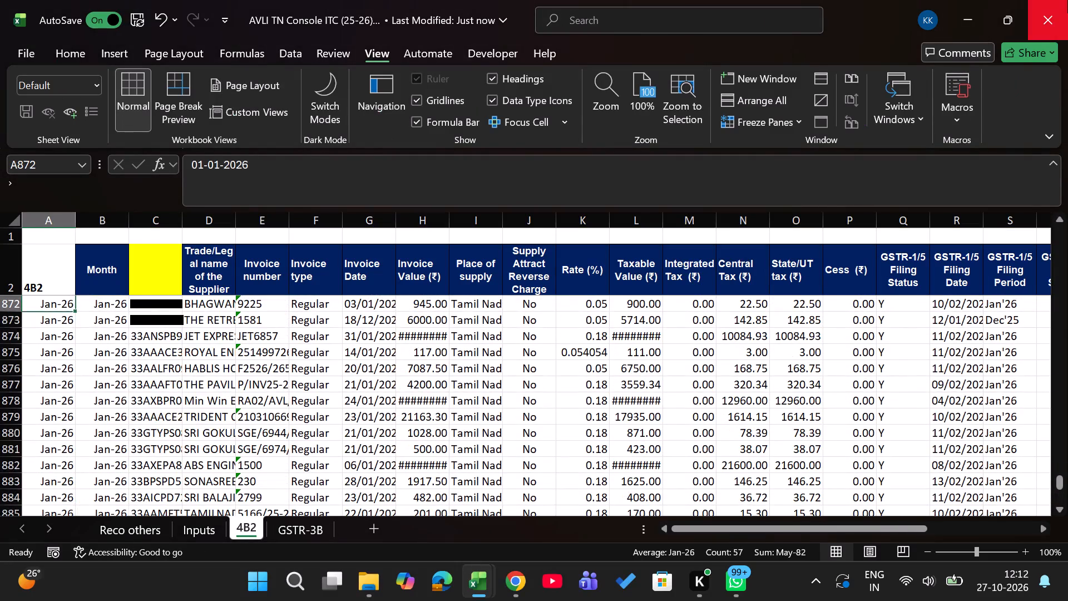
Delete blank row 870 and the duplicate header row 871 between the Dec-25 and Jan-26 entries on the 4B2 sheet.
key(Up)
key(Up)
key(Up)
key(Down)
key(shift+space)
key(shift+Down)
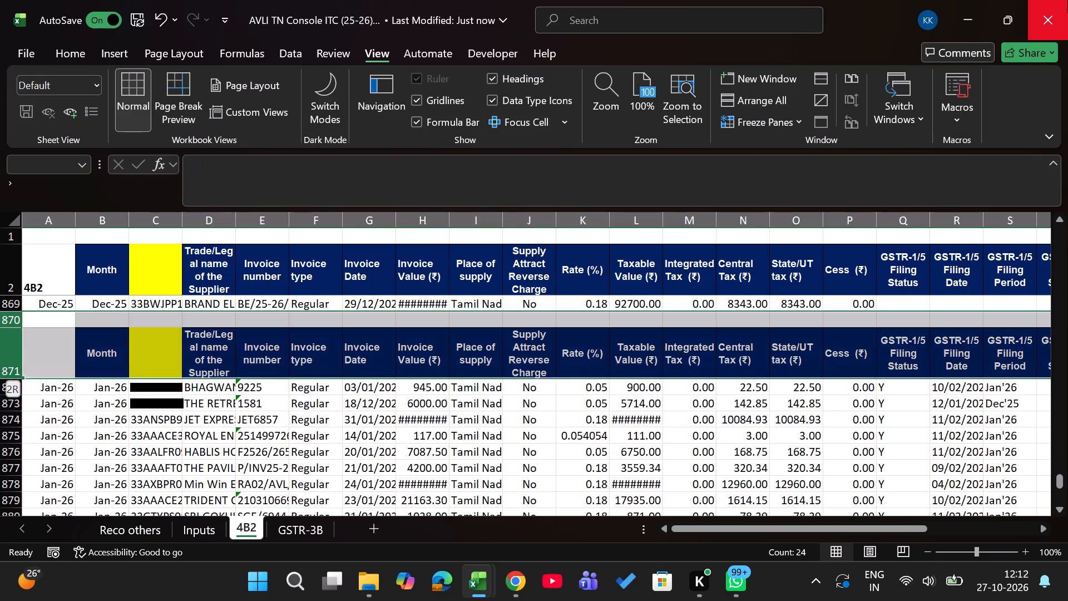
key(ctrl+minus)
key(Right)
key(Right)
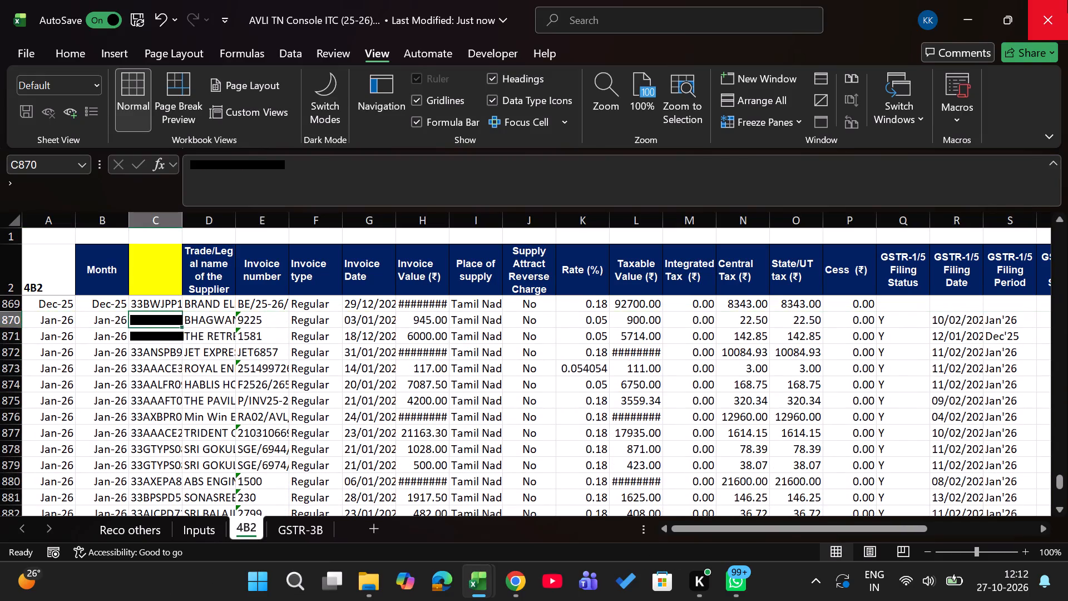
Check the Jan-26 differences in row 30 of the 4B2 table on the Reco others sheet.
key(alt+Tab)
key(alt+Tab)
key(ctrl+Page_Up)
key(ctrl+Page_Up)
key(Right)
key(Right)
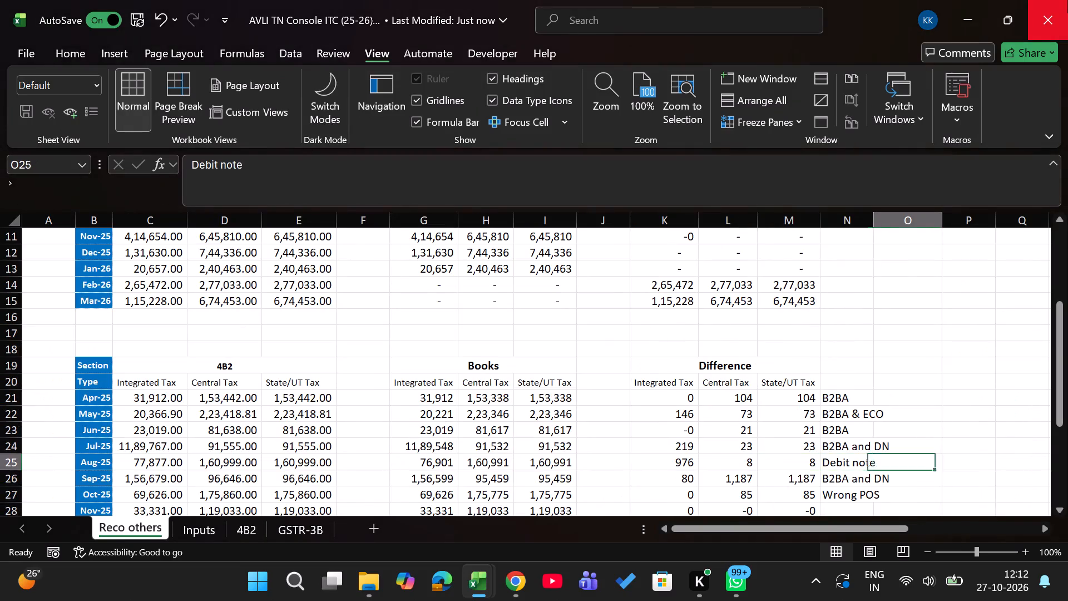
key(Down)
key(Down)
key(Down)
key(Down)
key(Down)
key(Left)
key(Left)
key(Right)
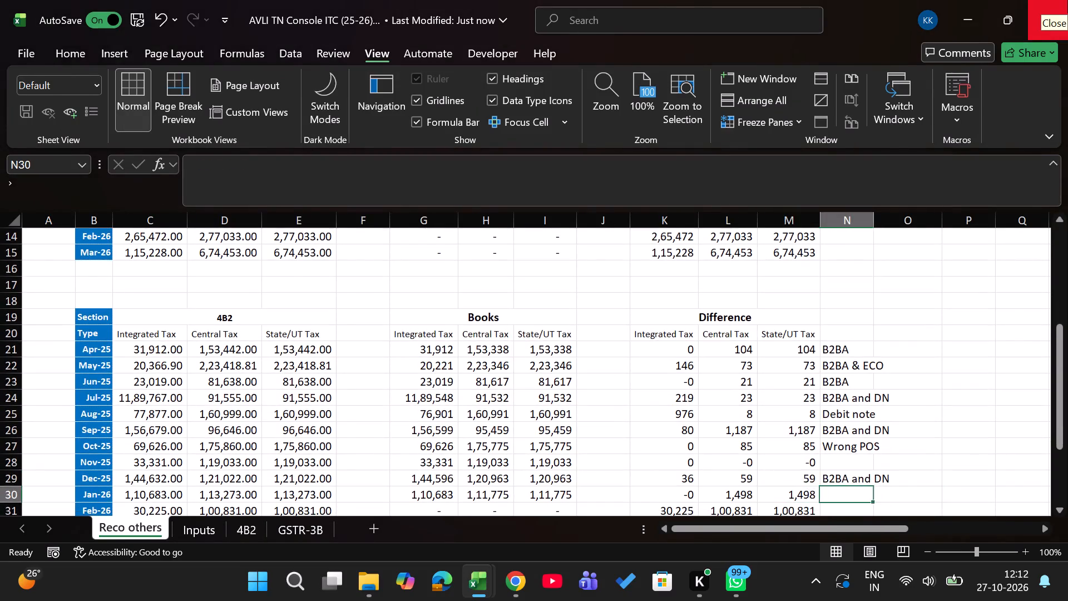
Compare the Wrong POS, B2ba and Debit note amounts below the Jan-26 workbook's Not Taken Same month 2b data with the Console's Jan-26 4B2 difference.
key(alt+Tab)
key(Down)
key(Right)
key(Right)
key(Right)
key(Right)
key(Right)
key(Right)
key(Right)
key(Right)
key(Right)
key(Right)
key(Right)
key(Right)
key(Right)
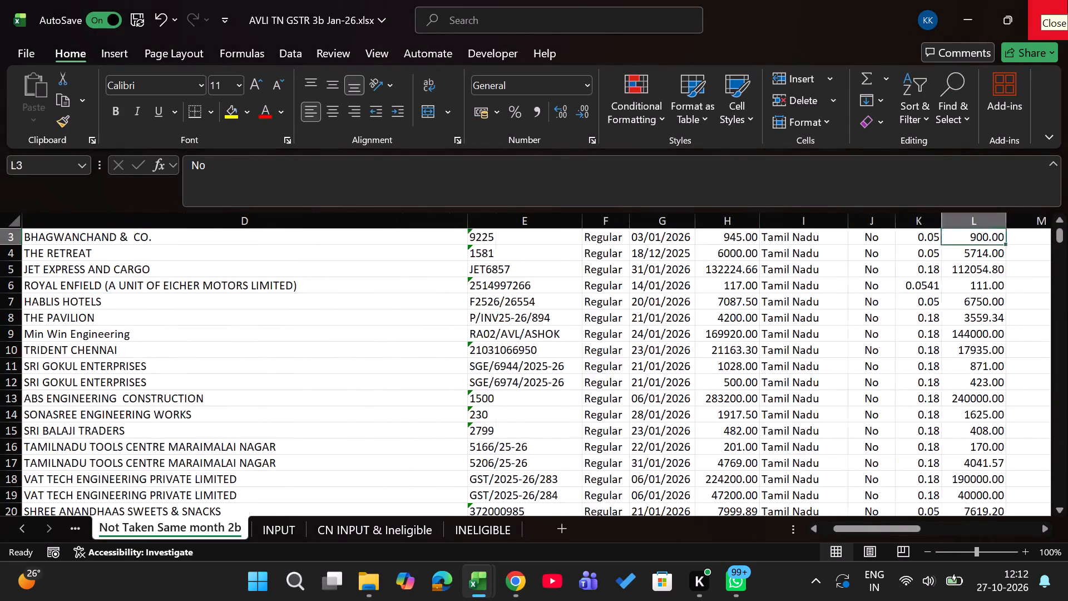
key(Right)
key(Left)
key(ctrl+Down)
key(ctrl+Down)
key(Down)
key(Down)
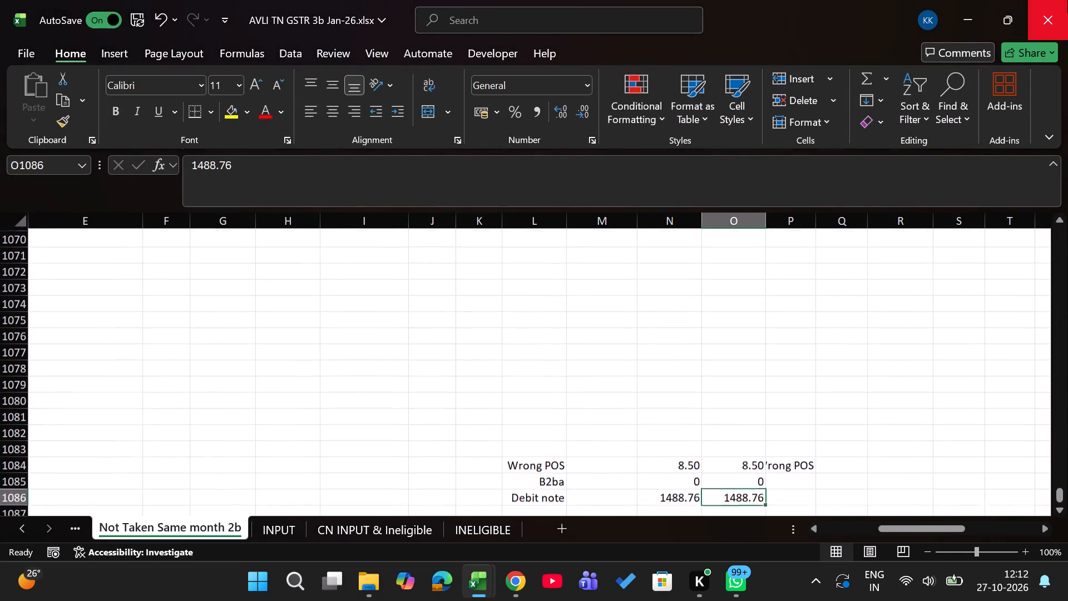
key(Down)
key(Up)
key(Up)
key(Up)
key(shift+Down)
key(shift+Down)
key(Left)
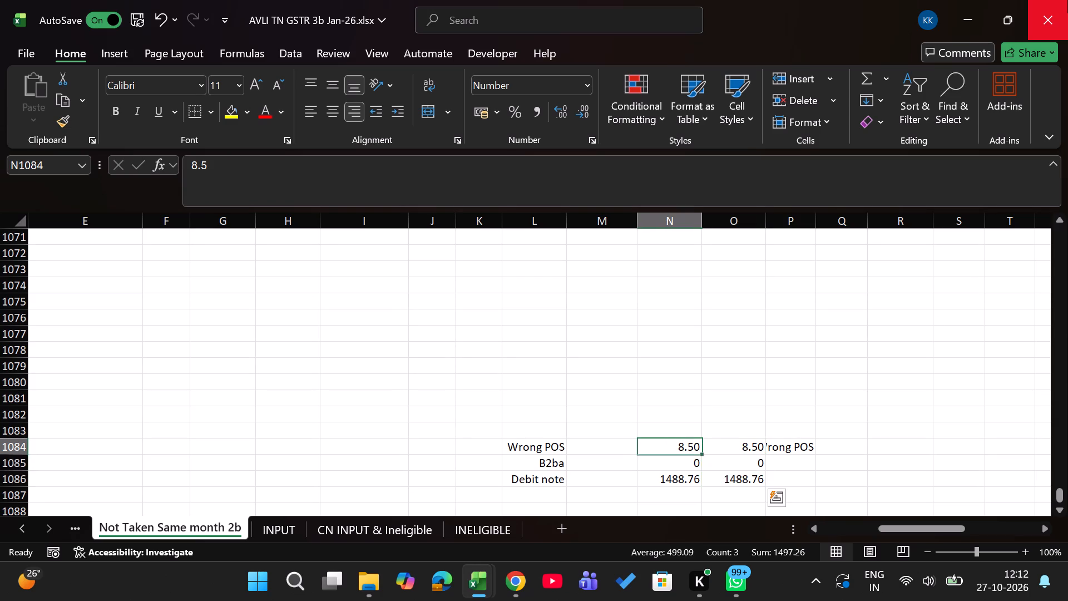
key(shift+Down)
key(shift+Down)
key(alt+Tab)
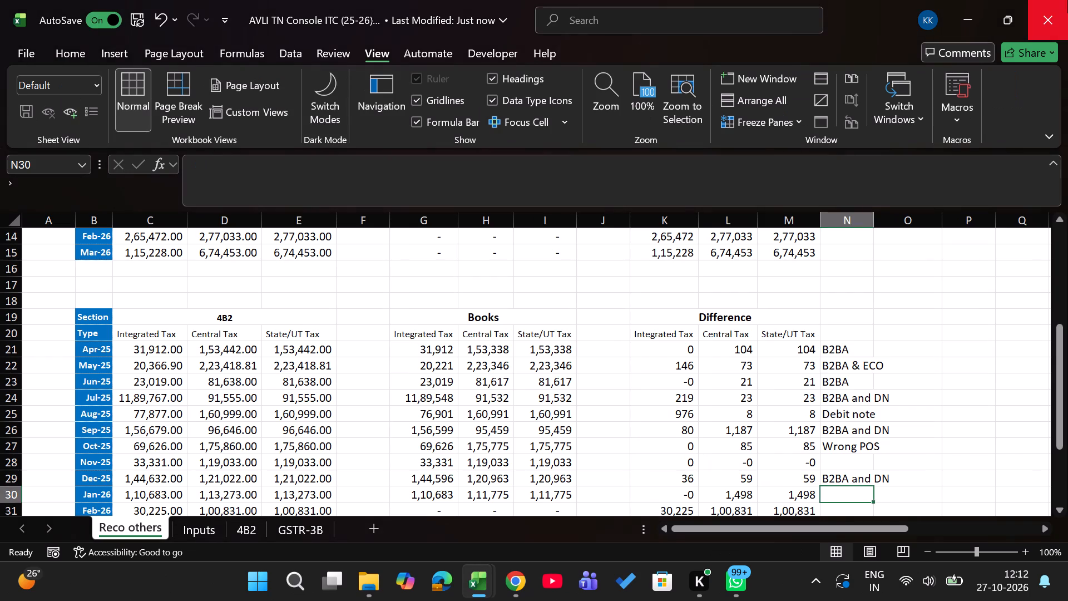
key(Left)
key(Right)
key(alt+Tab)
key(Right)
key(Right)
key(Left)
key(Left)
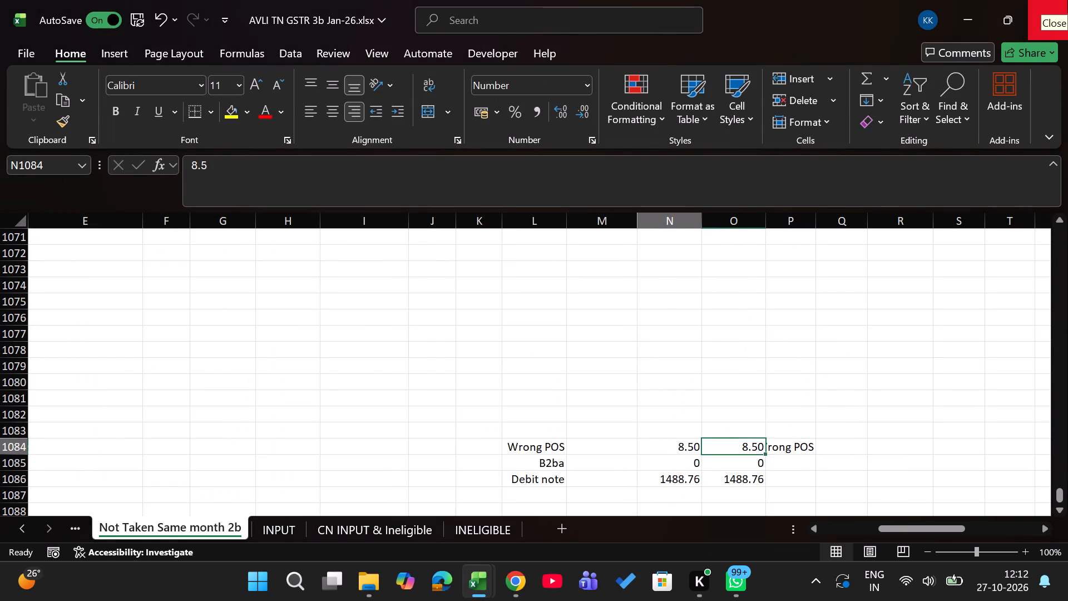
key(alt+Tab)
key(Right)
key(Left)
Copy the Aug-25 "Debit note" remark from N25 into the Jan-26 remark cell N30 on Reco others.
key(Up)
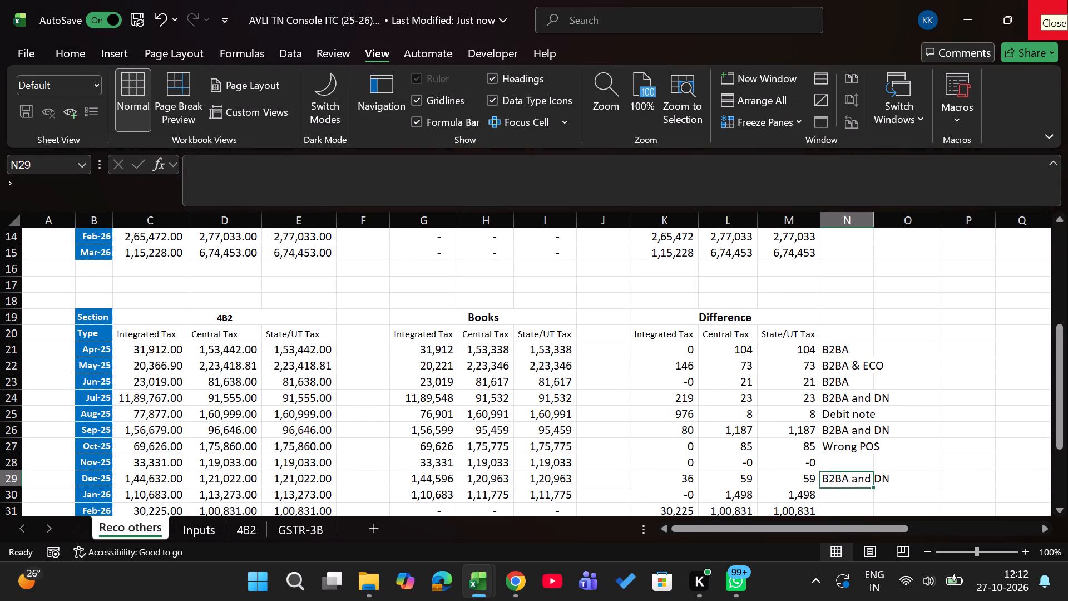
key(Up)
key(Up)
key(Up)
key(Up)
key(ctrl+c)
key(Down)
key(Down)
key(Down)
key(Down)
key(Down)
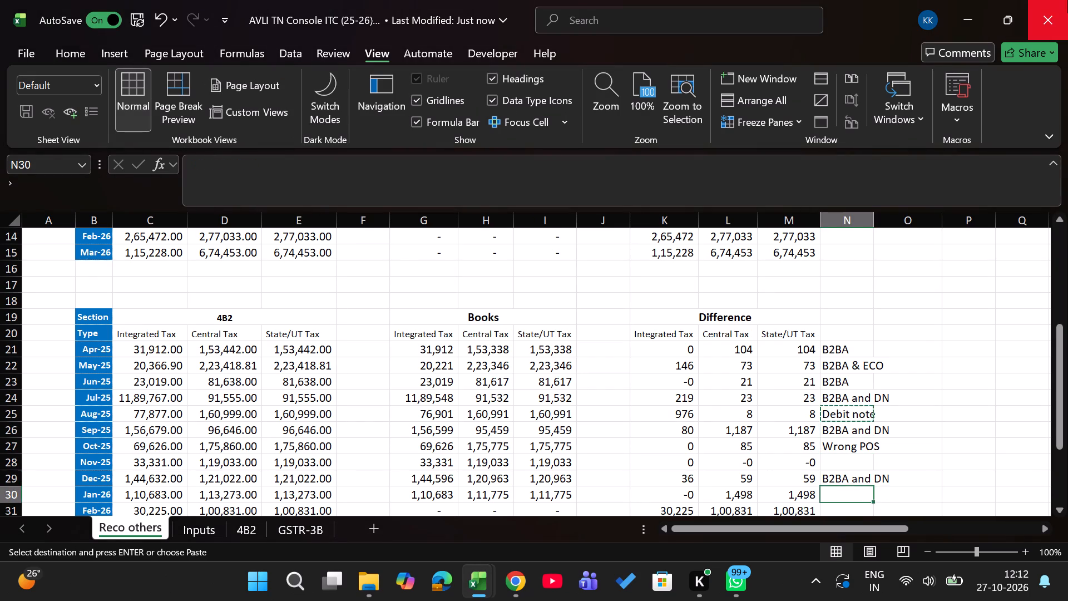
key(Return)
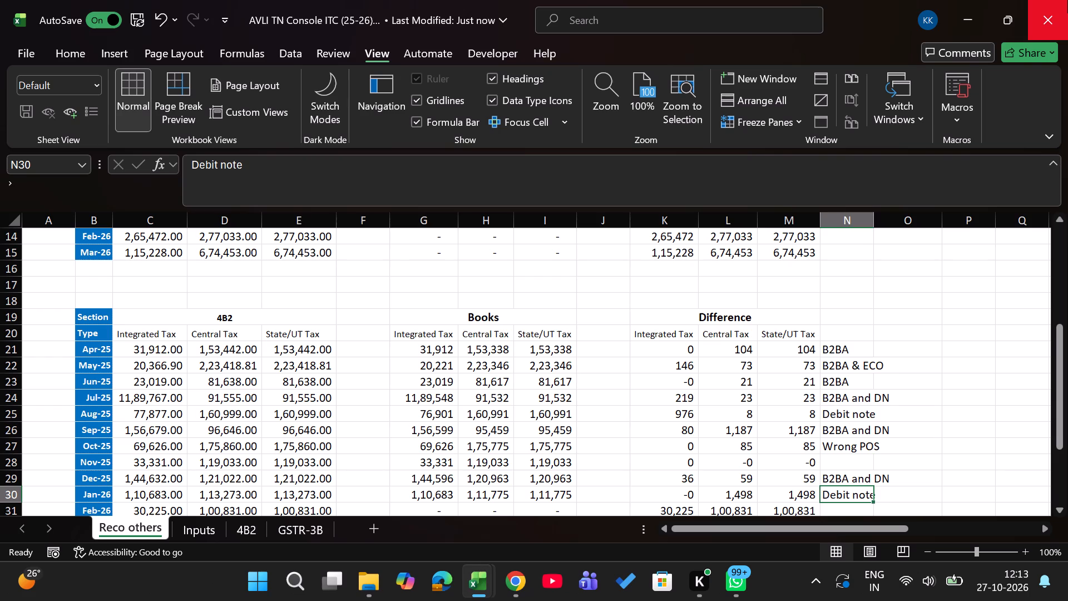
Close the AVLI TN GSTR 3b Jan-26 workbook.
key(alt+Tab)
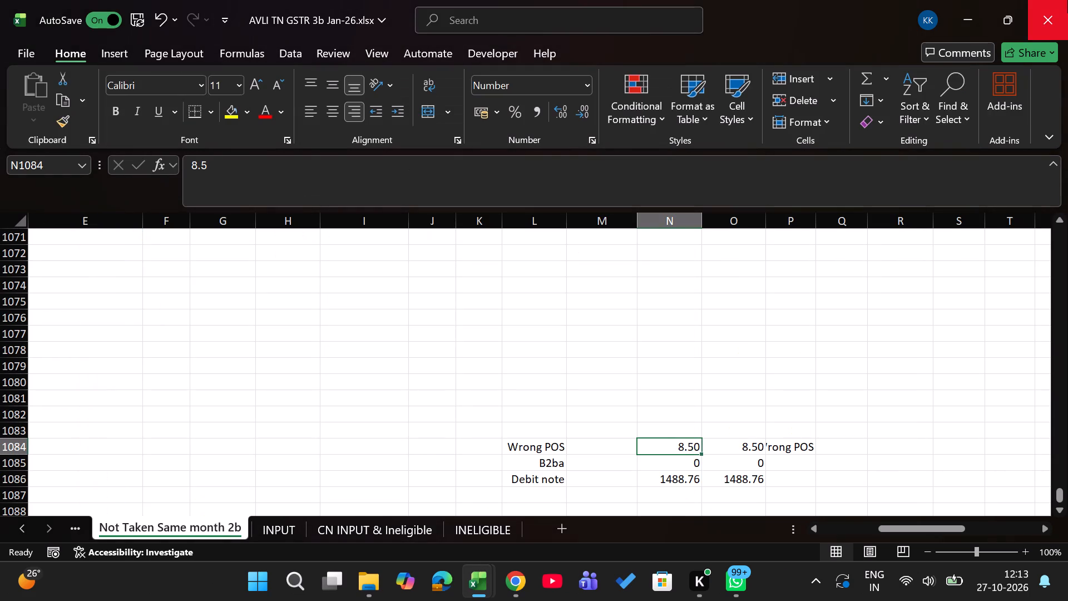
click(1066, 1)
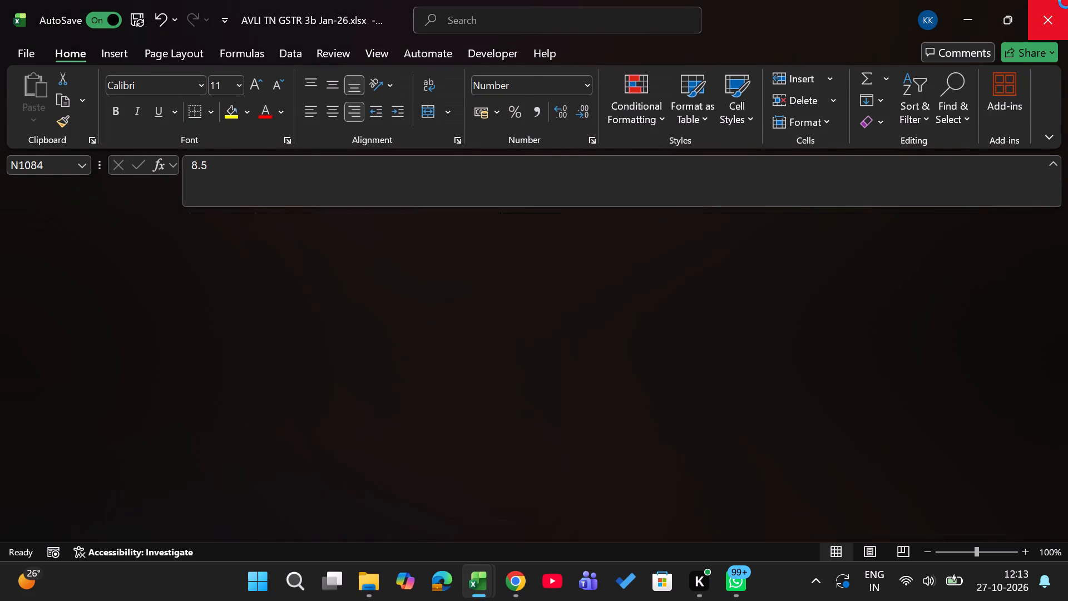
Open the AVLI TN 3b Feb-26 workbook from the 11. Feb-26 folder in File Explorer.
key(alt+Tab)
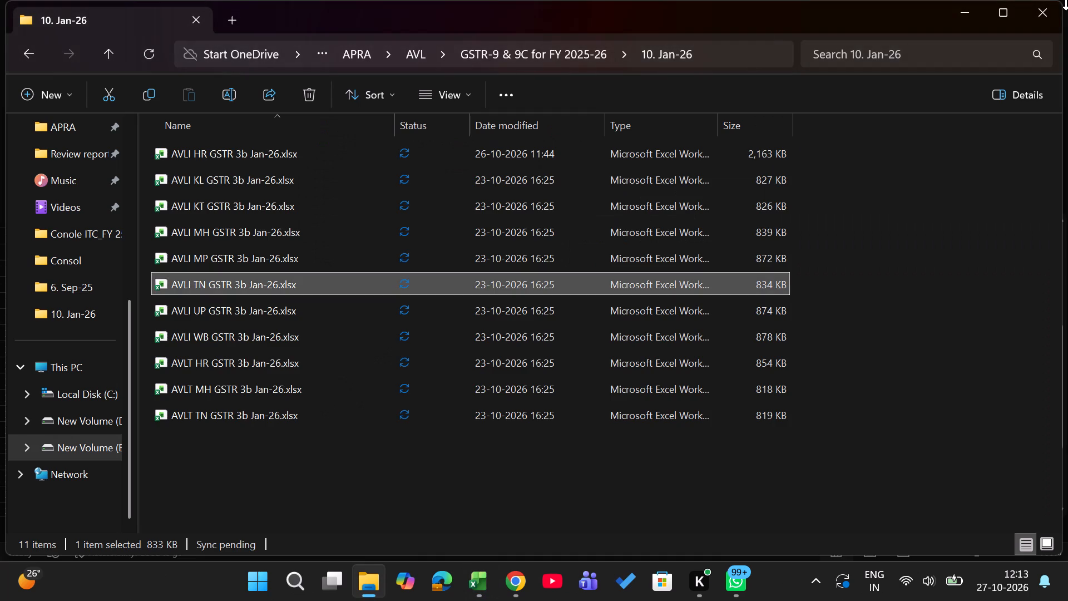
key(BackSpace)
key(Down)
key(Return)
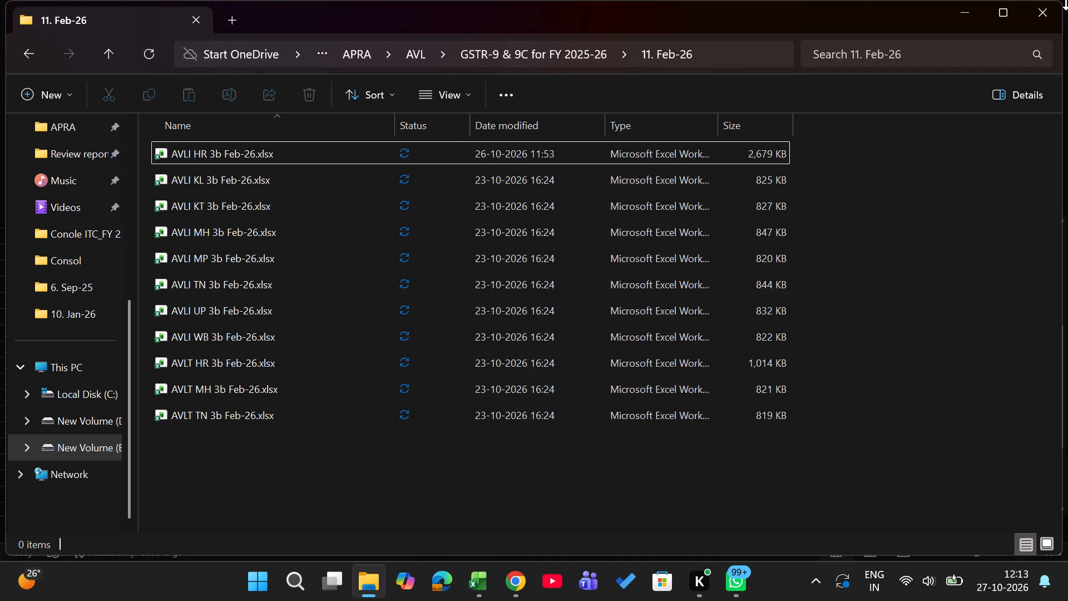
key(Down)
key(Down)
key(Down)
key(Down)
key(Down)
key(Return)
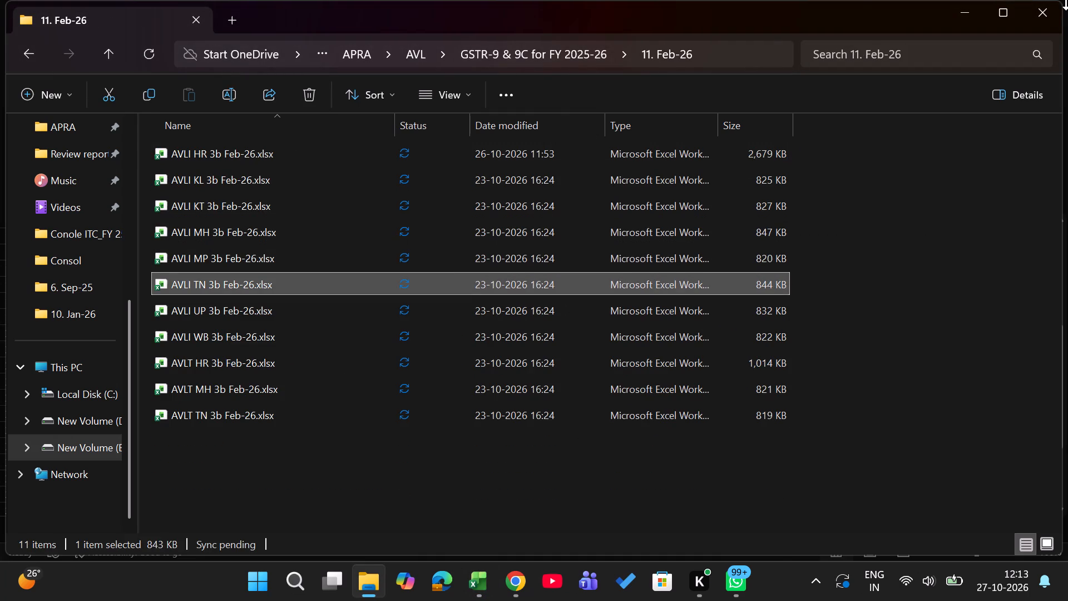
key(Left)
key(Left)
key(Left)
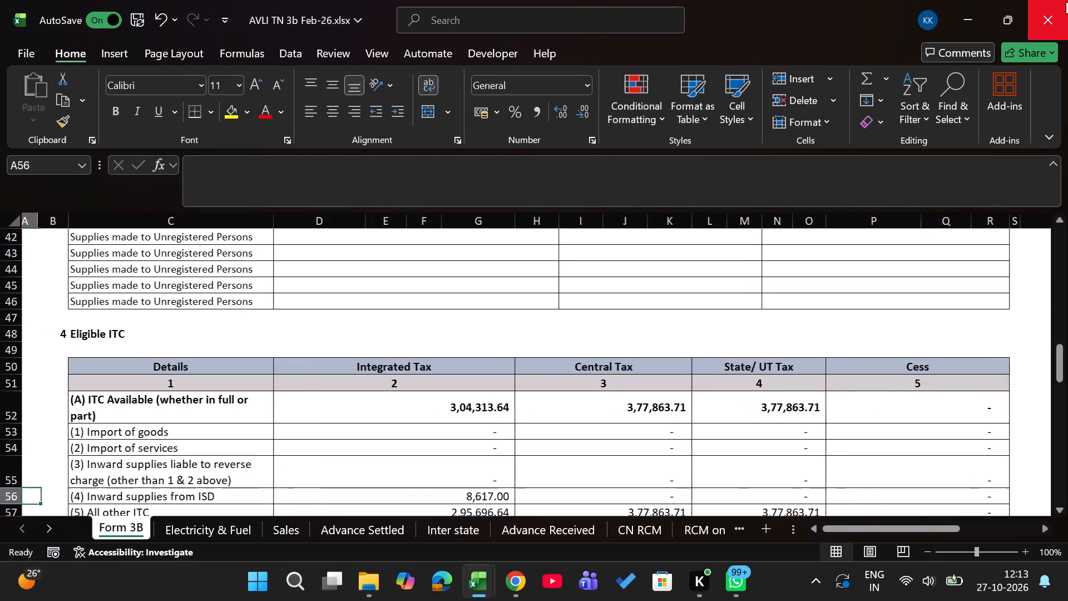
Copy the full table, including its header row, from the INPUT sheet of the Feb-26 workbook.
key(ctrl+Page_Down)
key(ctrl+Page_Down)
key(ctrl+Page_Down)
key(ctrl+Page_Down)
key(ctrl+Page_Down)
key(ctrl+Page_Down)
key(ctrl+Page_Down)
key(ctrl+Page_Down)
key(ctrl+Page_Down)
key(ctrl+Page_Down)
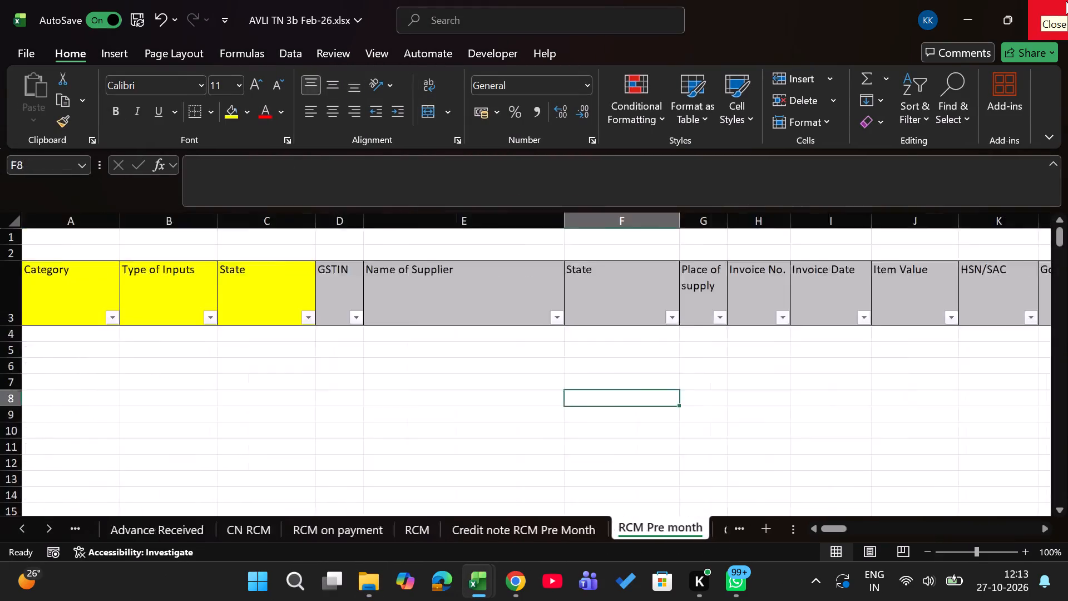
key(ctrl+Page_Down)
key(ctrl+Page_Down)
key(ctrl+Page_Down)
key(ctrl+Page_Down)
key(ctrl+Page_Down)
key(ctrl+Page_Down)
key(ctrl+Page_Down)
key(ctrl+Page_Down)
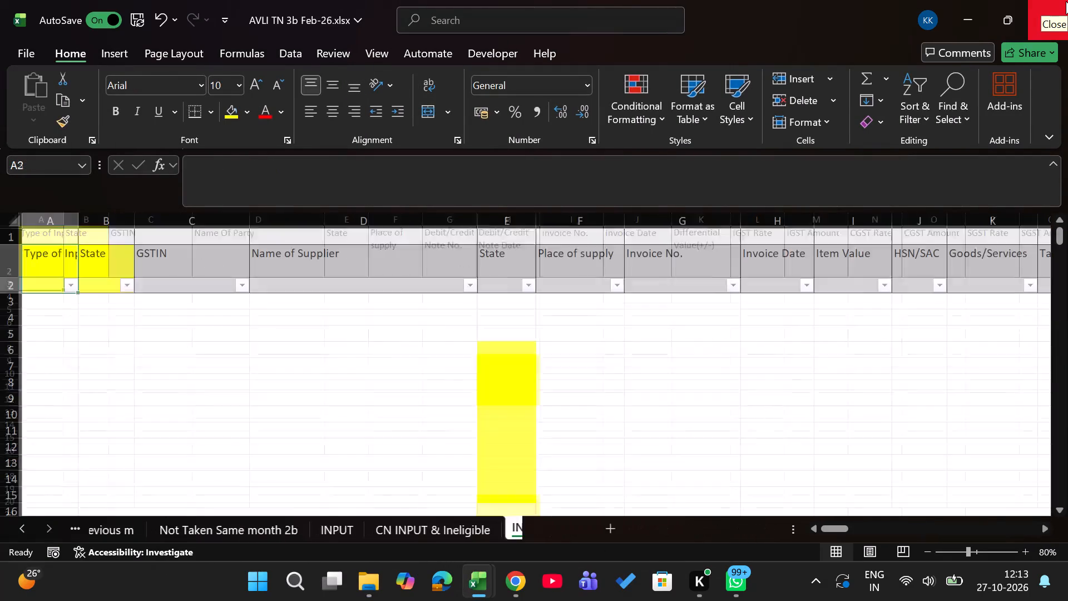
key(ctrl+Page_Down)
key(ctrl+Page_Up)
key(ctrl+Page_Up)
key(ctrl+Page_Up)
key(ctrl+Page_Down)
key(Left)
key(Left)
key(Left)
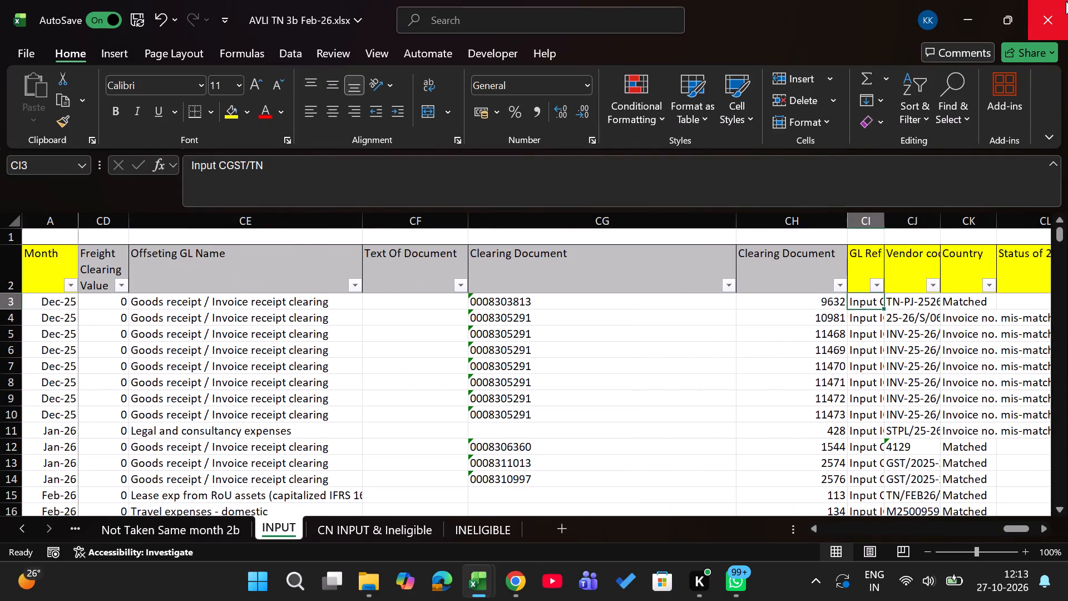
key(Up)
key(ctrl+Left)
key(ctrl+shift+Down)
key(ctrl+shift+Right)
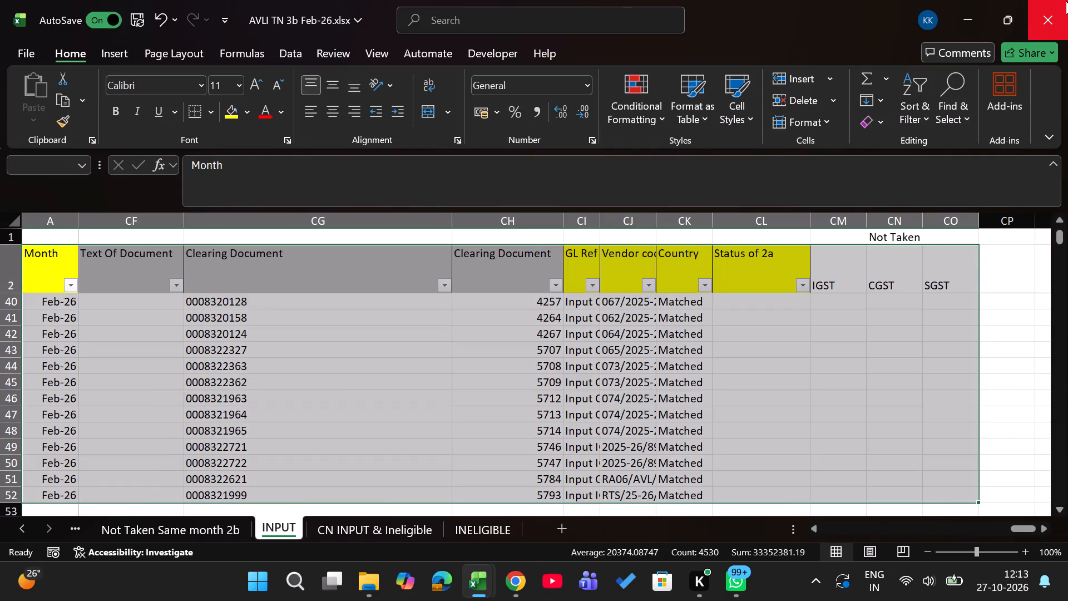
key(ctrl+c)
Paste the Feb-26 input table into the Console's Inputs sheet at B807, below the Jan-26 rows.
key(alt+Tab)
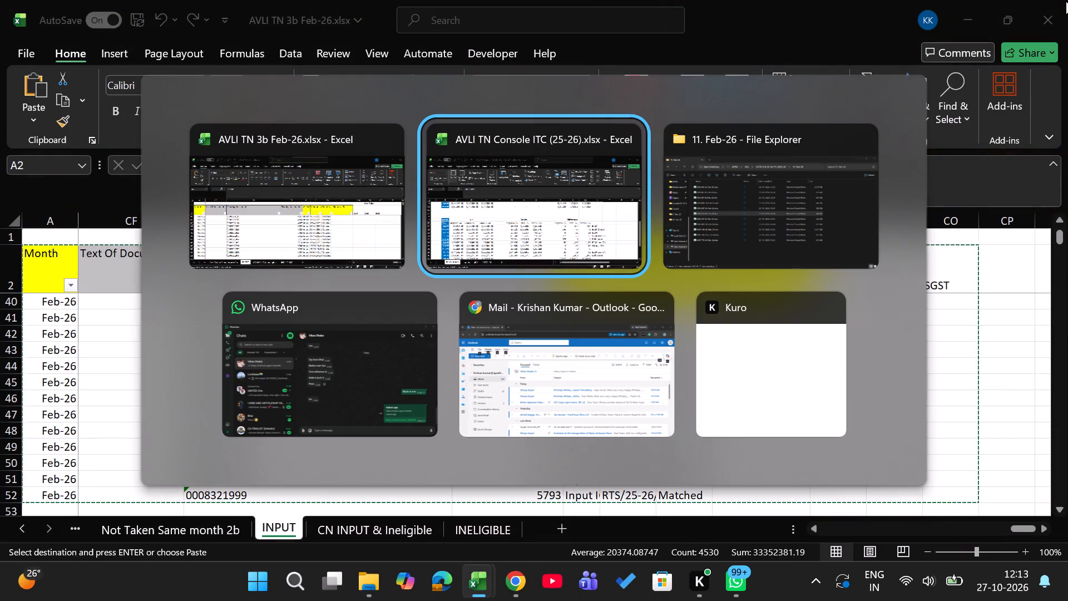
key(ctrl+Page_Down)
key(Down)
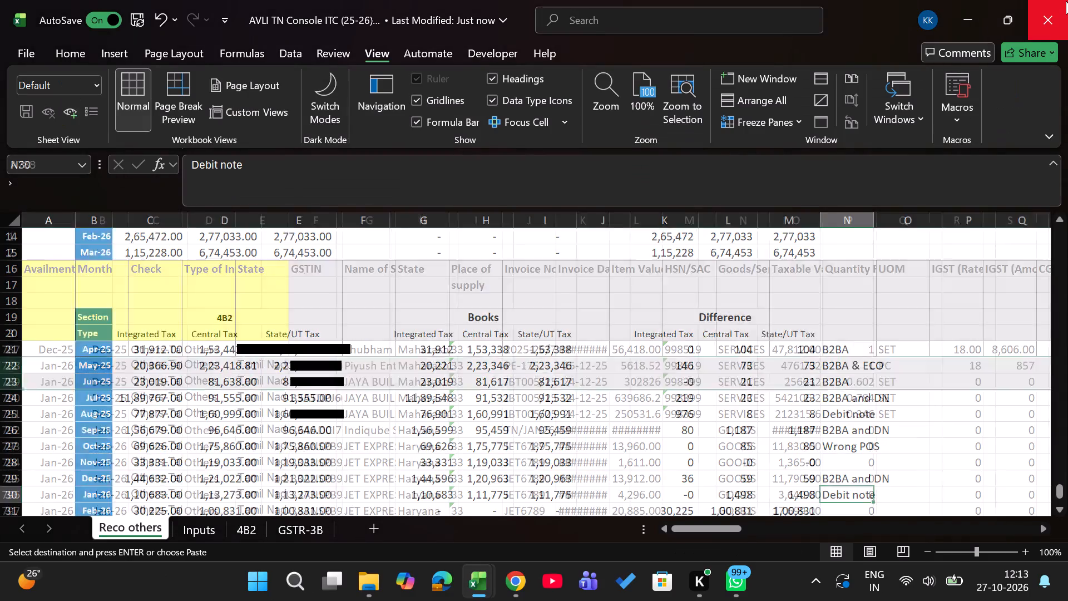
key(Right)
key(Right)
key(Left)
key(Left)
key(Left)
key(ctrl+Down)
key(Right)
key(Right)
key(Down)
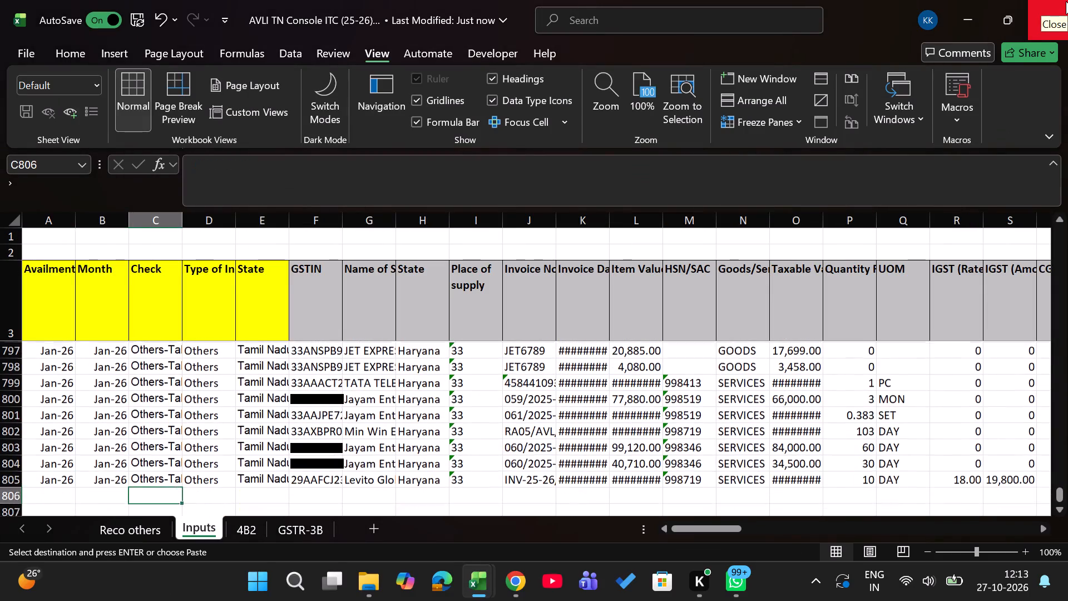
key(Down)
key(Down)
key(Left)
key(Up)
key(Return)
Fill the Availment column with Feb-26 for every newly pasted row on the Inputs sheet, A808 to A857.
key(Right)
key(Down)
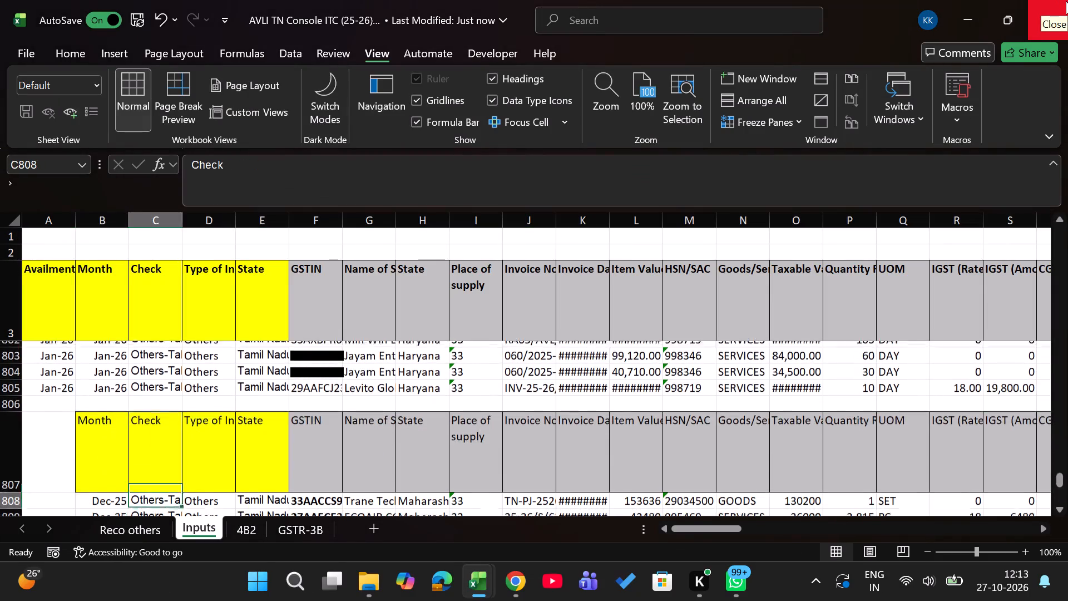
key(Left)
key(Up)
key(Down)
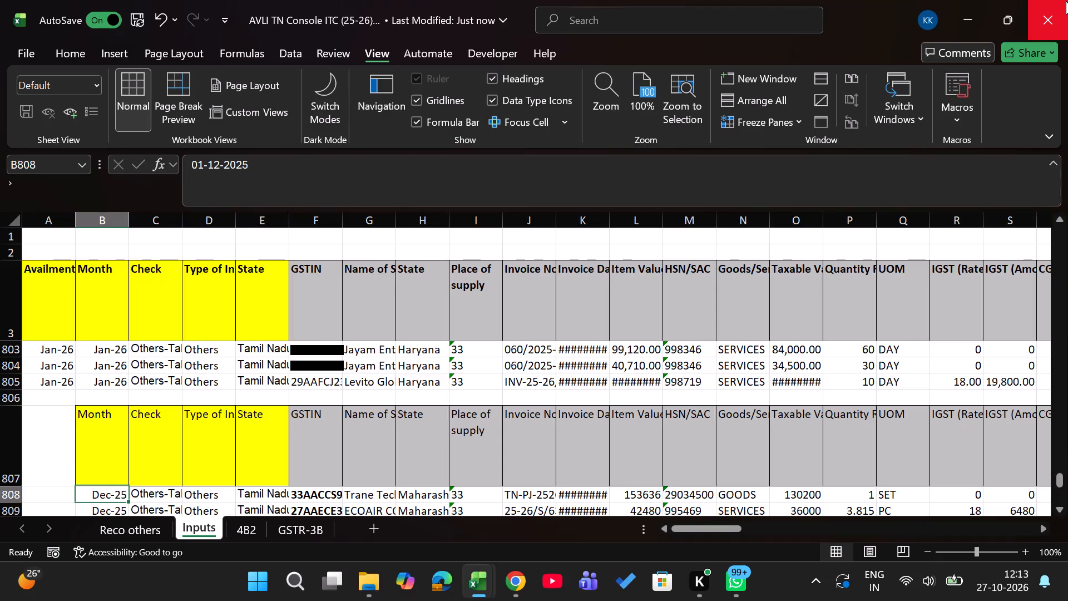
key(Left)
key(Right)
key(ctrl+Down)
key(Down)
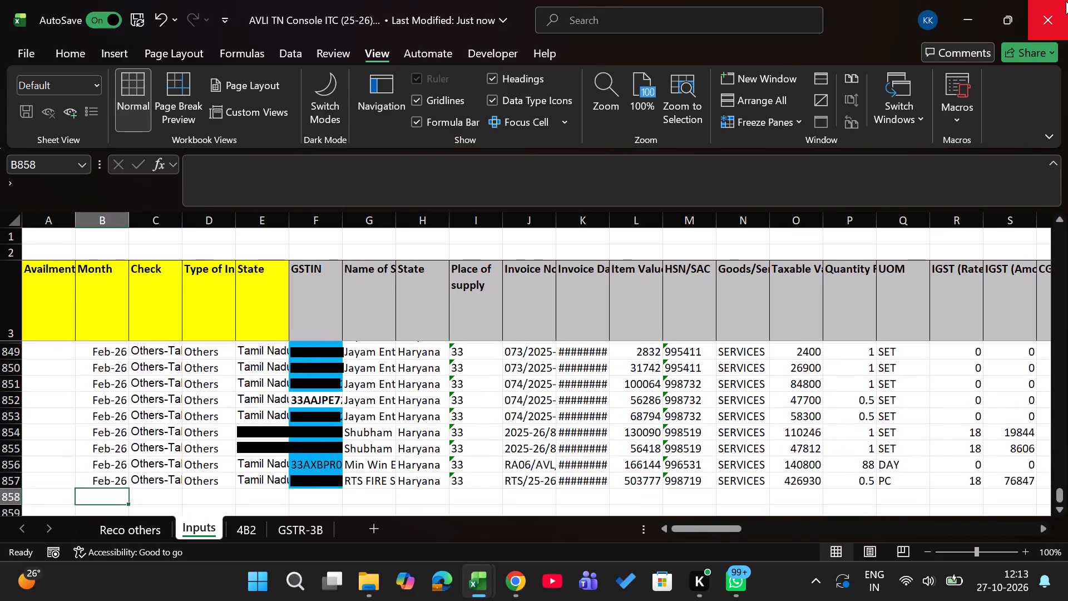
key(Up)
key(ctrl+c)
key(ctrl+Up)
key(Left)
key(Down)
key(Return)
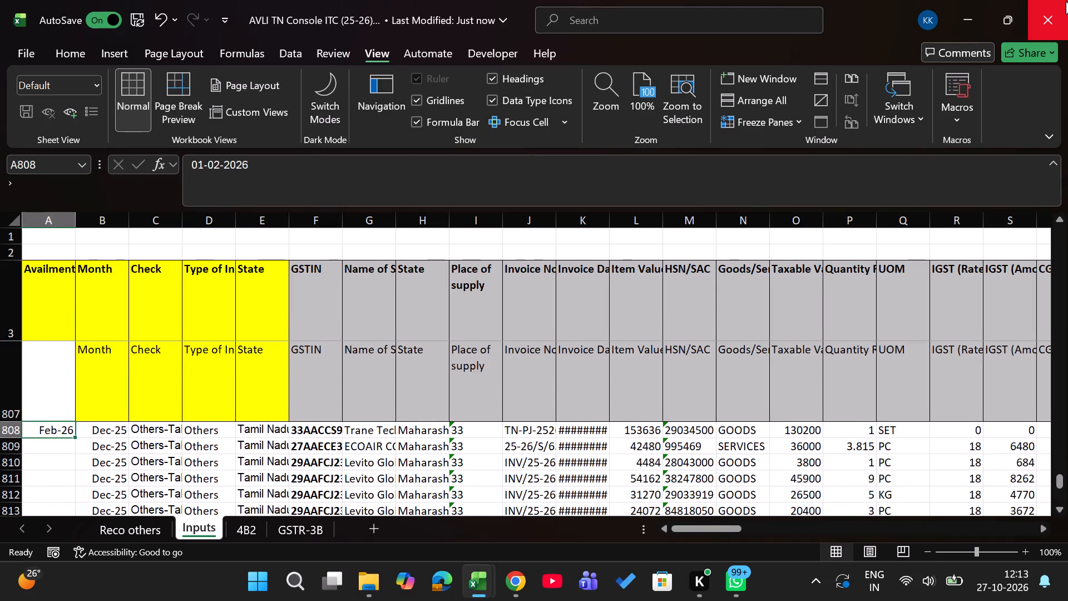
key(Right)
key(ctrl+Down)
key(Left)
key(ctrl+shift+Up)
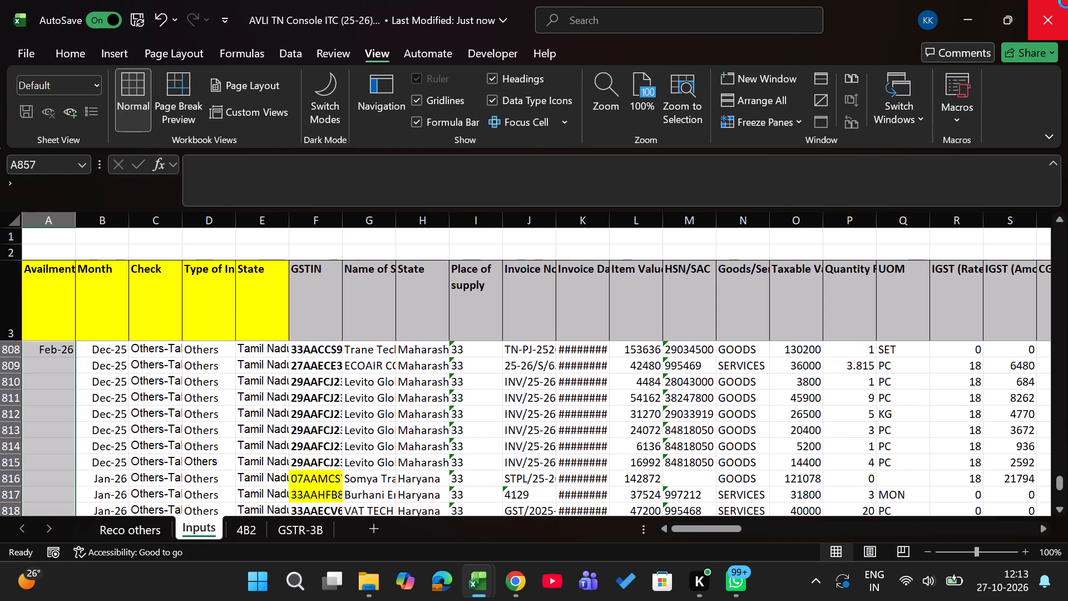
key(ctrl+d)
Delete blank row 806 and the repeated header row 807 from the Inputs sheet.
key(ctrl+Up)
key(Up)
key(Up)
key(Up)
key(Down)
key(shift+space)
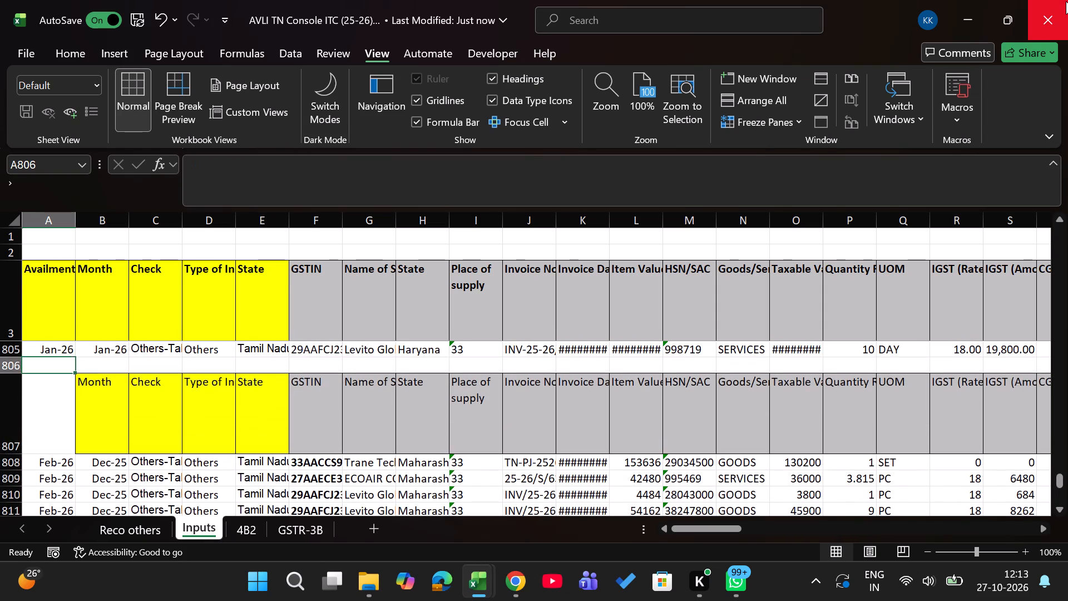
key(shift+Down)
key(ctrl+minus)
Check the Feb-26 differences between GSTR-3B and books in the upper table of Reco others.
key(Right)
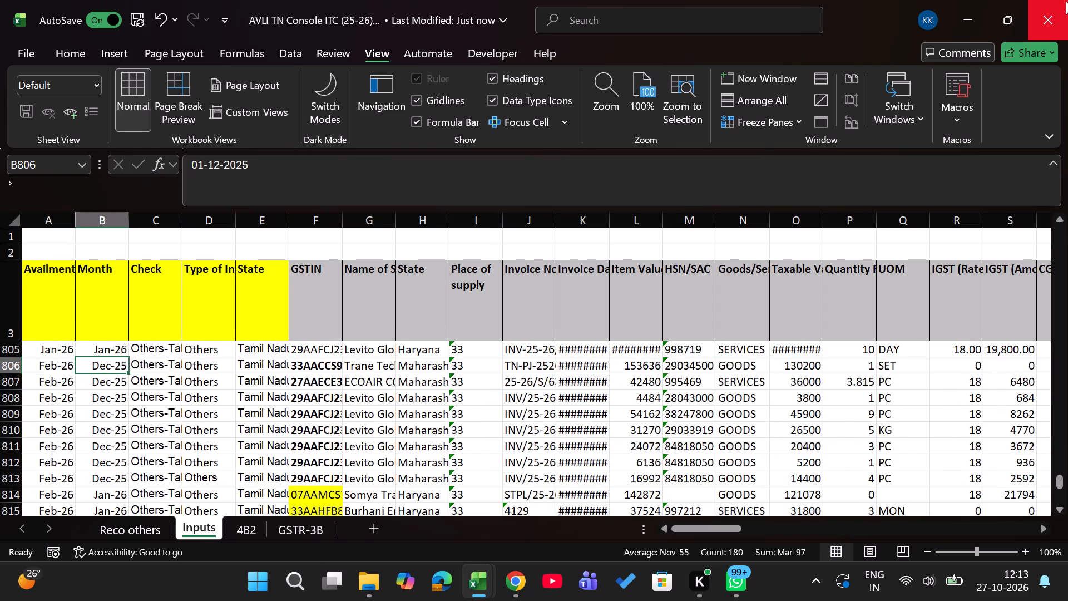
key(ctrl+Page_Up)
key(Left)
key(Left)
key(Left)
key(Left)
key(Right)
key(Right)
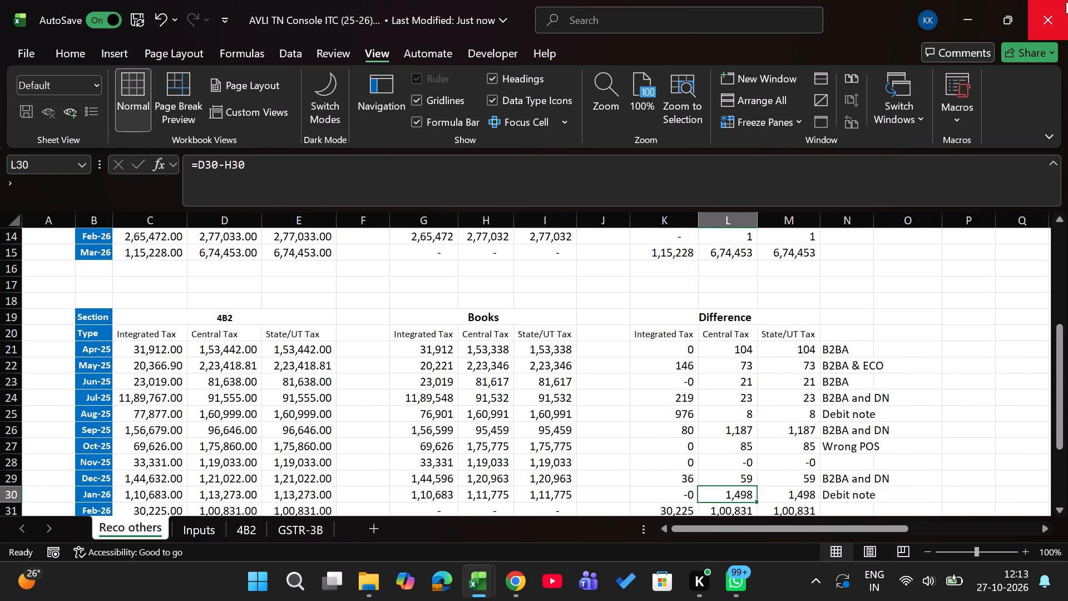
key(Up)
key(Down)
Copy the table from the Month column onward, headers included, on the Feb-26 workbook's Not Taken Same month 2b sheet.
key(alt+Tab)
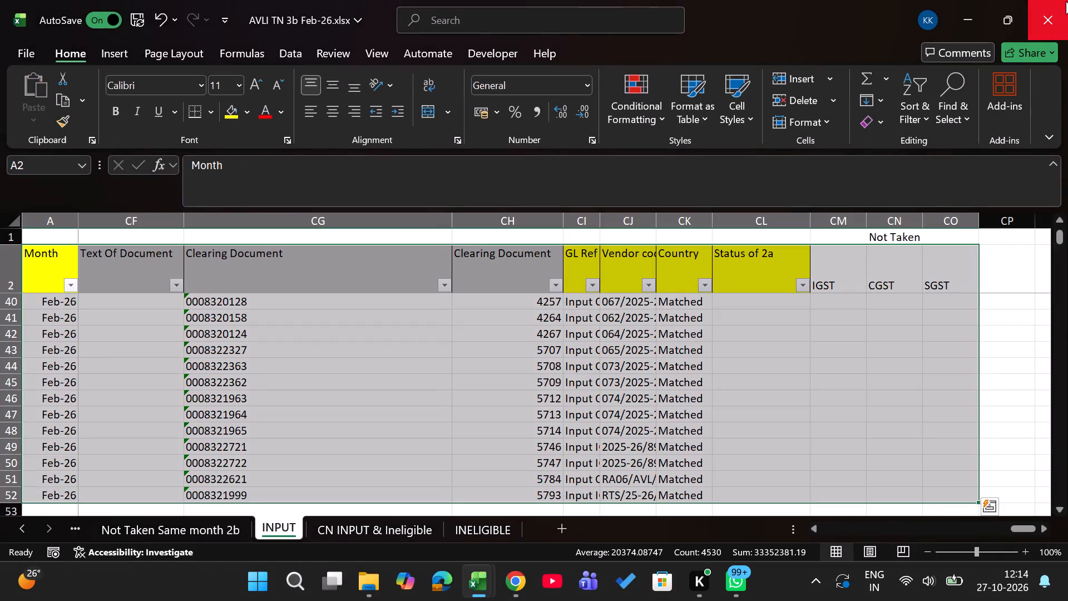
key(ctrl+Page_Up)
key(Left)
key(Left)
key(Left)
key(ctrl+Up)
key(ctrl+Up)
key(ctrl+Left)
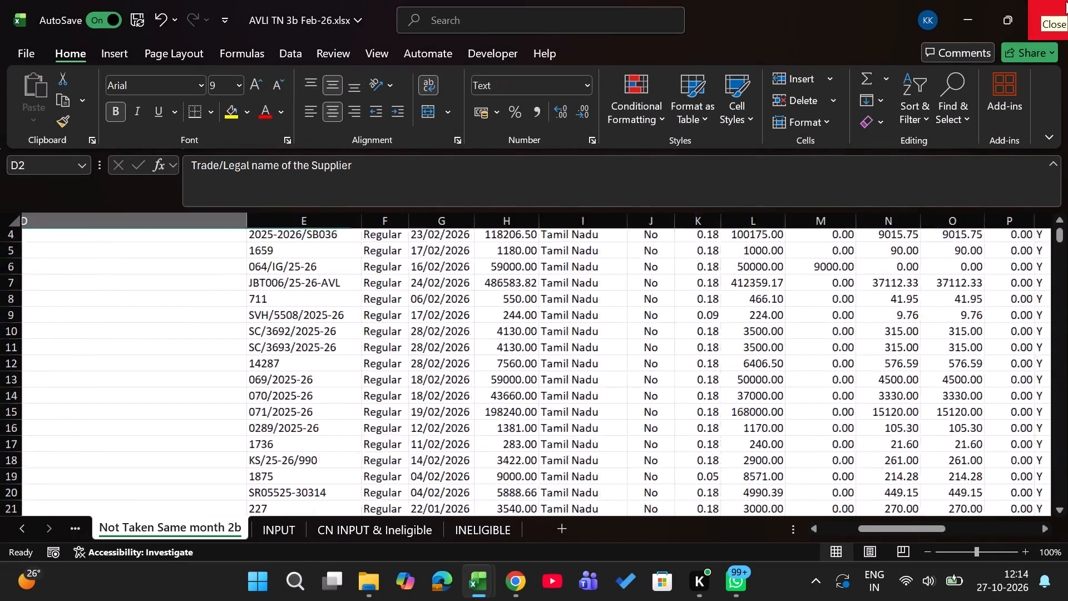
key(ctrl+Left)
key(Left)
key(Right)
key(ctrl+shift+Down)
key(ctrl+shift+Right)
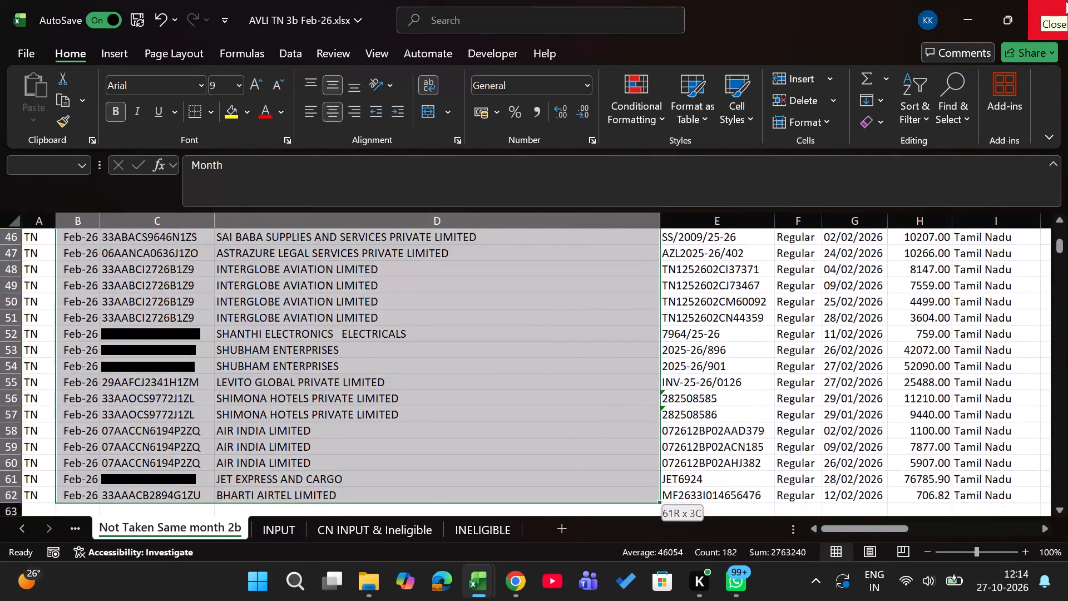
key(ctrl+shift+Right)
key(ctrl+c)
Paste the copied Feb-26 not-taken data into the Console's 4B2 sheet at B928, below the Jan-26 rows.
key(alt+Tab)
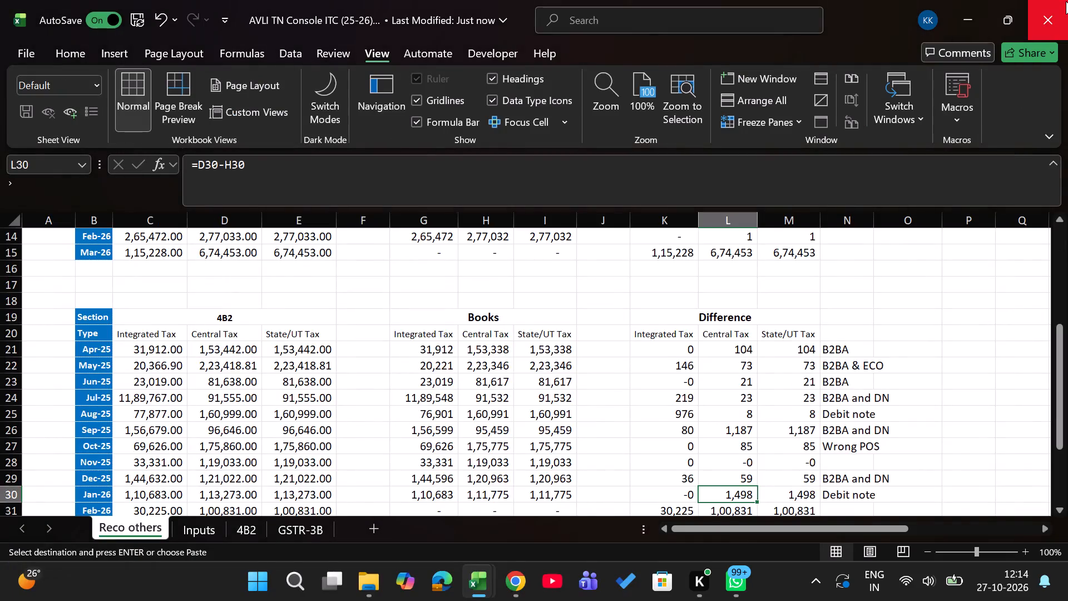
key(ctrl+Page_Down)
key(ctrl+Page_Down)
key(Left)
key(ctrl+Down)
key(Down)
key(Down)
key(Return)
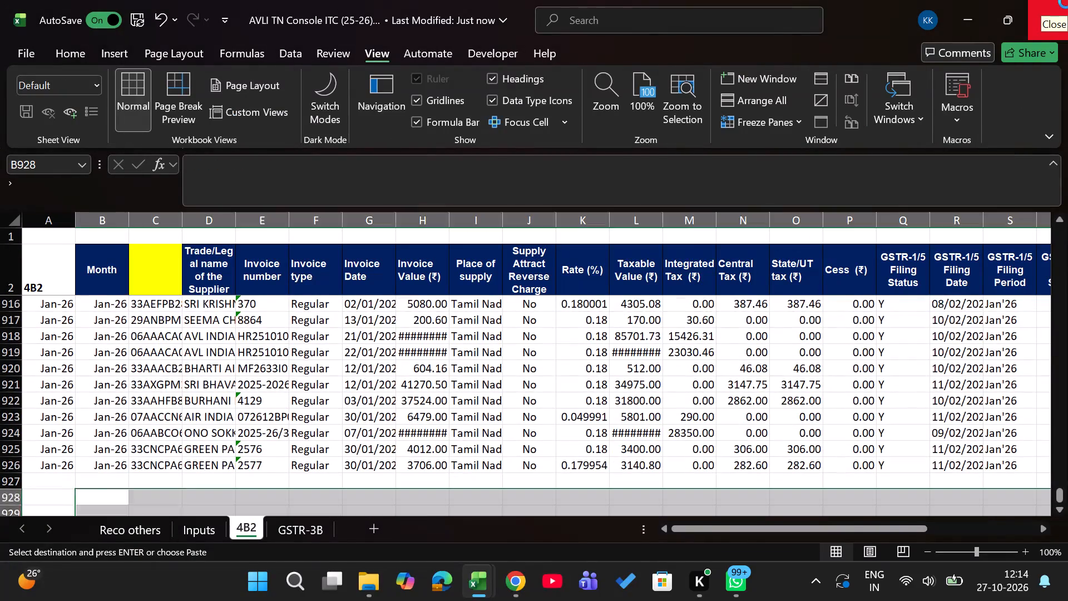
Fill column A of the 4B2 sheet with Feb-26 for all newly pasted rows, starting at A929.
key(Right)
key(Down)
key(Left)
key(ctrl+c)
key(Left)
key(Return)
key(Right)
key(ctrl+Down)
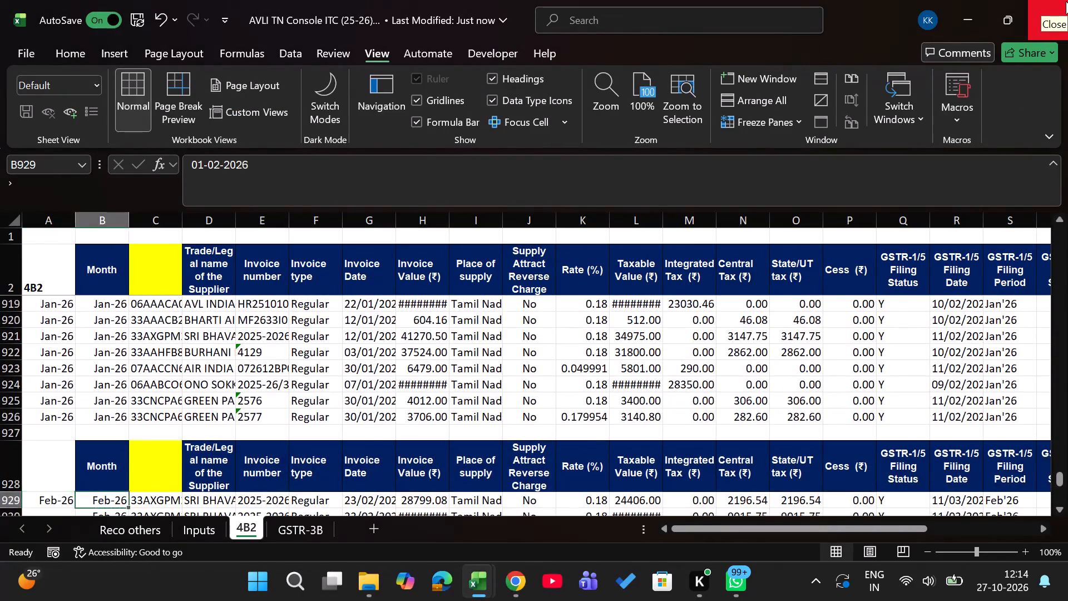
key(Left)
key(ctrl+shift+Up)
key(ctrl+d)
Delete blank row 927 and the repeated header row 928 from the 4B2 sheet.
key(ctrl+Up)
key(ctrl+Up)
key(Up)
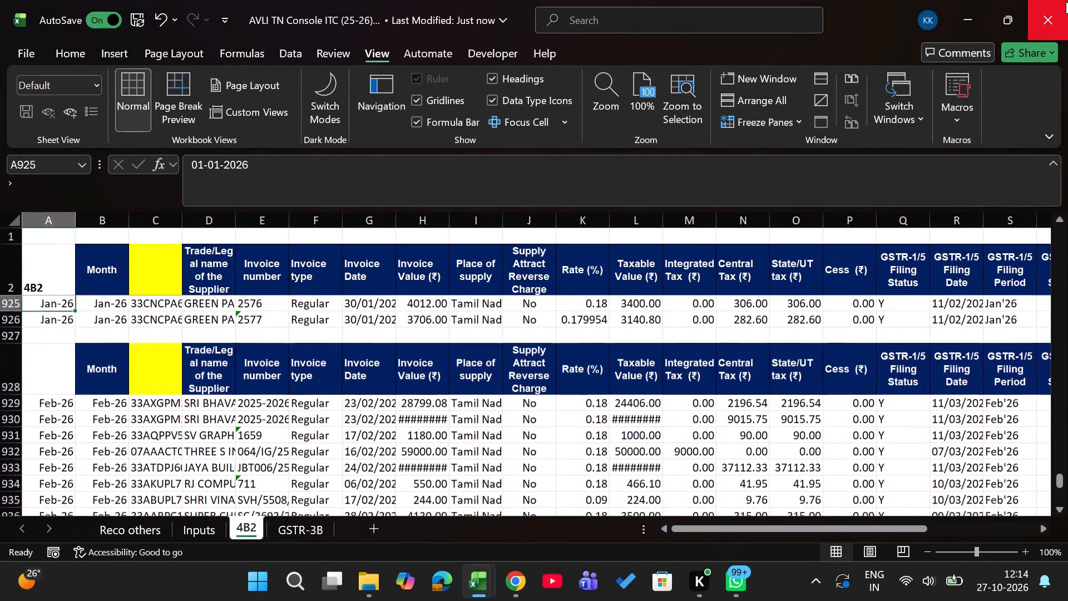
key(Down)
key(Down)
key(shift+space)
key(shift+Down)
key(ctrl+minus)
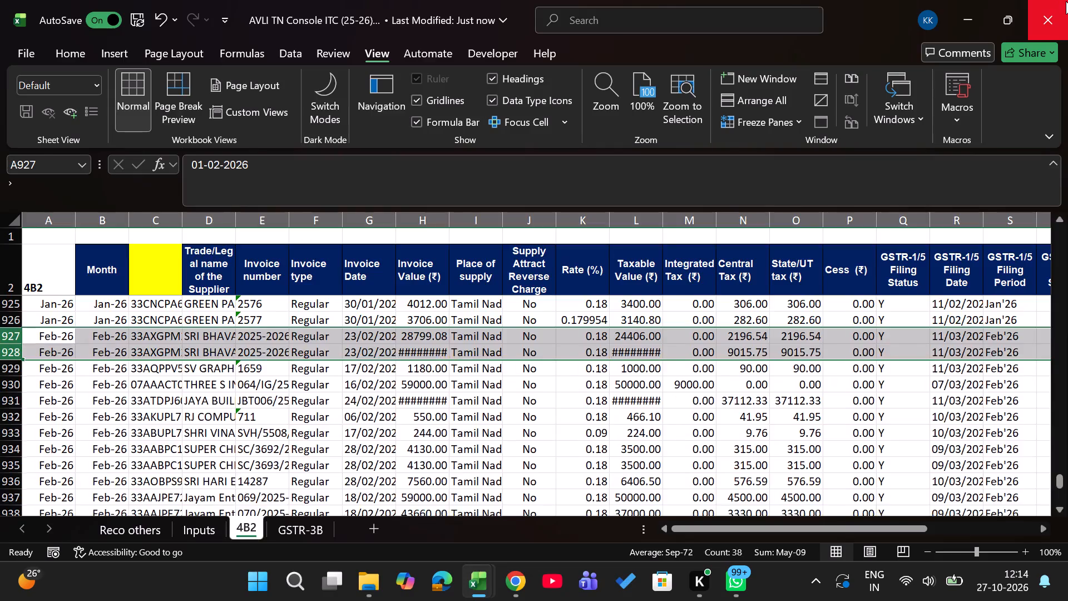
Check the Feb-26 integrated, central and state tax differences in the 4B2 table on Reco others.
key(ctrl+Page_Up)
key(ctrl+Page_Up)
key(Right)
key(Right)
key(Down)
key(Left)
key(Left)
key(Left)
key(Right)
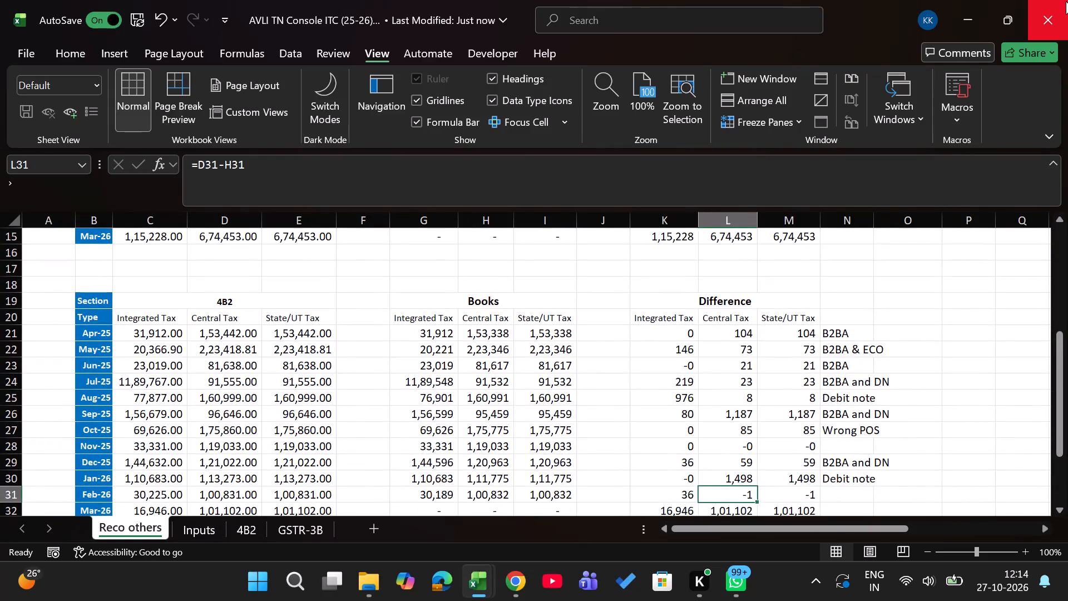
key(Right)
key(Right)
Examine the tax totals and the Wrong POS, B2ba and Debit note remarks below the Feb-26 workbook's Not Taken Same month 2b data.
key(alt+Tab)
key(Left)
key(Left)
key(Right)
key(Right)
key(Right)
key(Right)
key(Right)
key(Right)
key(Right)
key(Right)
key(Right)
key(Right)
key(Right)
key(Right)
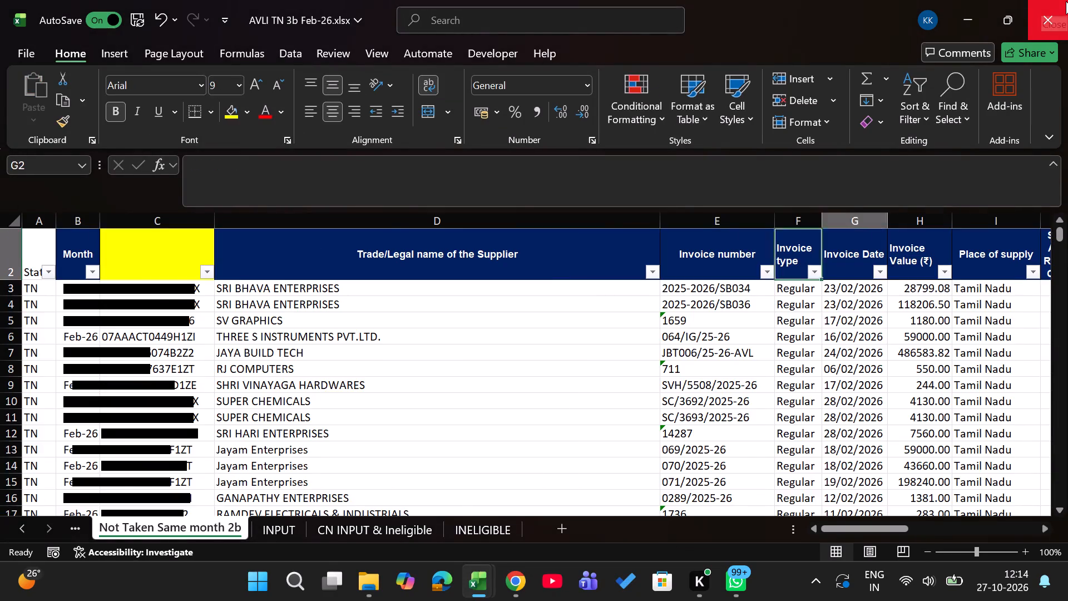
key(Right)
key(Right)
key(Right)
key(Right)
key(Down)
key(Left)
key(Right)
key(Right)
key(ctrl+Down)
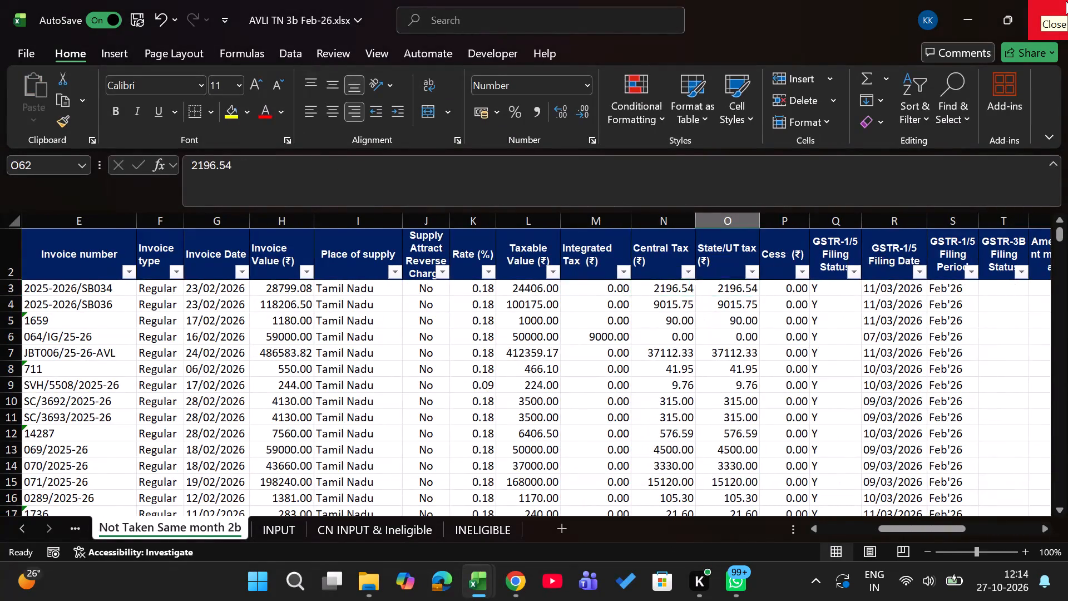
key(Down)
key(Down)
key(Down)
key(ctrl+Down)
key(Down)
key(Down)
key(Left)
key(Left)
key(Up)
key(Up)
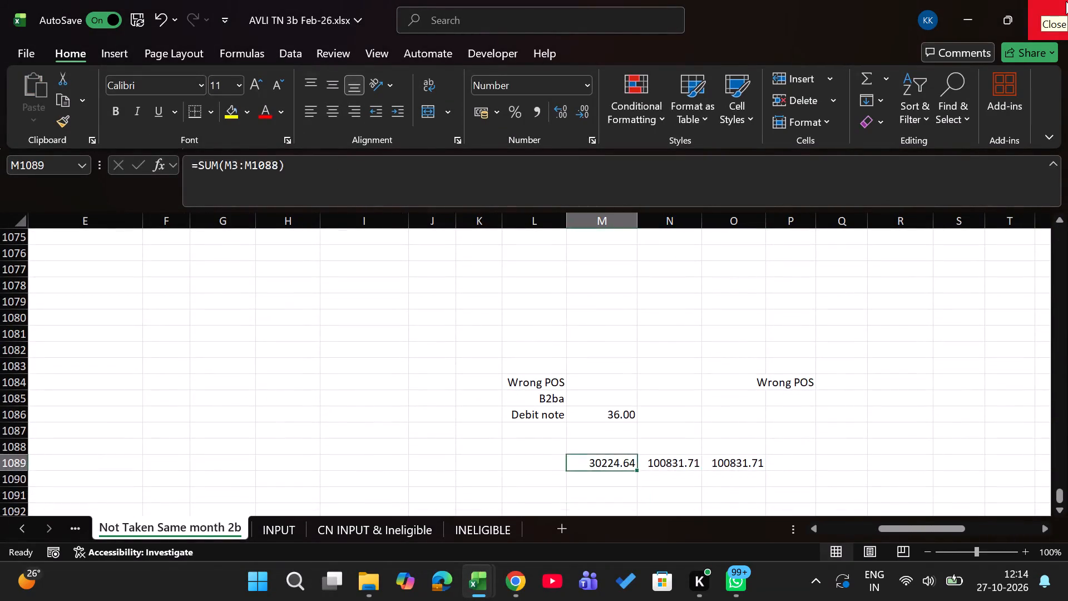
key(Up)
key(Up)
Copy the Jan-26 remark "Debit note" to Feb-26 in cell N31 of the Console's Reco others sheet.
key(alt+Tab)
key(Up)
key(Up)
key(Down)
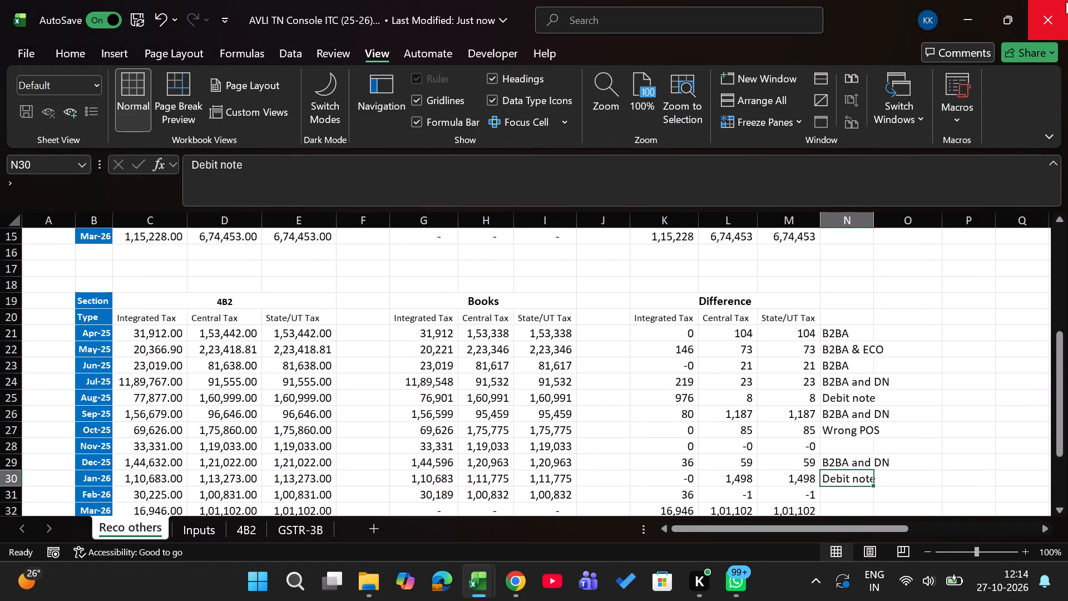
key(ctrl+c)
key(Down)
key(Return)
Review the monthly books and difference figures in both Reco others tables, including the Mar-26 rows.
key(Left)
key(Left)
key(Left)
key(Left)
key(Right)
key(Left)
key(Right)
key(Left)
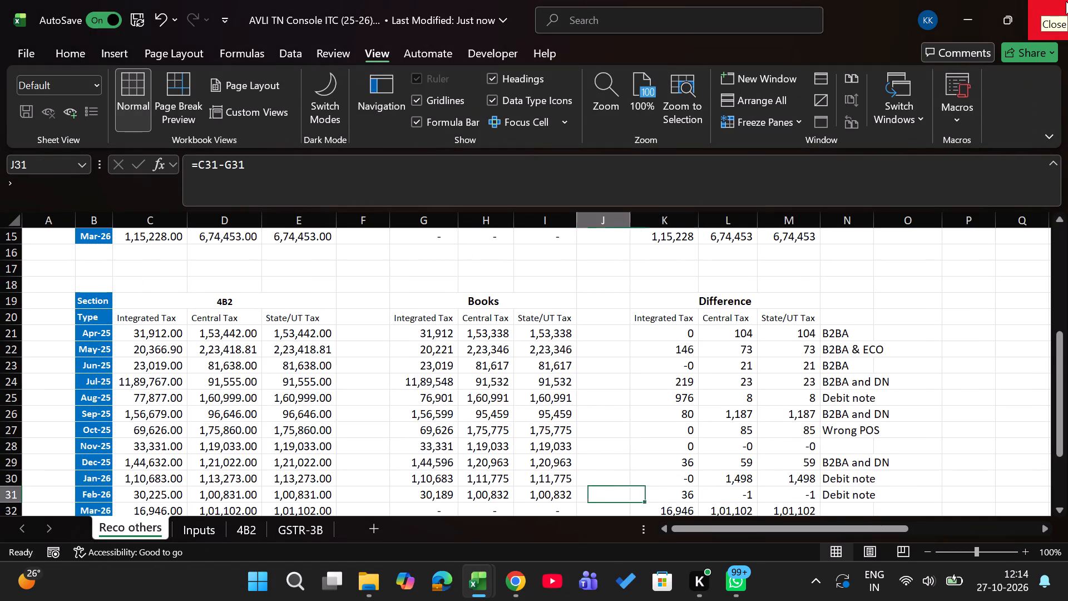
key(Right)
key(Right)
key(Down)
key(Left)
key(Right)
key(Left)
key(Left)
key(Left)
key(Left)
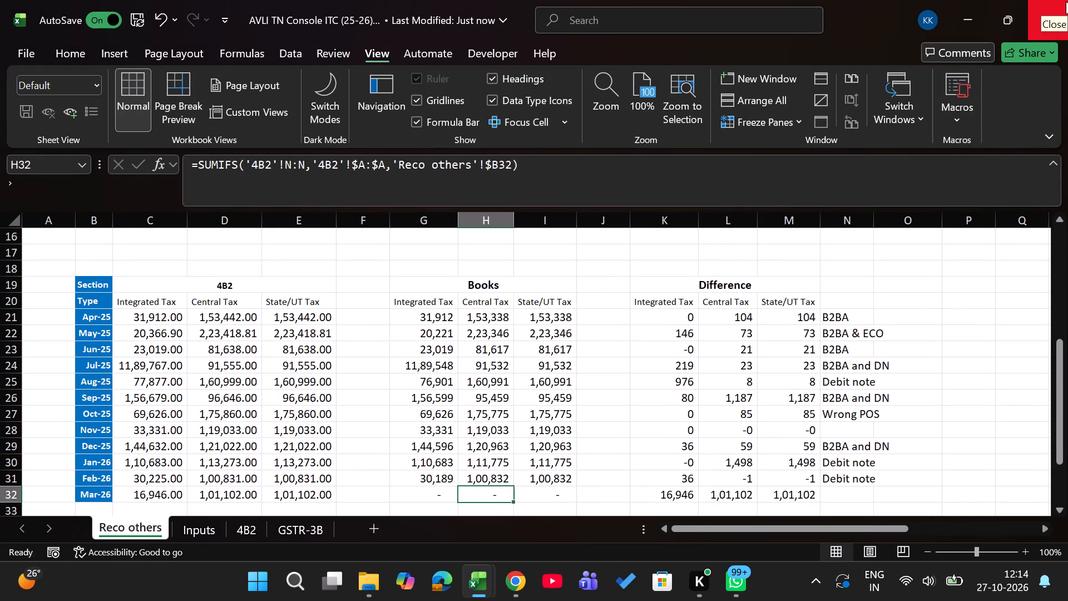
key(ctrl+Up)
key(ctrl+Up)
key(ctrl+Up)
key(Down)
key(Down)
key(ctrl+Down)
key(Down)
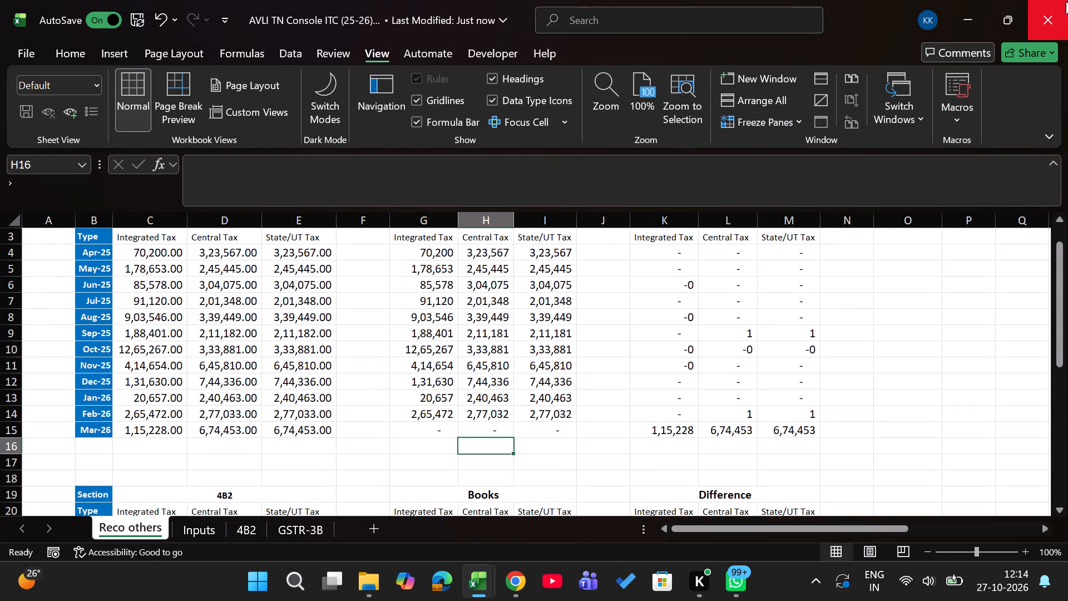
key(Up)
Close the AVLI TN 3b Feb-26.xlsx workbook.
key(alt+Tab)
click(1067, 0)
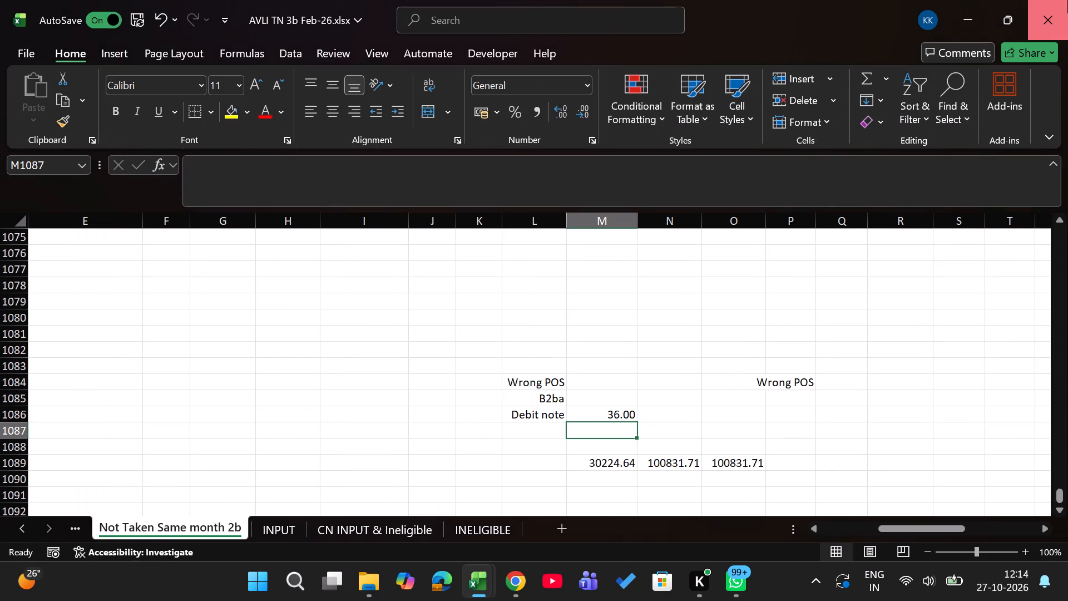
Open AVLI TN 3b Mar-26.xlsx from the 12. Mar-26 folder in File Explorer.
key(alt+Tab)
key(BackSpace)
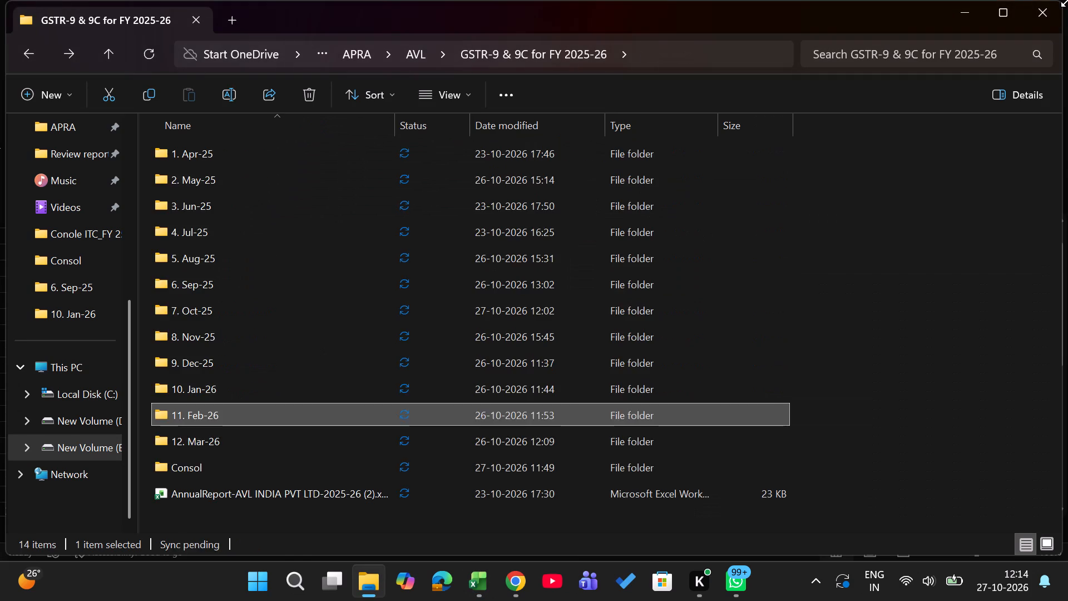
key(Down)
key(Return)
key(Down)
key(Down)
key(Down)
key(Down)
key(Down)
key(Down)
key(Down)
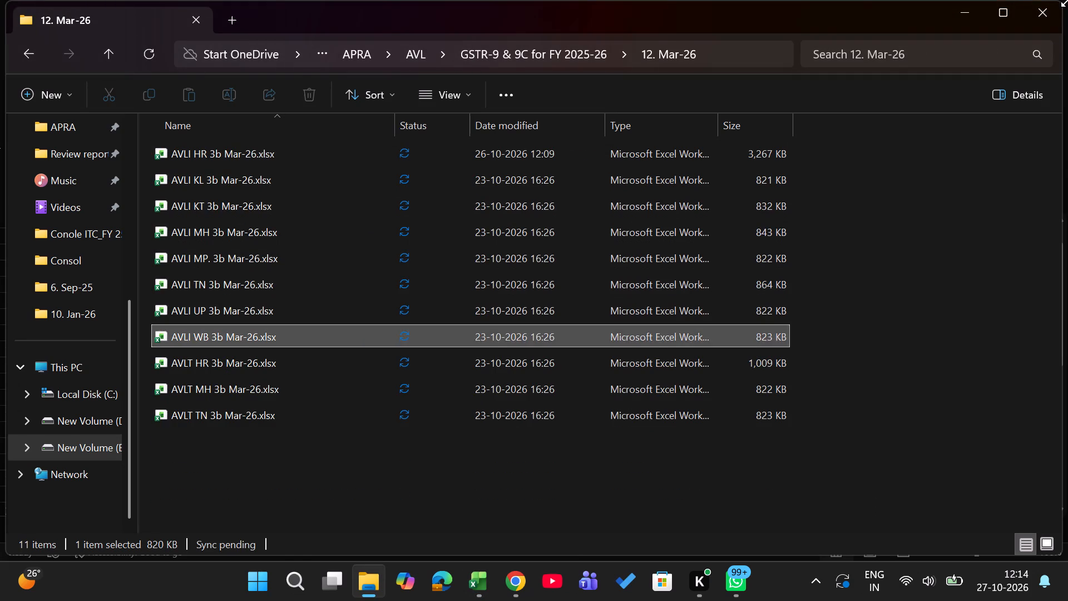
key(Up)
key(Up)
key(Return)
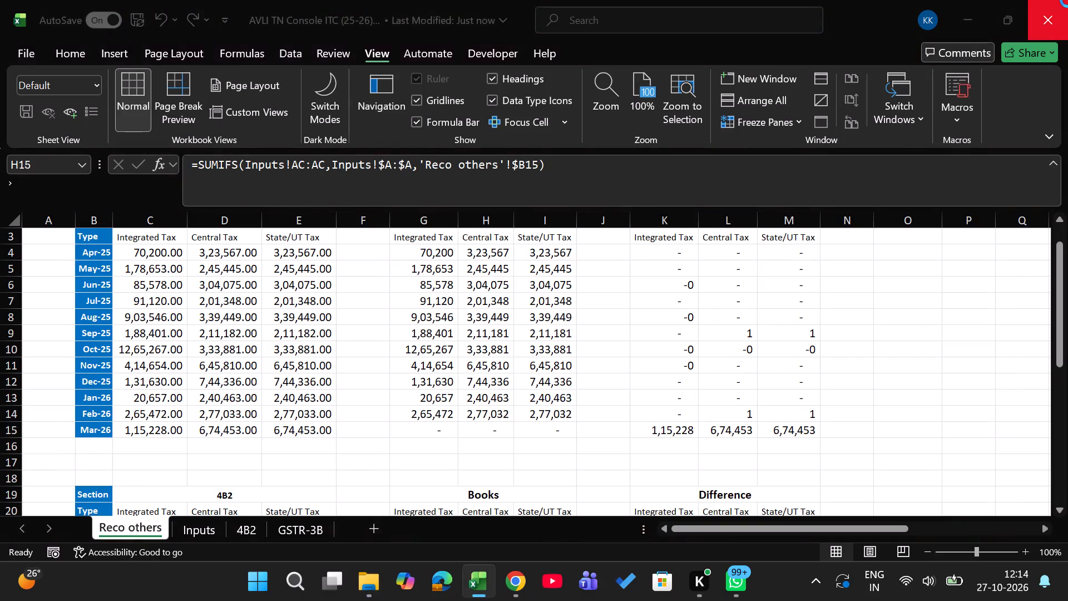
Copy the full data table, including its header row starting at A2, from the Mar-26 workbook's INPUT sheet.
key(ctrl+Page_Down)
key(ctrl+Page_Down)
key(ctrl+Page_Down)
key(ctrl+Page_Down)
key(ctrl+Page_Down)
key(ctrl+Page_Down)
key(ctrl+Page_Down)
key(ctrl+Page_Down)
key(ctrl+Page_Down)
key(ctrl+Page_Down)
key(ctrl+Page_Down)
key(ctrl+Page_Down)
key(ctrl+Page_Down)
key(ctrl+Page_Down)
key(ctrl+Page_Down)
key(ctrl+Page_Down)
key(ctrl+Page_Down)
key(ctrl+Page_Down)
key(ctrl+Page_Down)
key(ctrl+Page_Down)
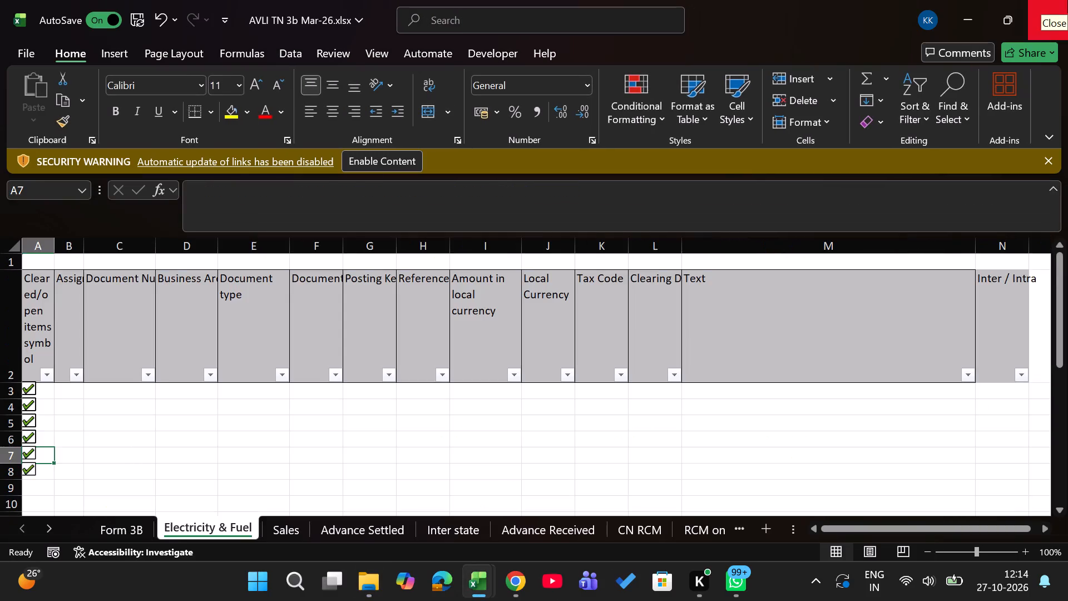
key(ctrl+Page_Up)
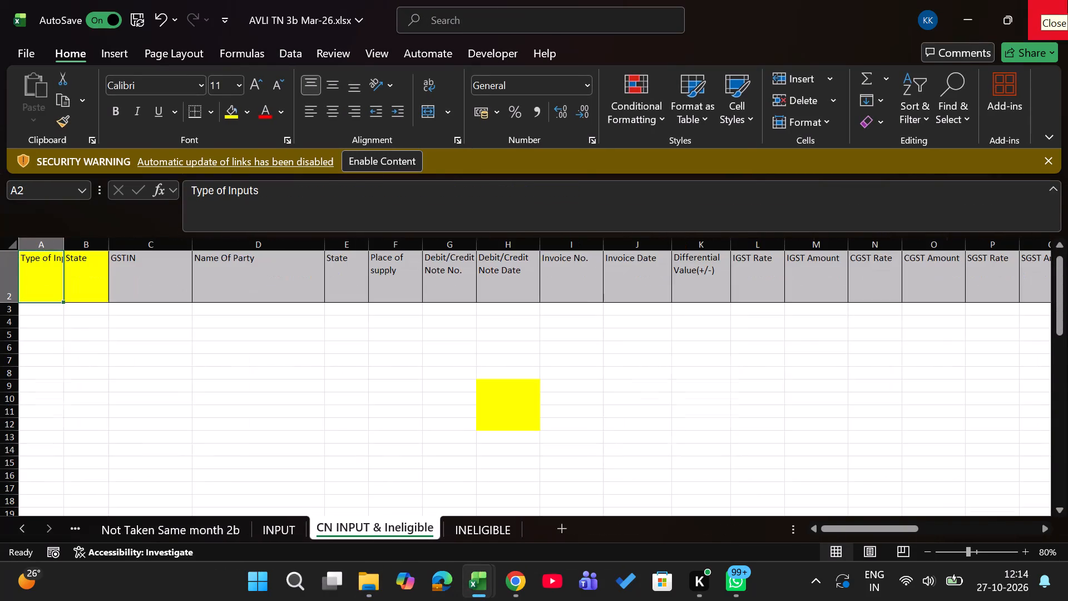
key(ctrl+Page_Up)
key(Left)
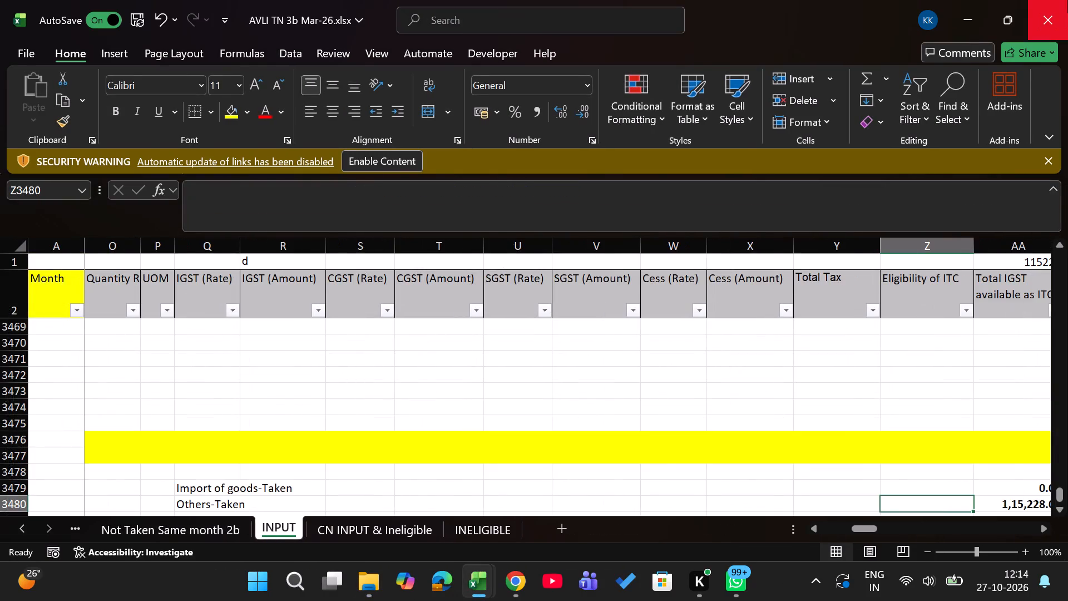
key(ctrl+Up)
key(ctrl+Up)
key(ctrl+Left)
key(Down)
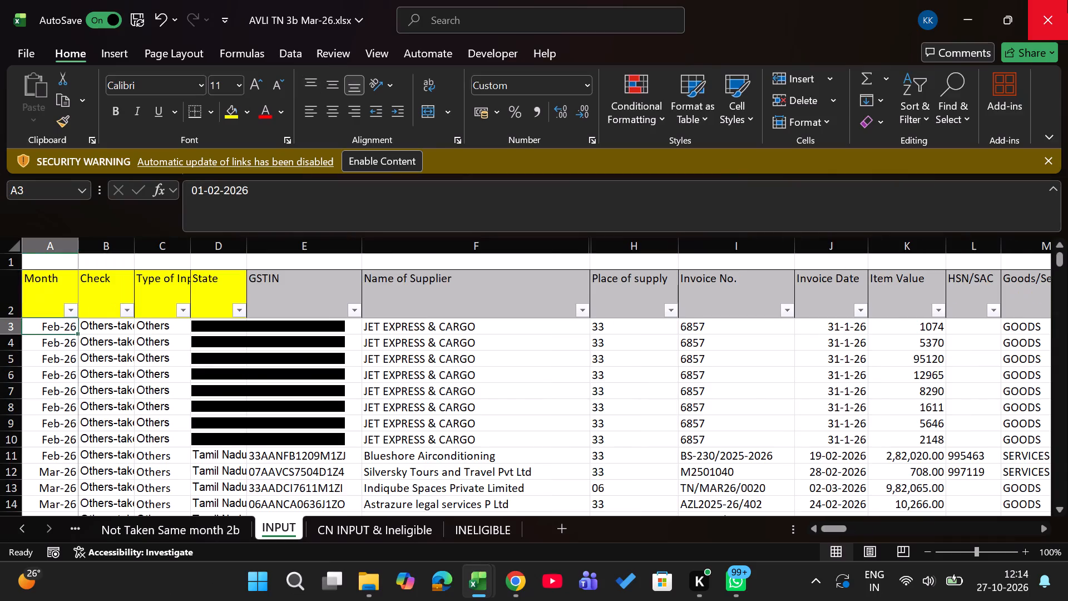
key(Up)
key(ctrl+shift+Down)
key(ctrl+shift+Right)
key(ctrl+c)
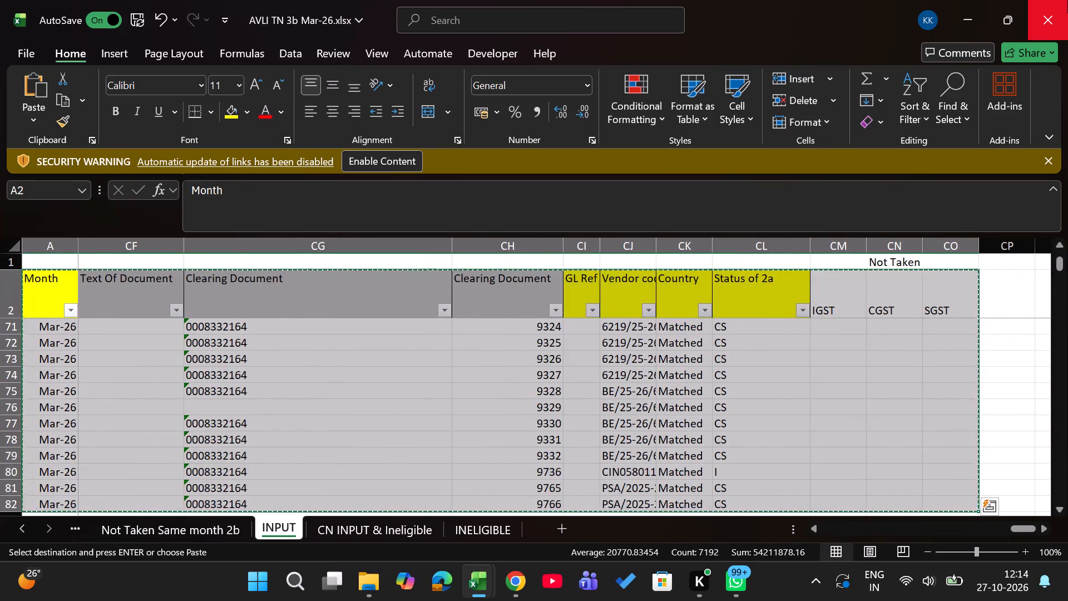
Paste the copied Mar-26 input data into the Console's Inputs sheet at B857, below the Feb-26 rows.
key(alt+Tab)
key(ctrl+Page_Down)
key(Down)
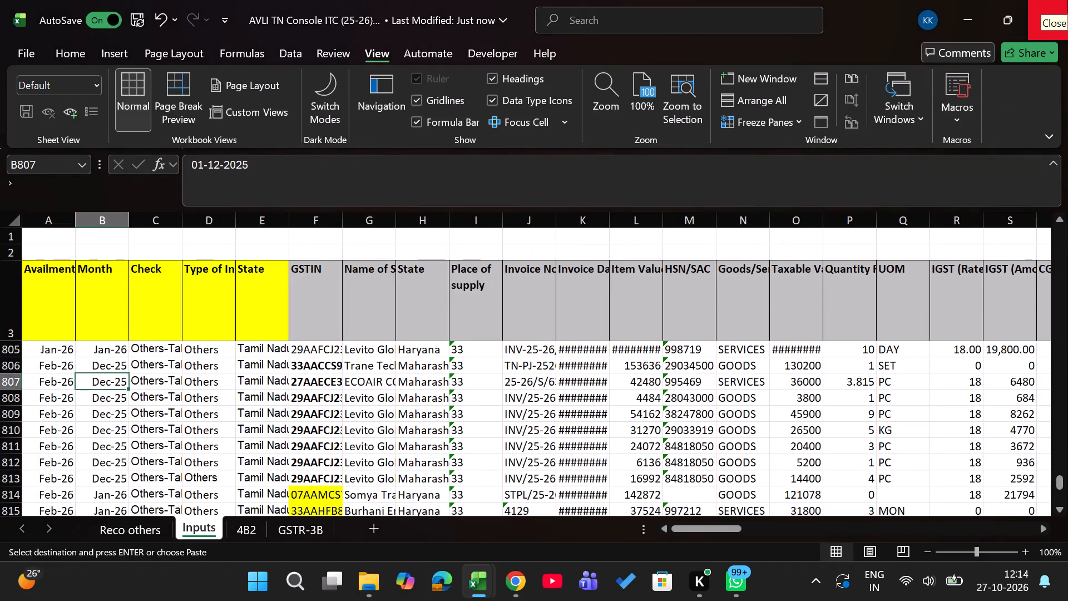
key(Down)
key(ctrl+Down)
key(Down)
key(Down)
key(Down)
key(Up)
key(Return)
Fill column A of the Inputs sheet with Mar-26 for all newly pasted rows, A858 to A937.
key(Right)
key(Down)
key(Down)
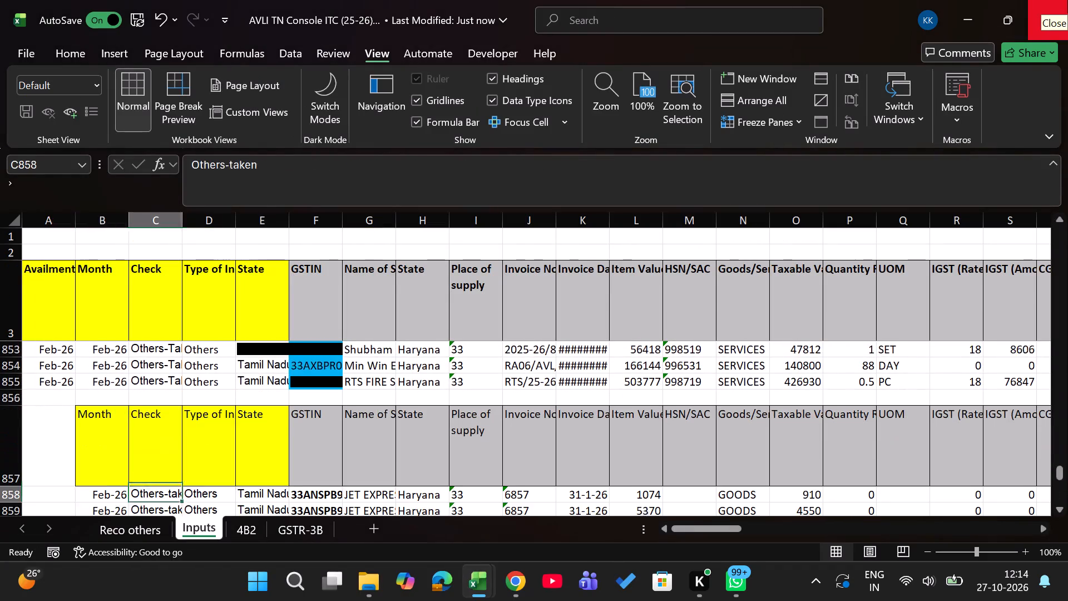
key(Left)
key(Up)
key(ctrl+Down)
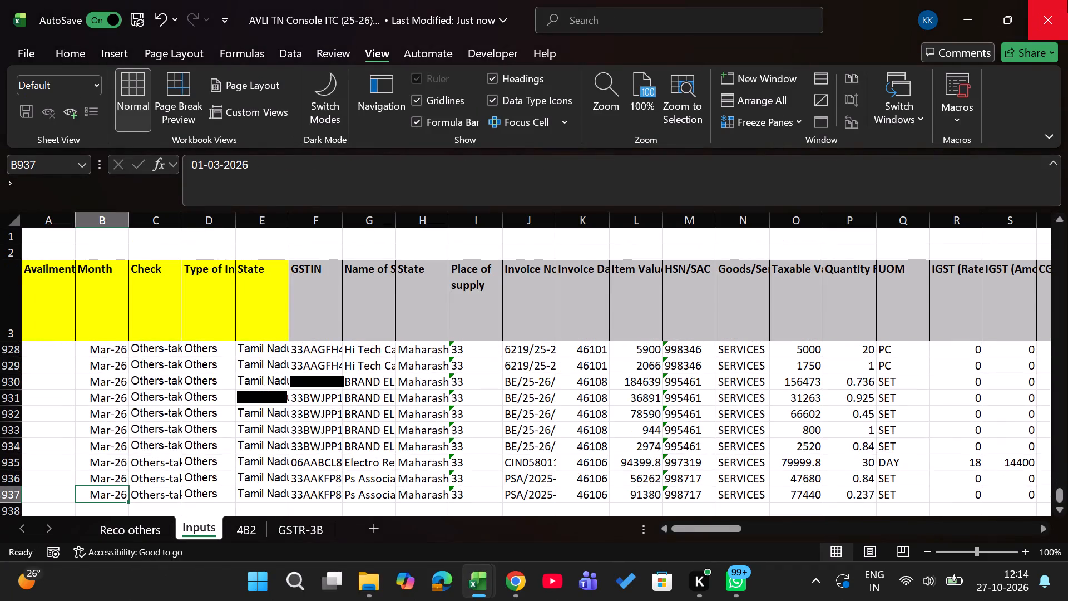
key(ctrl+c)
key(ctrl+Up)
key(Left)
key(Down)
key(Return)
key(Right)
key(ctrl+Down)
key(Left)
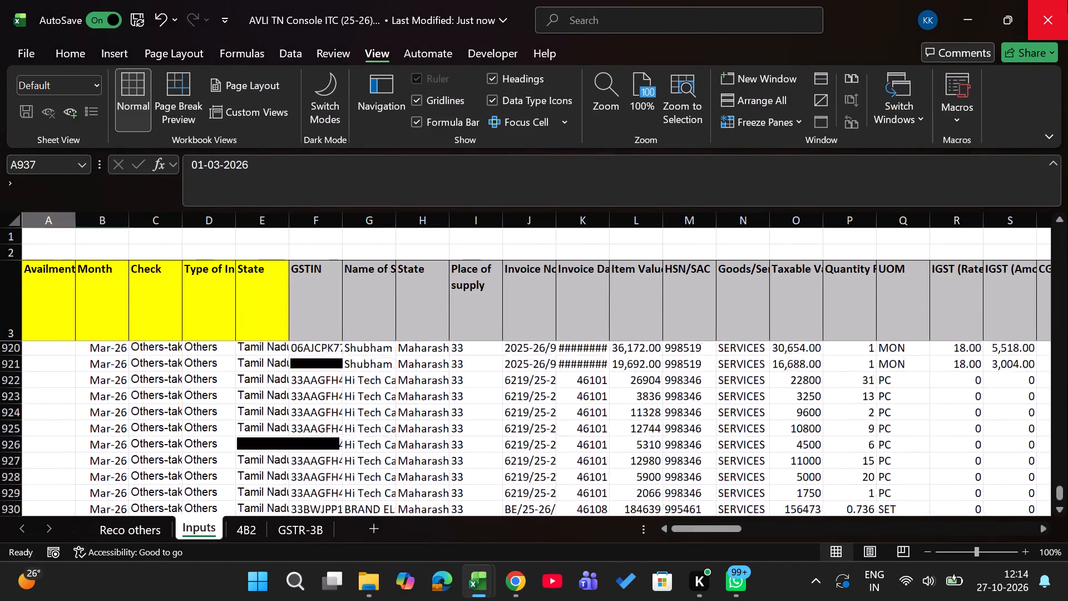
key(ctrl+shift+Up)
key(ctrl+d)
Delete blank row 856 and the repeated header row 857 from the Inputs sheet.
key(ctrl+Up)
key(Up)
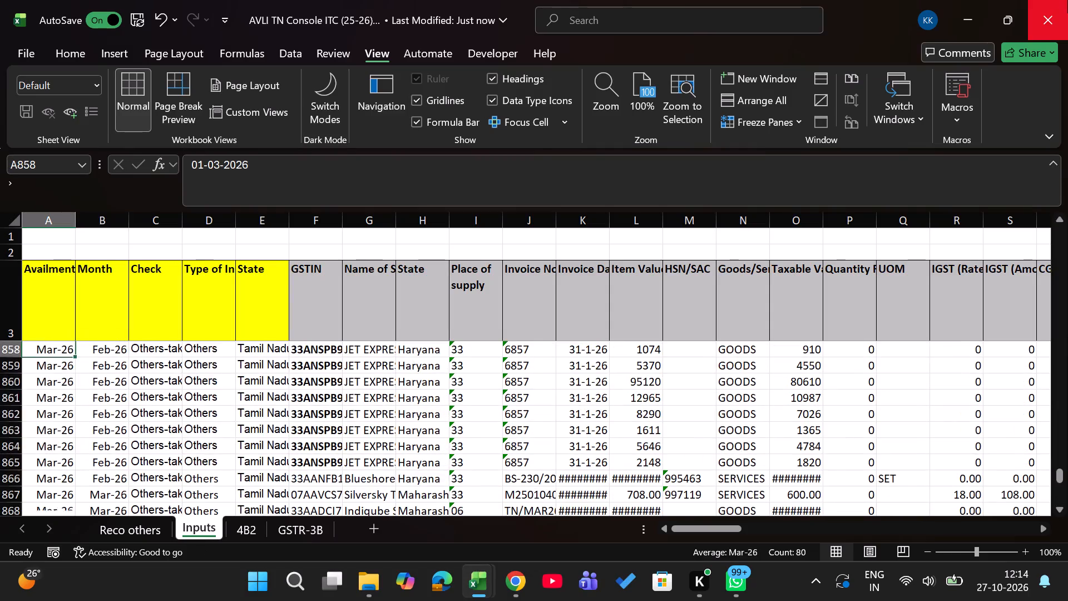
key(Up)
key(Up)
key(Down)
key(shift+space)
key(shift+Down)
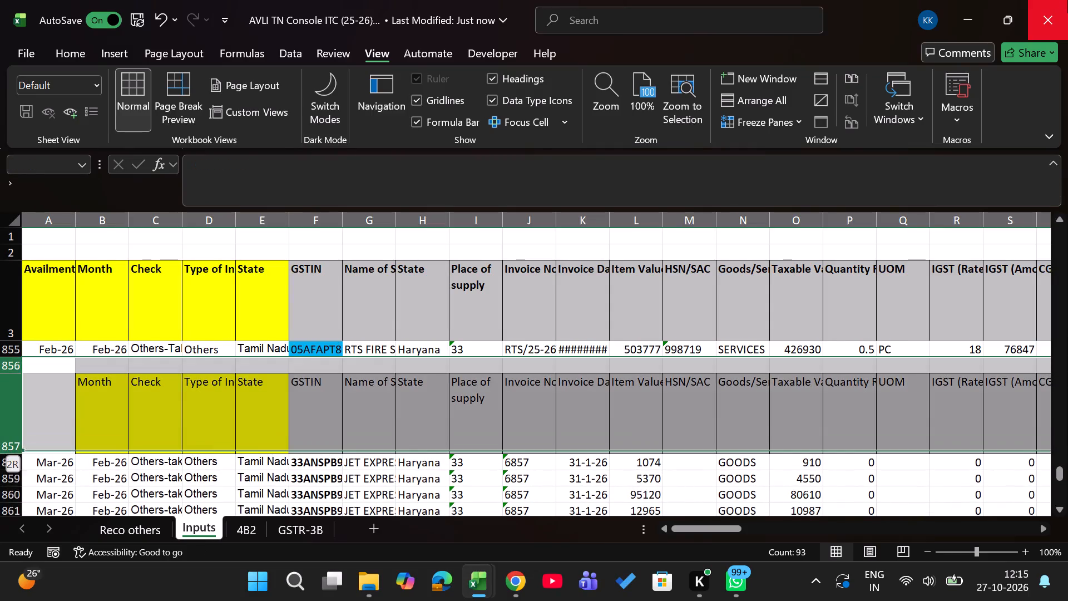
key(ctrl+minus)
key(Right)
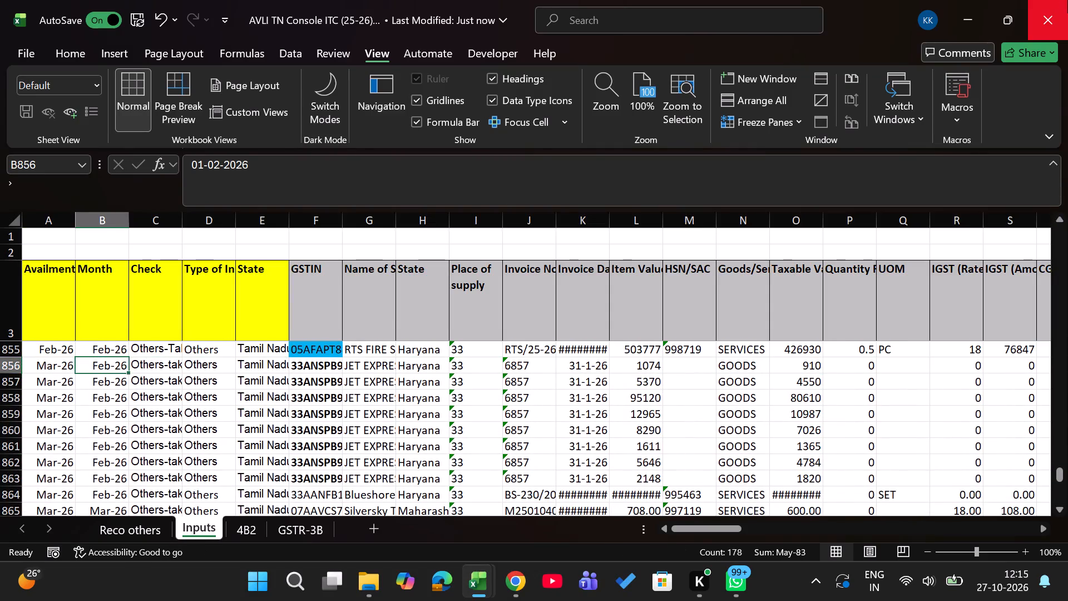
Check the Mar-26 books figures and differences in the first table on Reco others.
key(ctrl+Page_Down)
key(ctrl+Page_Down)
key(ctrl+Page_Up)
key(ctrl+Page_Up)
key(ctrl+Page_Up)
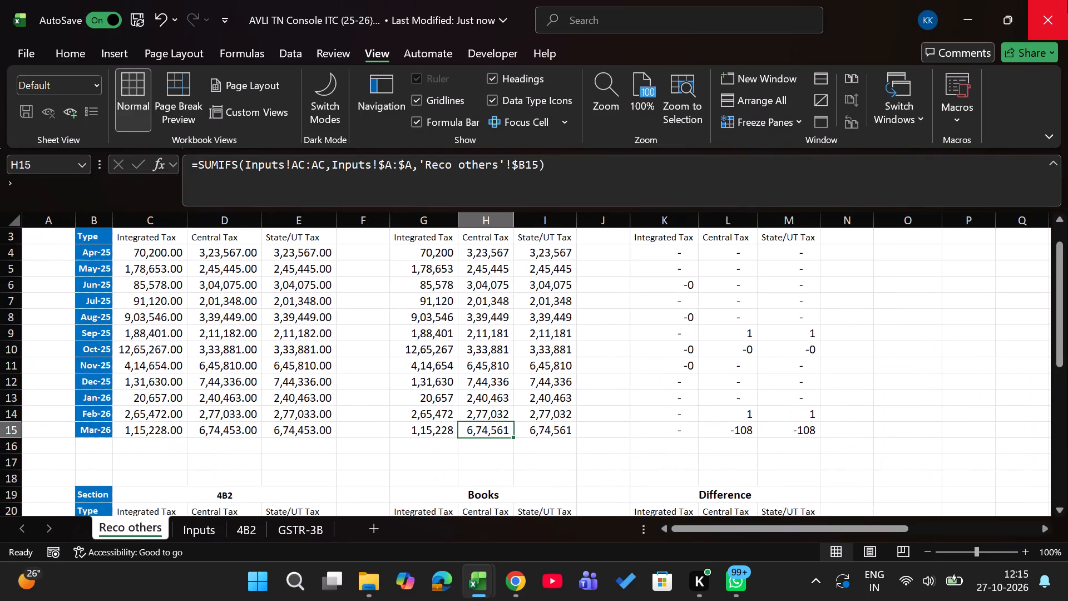
Examine the Feb-26 entries on the 4B2 sheet down to its last row.
key(Right)
key(Right)
key(Right)
key(Right)
key(ctrl+Page_Down)
key(ctrl+Page_Down)
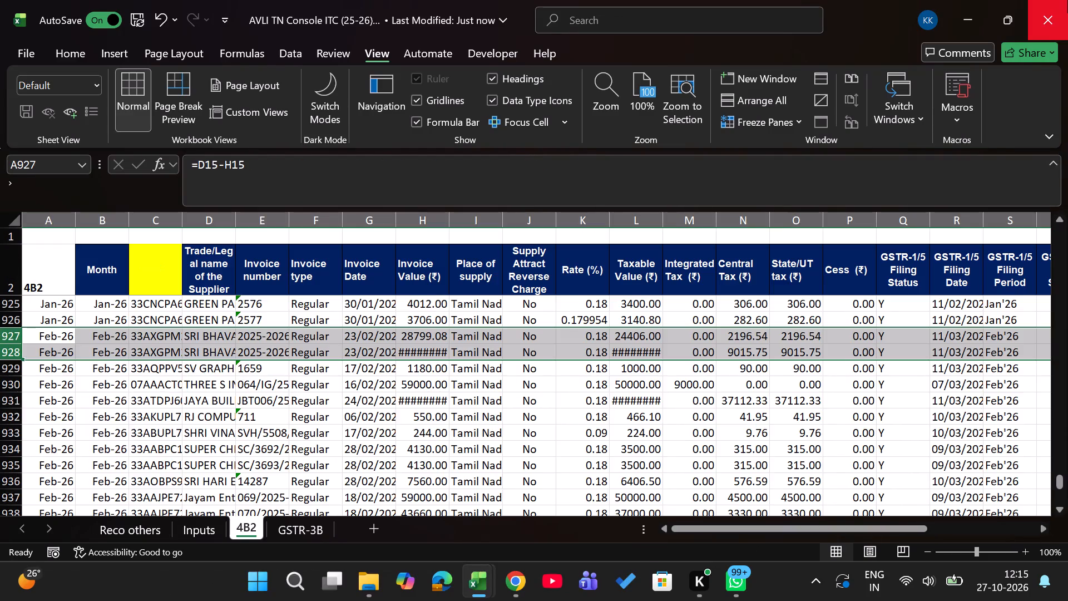
key(Right)
key(Right)
key(Right)
key(Left)
key(Left)
key(Left)
key(Left)
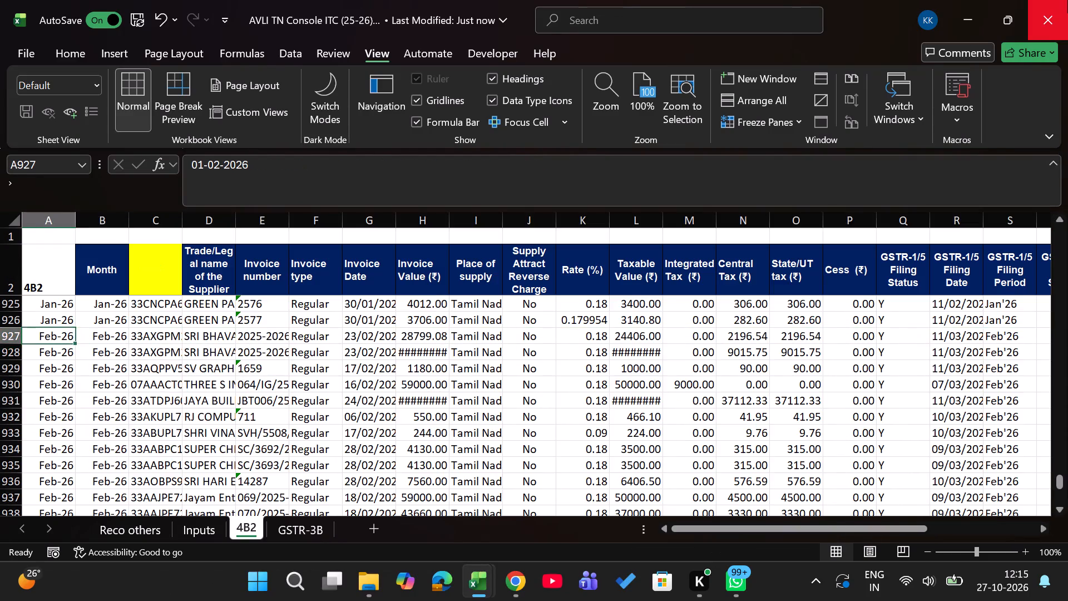
key(ctrl+Down)
Carry the Input Manual entry from the AVLI TN 3b Mar-26 workbook into Console Inputs row 936 as Mar-26, Input mannual, invoice number 110016045.
key(alt+Tab)
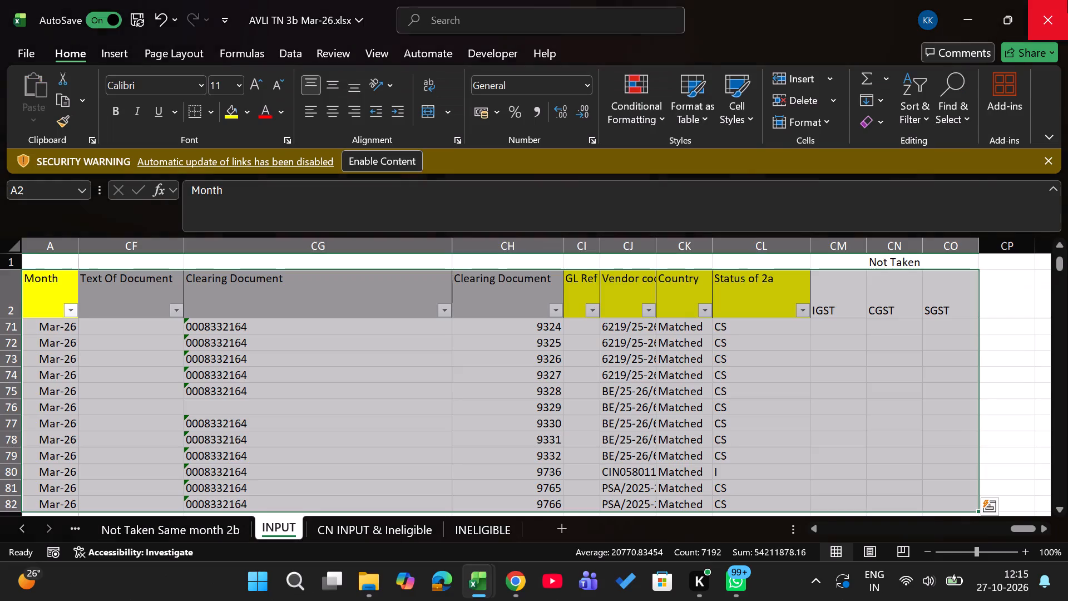
key(Left)
key(Left)
key(ctrl+Page_Up)
key(ctrl+Page_Up)
key(ctrl+Page_Up)
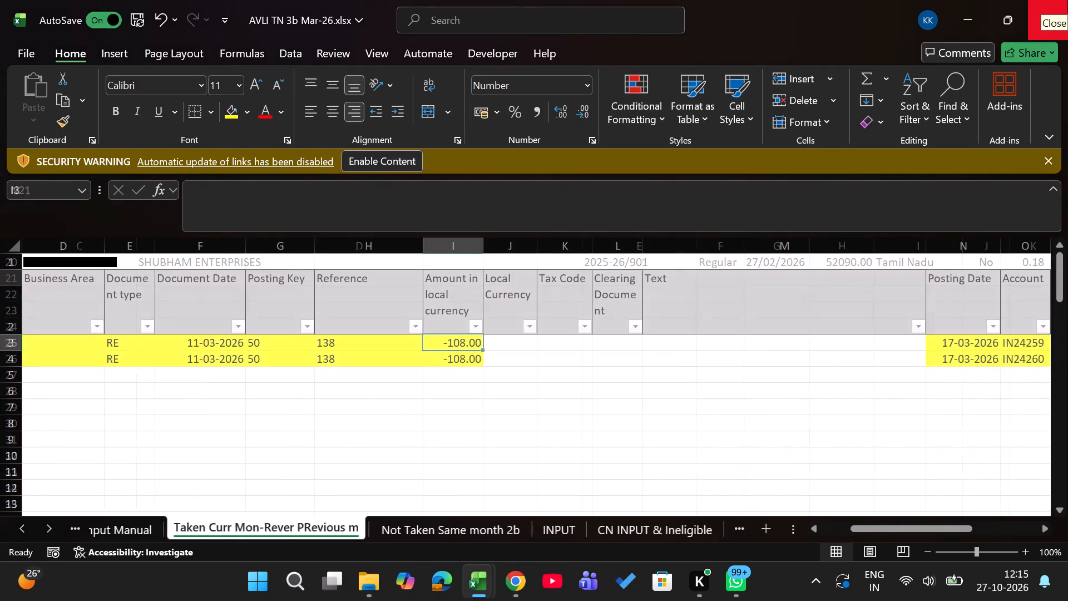
key(Up)
key(Down)
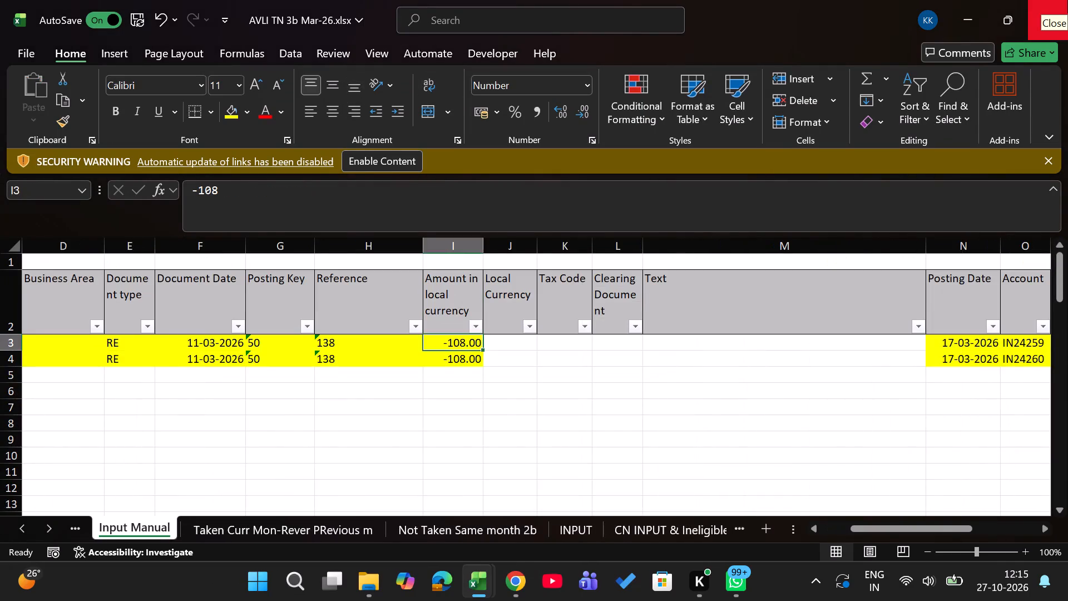
key(ctrl+Left)
key(ctrl+Left)
key(ctrl+Left)
key(ctrl+Left)
key(alt+Tab)
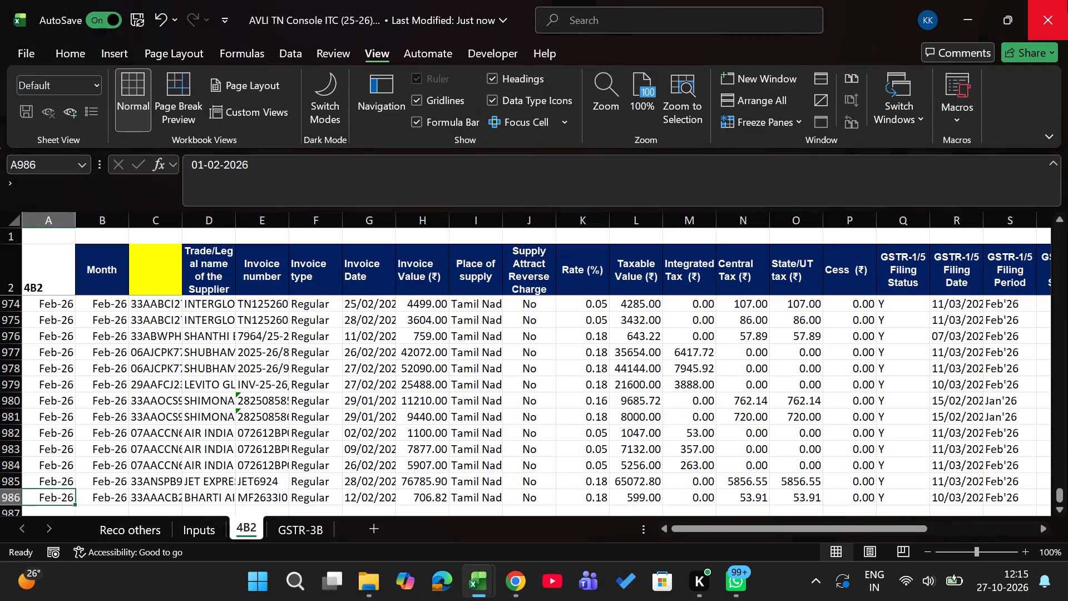
Start a new entry below the last row of the Inputs sheet with Mar-26 as its availment month in A936.
key(ctrl+Page_Up)
key(ctrl+Page_Up)
key(ctrl+Page_Down)
key(ctrl+Page_Down)
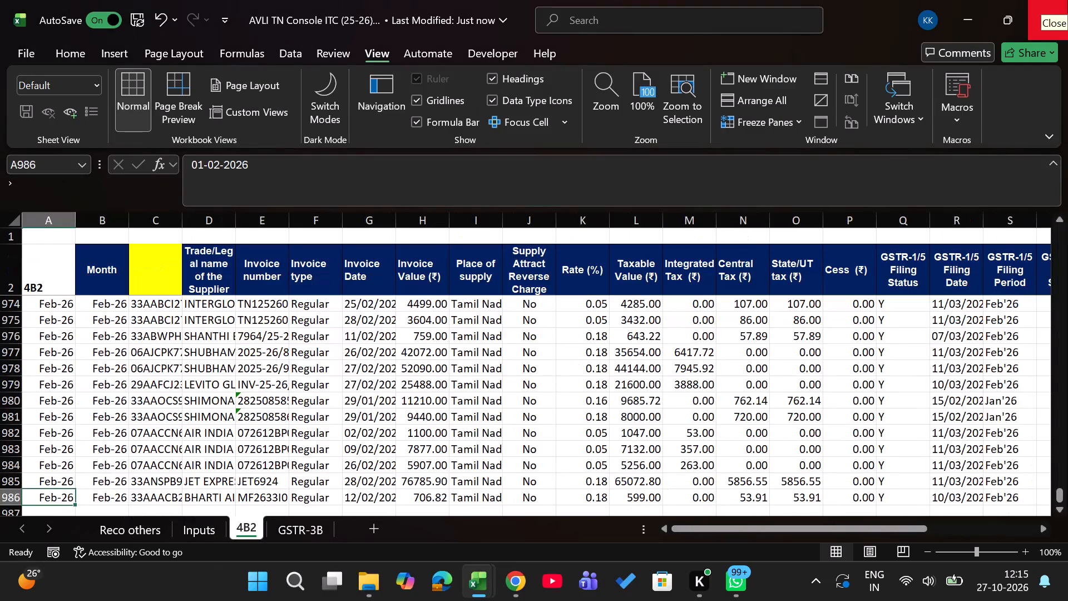
key(ctrl+Page_Up)
key(Left)
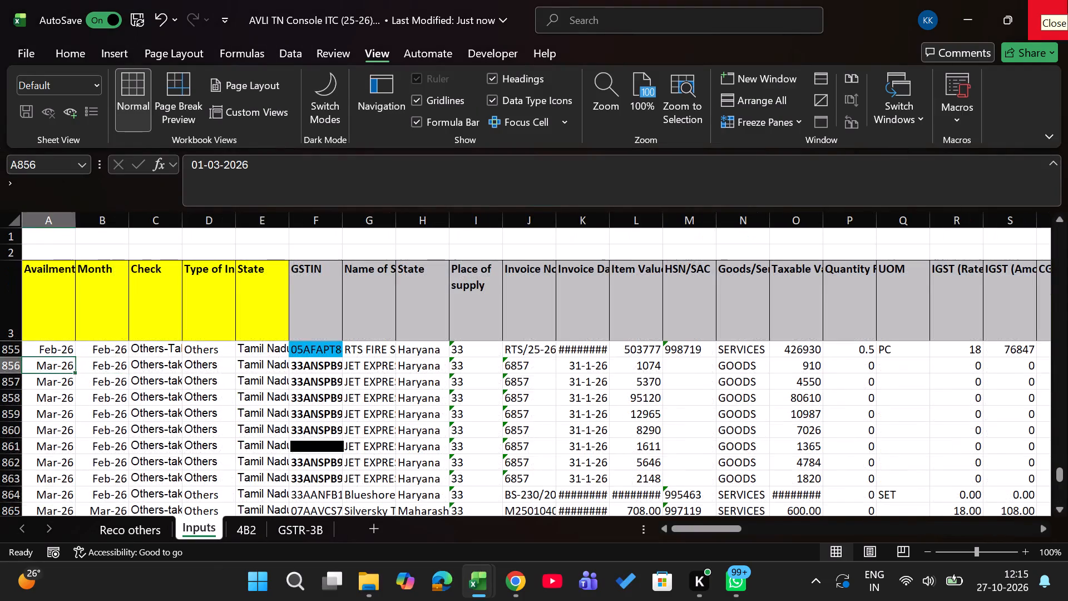
key(ctrl+Down)
key(ctrl+c)
key(Down)
key(Return)
Choose Input mannual as the Check value for Inputs row 936 and copy it into the adjacent Type of Input cell.
key(Right)
key(Right)
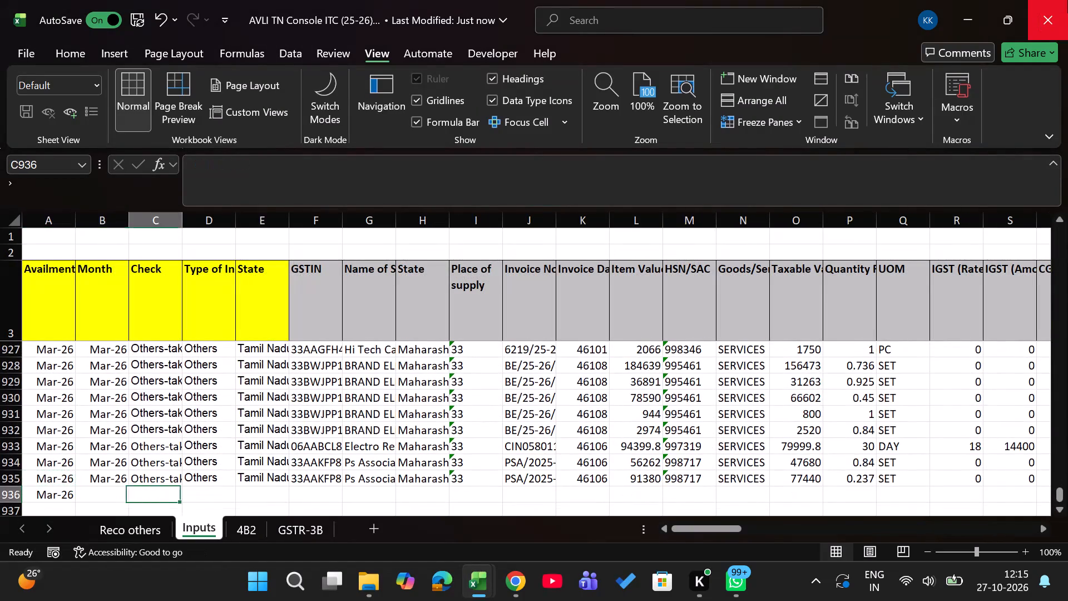
key(alt+Down)
key(Down)
key(Down)
key(Up)
key(Return)
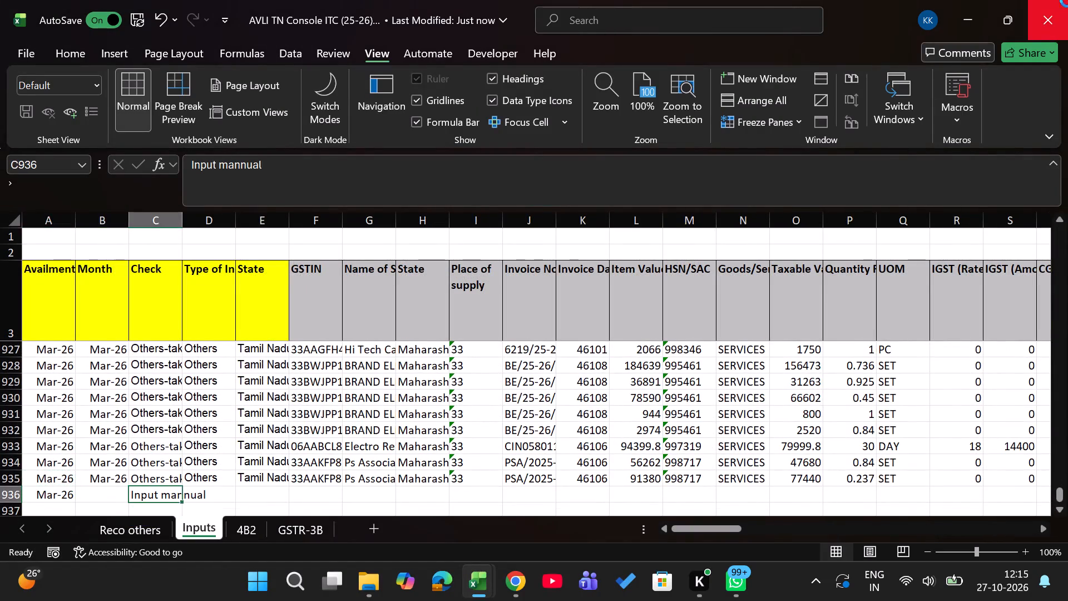
key(ctrl+c)
key(Right)
key(Return)
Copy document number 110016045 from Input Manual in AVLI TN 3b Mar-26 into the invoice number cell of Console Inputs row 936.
key(Right)
key(Right)
key(Right)
key(Right)
key(Right)
key(Right)
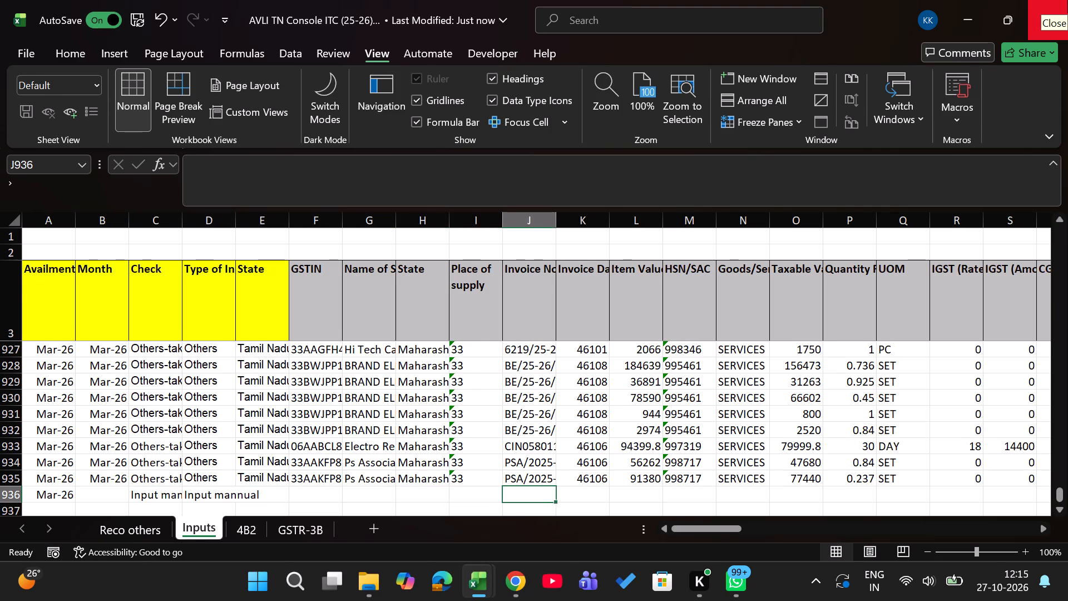
key(alt+Tab)
key(Right)
key(Right)
key(ctrl+c)
key(alt+Tab)
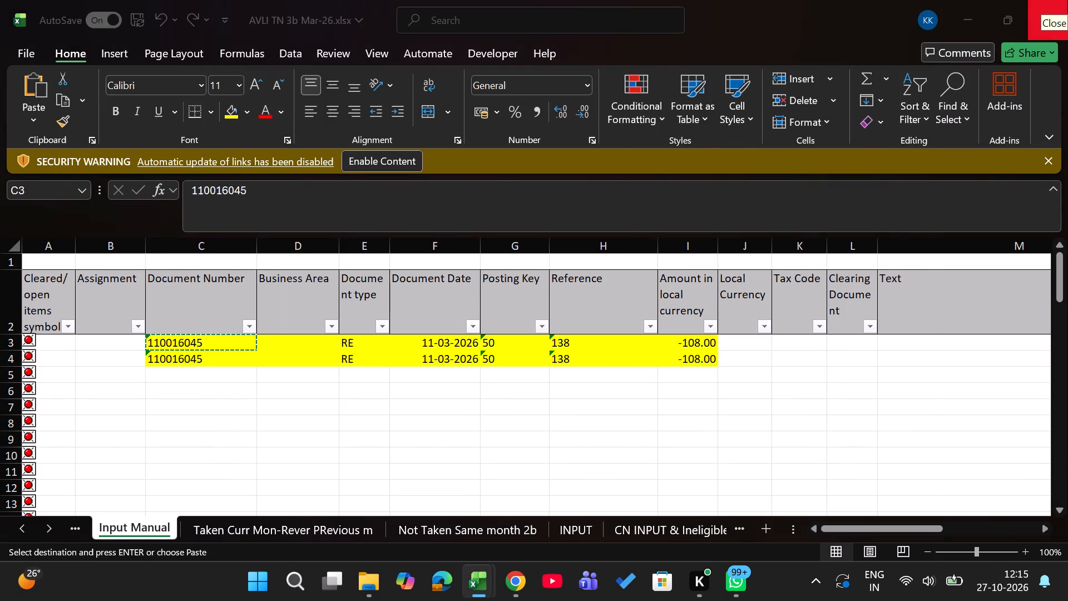
click(488, 244)
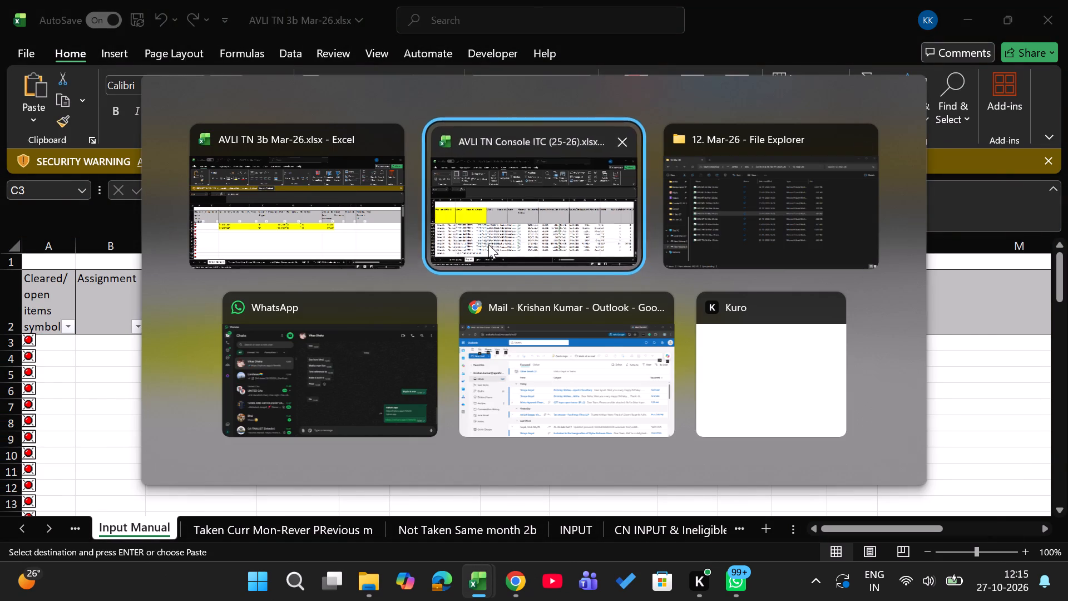
key(Return)
Copy the first Input Manual entry's -108.00 local currency amount to the tax amount columns of Console Inputs row 936.
key(Right)
key(Right)
key(Right)
key(Right)
key(Right)
key(Right)
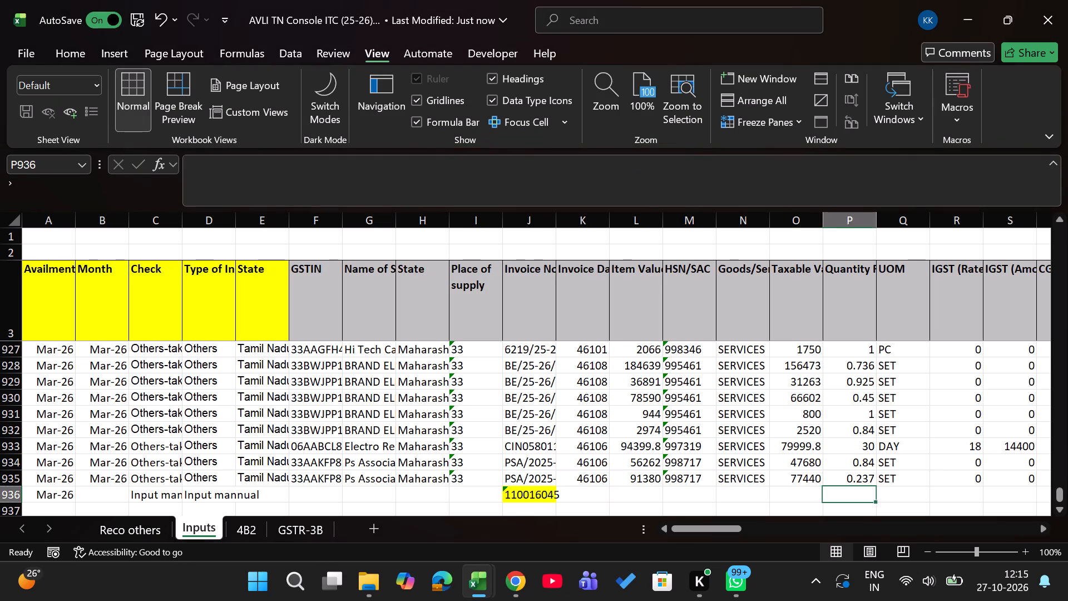
key(Right)
key(Right)
key(Right)
key(alt+Tab)
key(Right)
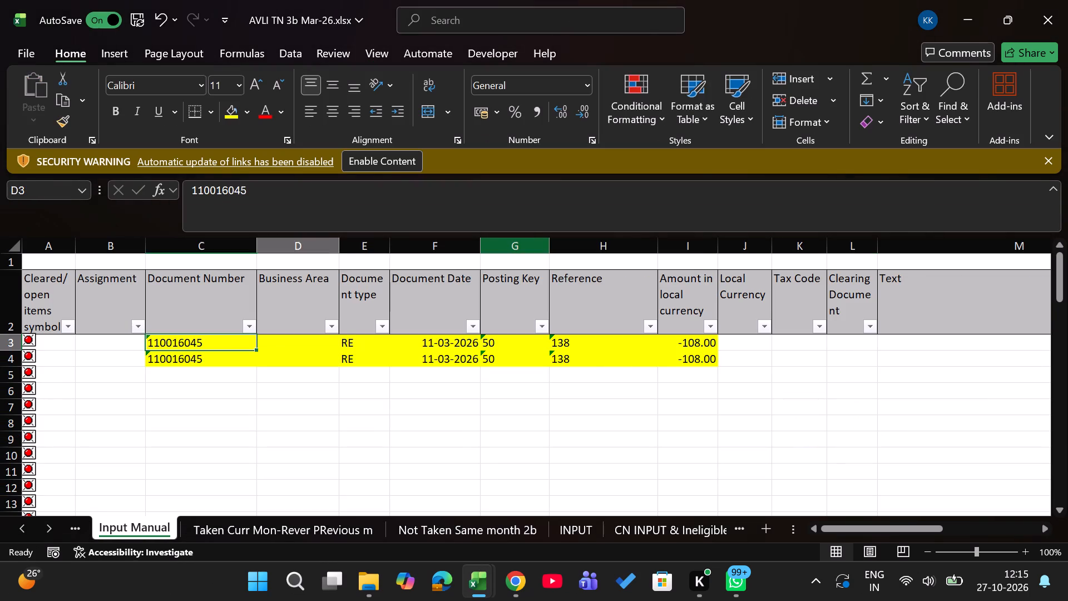
key(Right)
key(Right)
key(Right)
key(Right)
key(Right)
key(ctrl+c)
key(alt+Tab)
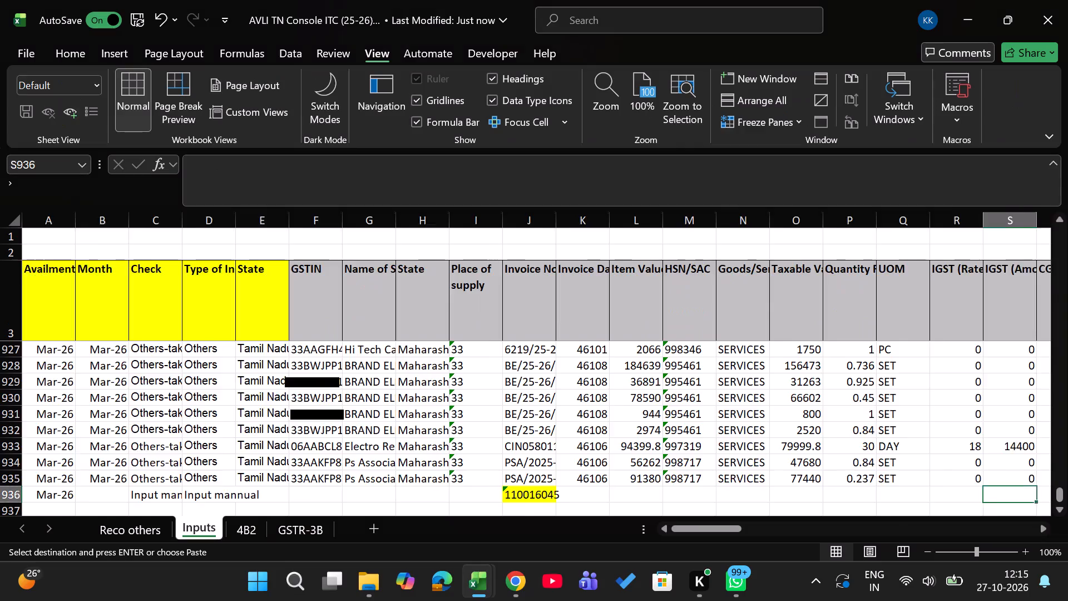
Enter -108.00 as the CGST and SGST amounts of the Input mannual entry in row 936.
key(Right)
key(Right)
key(Right)
key(Left)
key(Return)
key(ctrl+c)
key(Right)
key(Right)
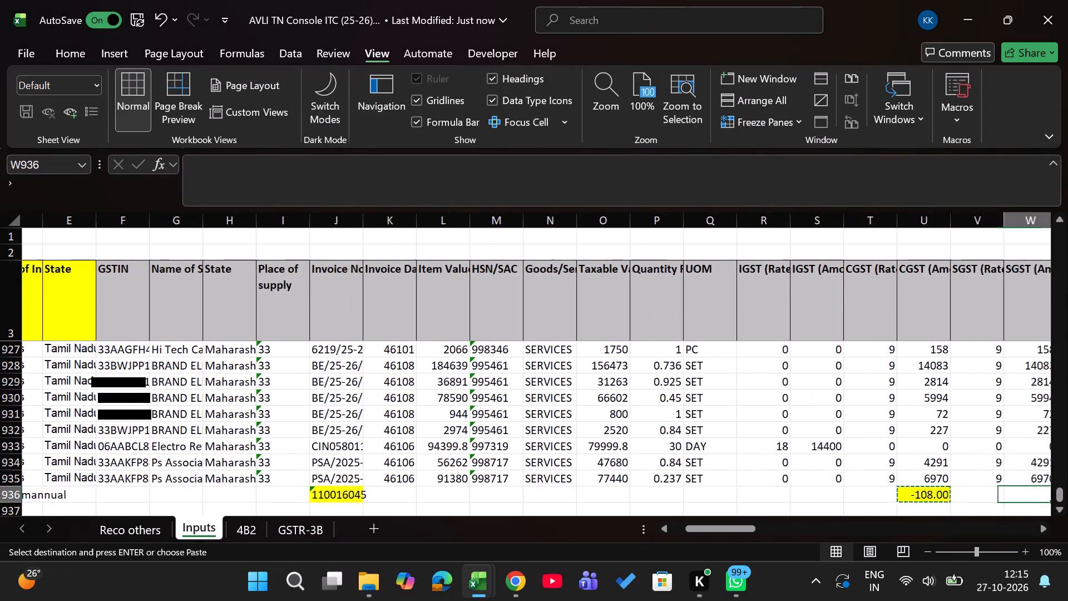
key(Right)
key(slash)
key(Left)
key(Escape)
key(Left)
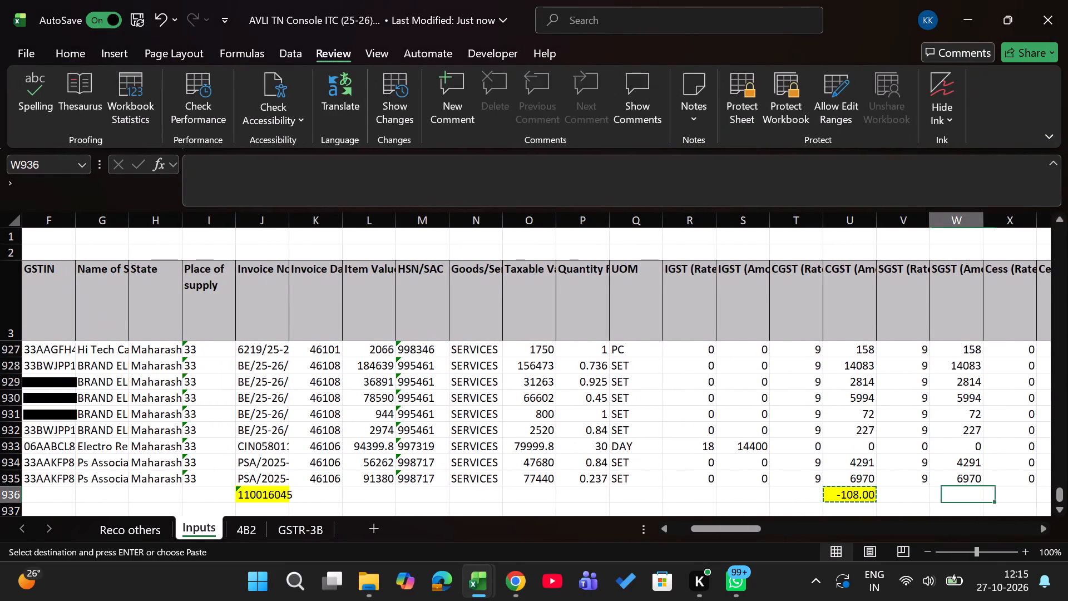
key(Return)
key(Right)
key(Left)
Copy the -108.00 amount into Total CGST and Total SGST available as ITC in row 936.
key(ctrl+c)
key(Right)
key(Right)
key(Right)
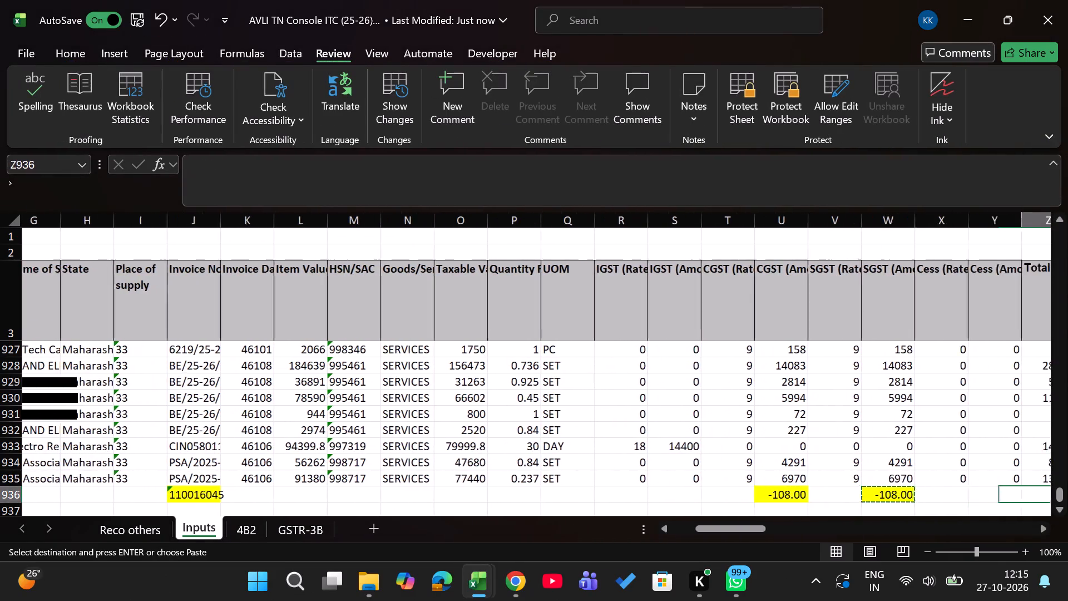
key(Right)
key(Right)
key(Right)
key(Right)
key(Right)
key(Left)
key(Left)
key(Return)
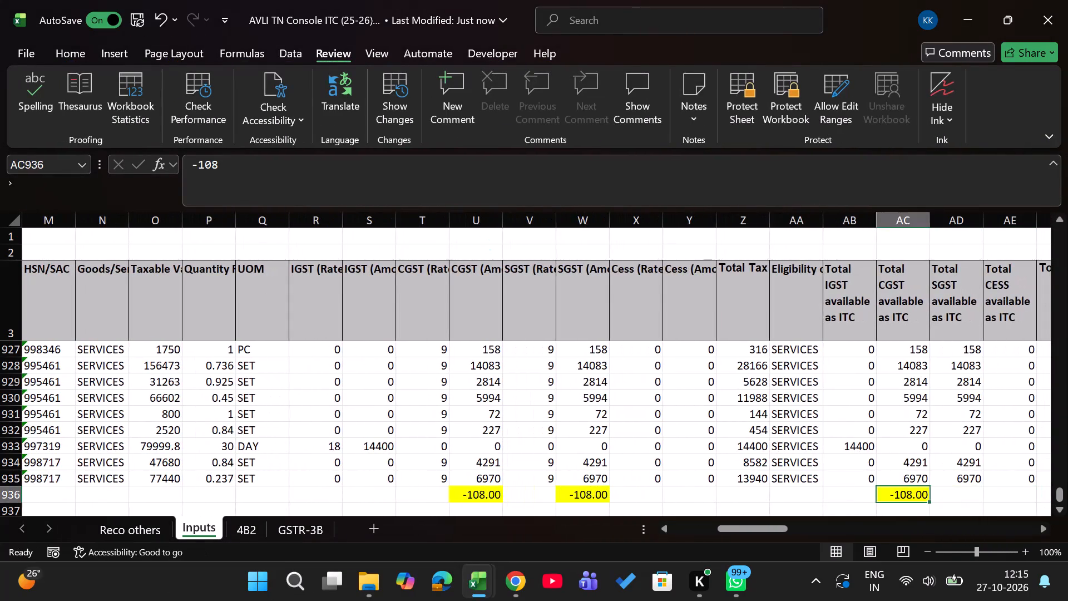
key(ctrl+c)
key(Right)
key(Return)
key(Right)
key(Right)
key(Right)
key(Right)
key(Right)
key(Right)
key(Right)
key(Right)
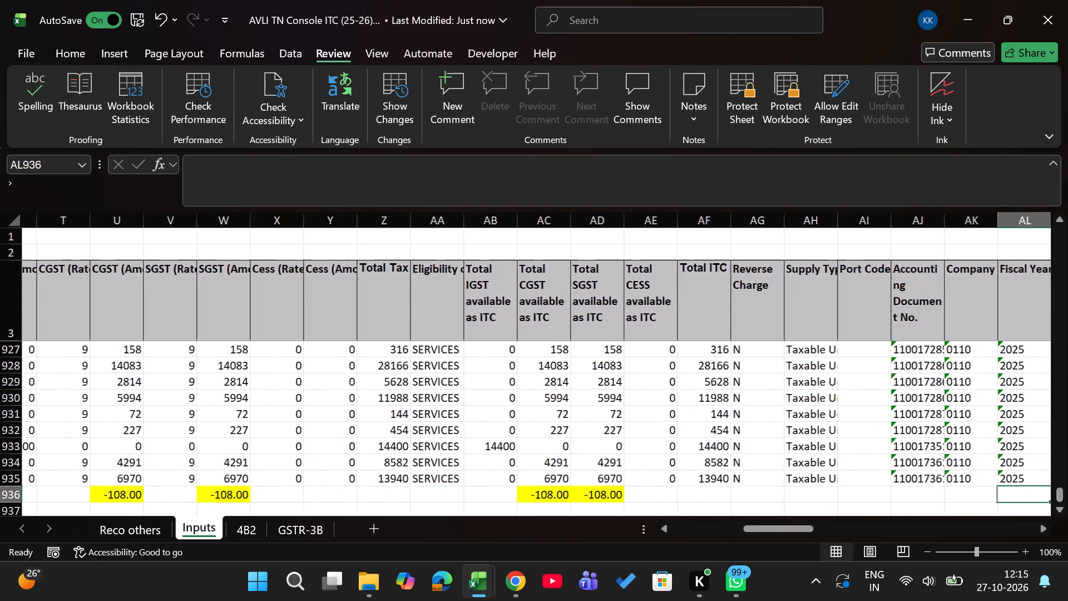
key(Right)
key(Right)
key(Right)
key(alt+Tab)
key(Right)
key(Right)
key(Right)
key(Right)
key(Right)
key(Right)
key(Right)
key(Right)
key(Right)
key(Right)
key(Right)
key(Right)
key(Right)
key(Right)
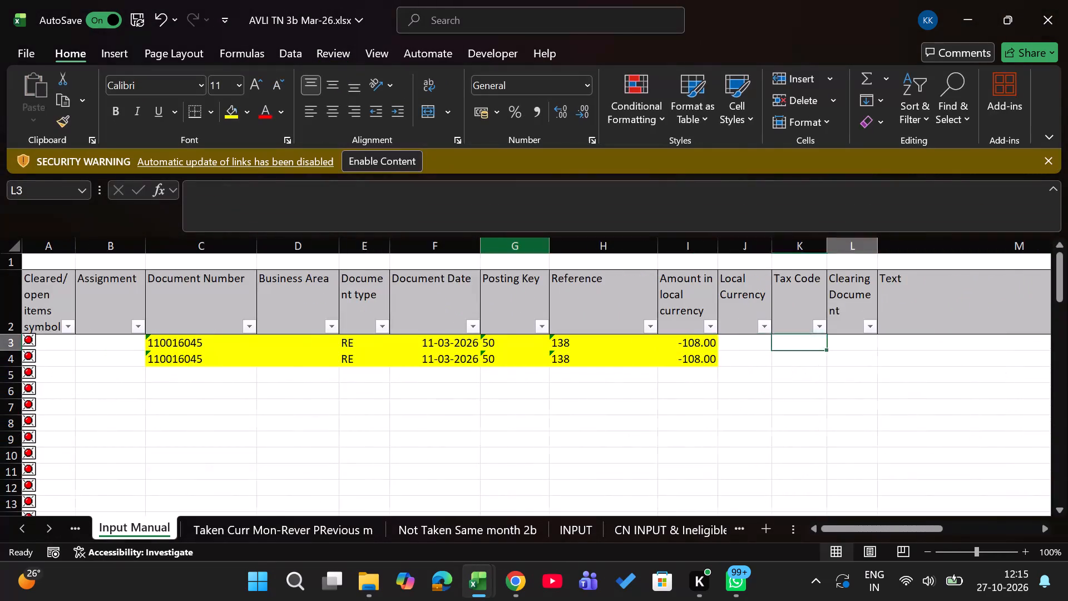
key(Left)
key(Left)
key(Left)
key(Left)
key(Left)
key(Left)
key(Left)
key(Left)
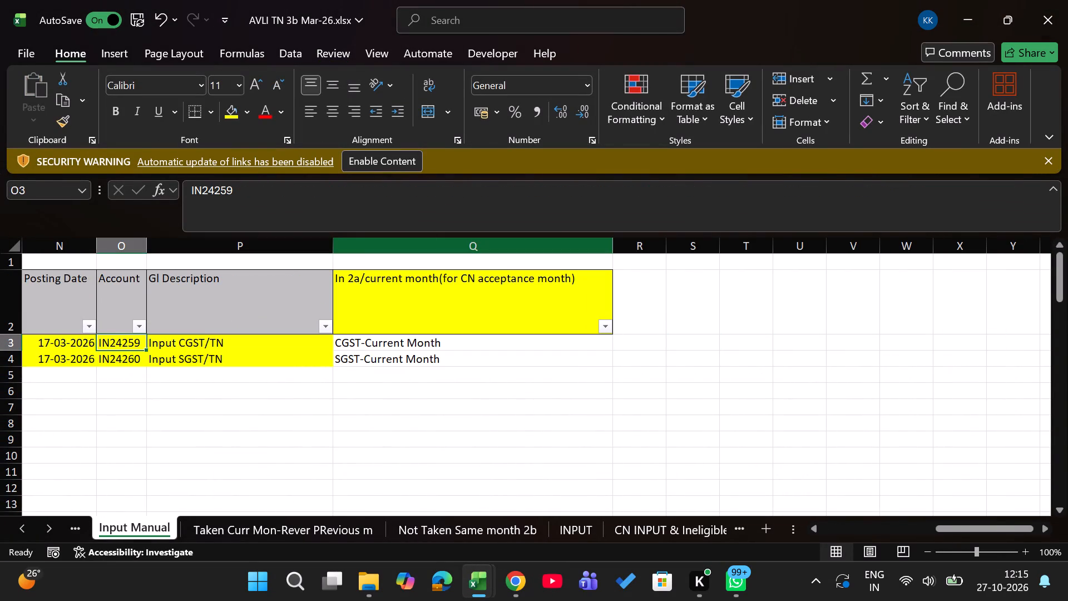
key(ctrl+c)
key(alt+Tab)
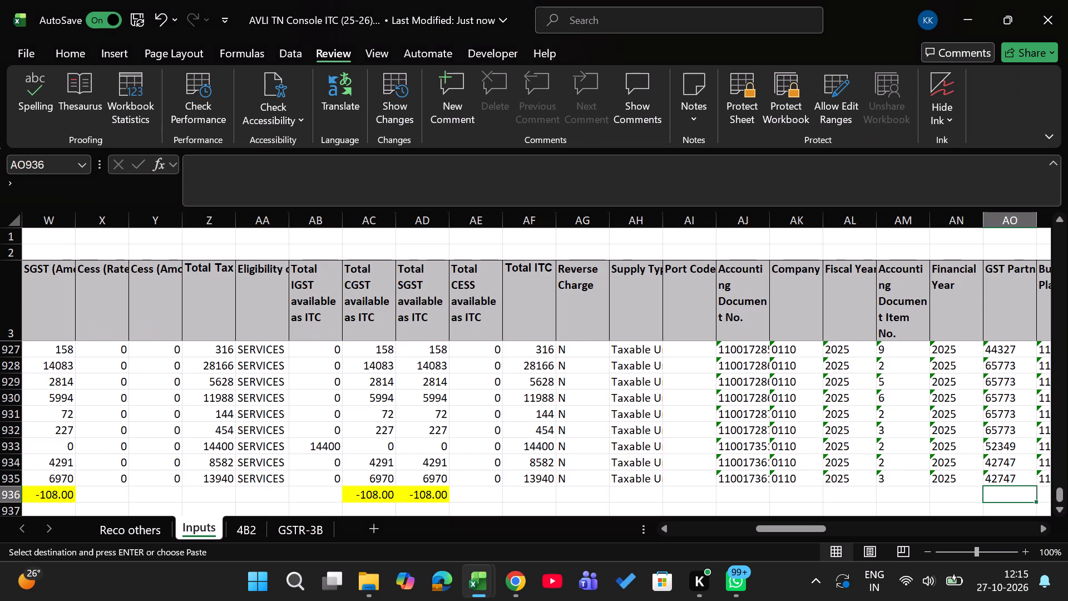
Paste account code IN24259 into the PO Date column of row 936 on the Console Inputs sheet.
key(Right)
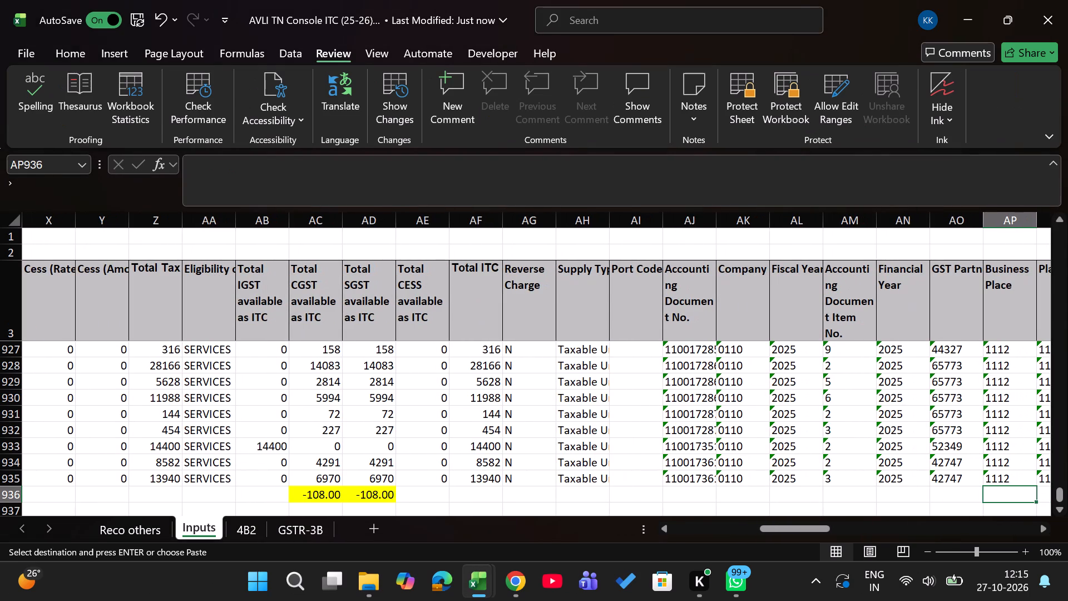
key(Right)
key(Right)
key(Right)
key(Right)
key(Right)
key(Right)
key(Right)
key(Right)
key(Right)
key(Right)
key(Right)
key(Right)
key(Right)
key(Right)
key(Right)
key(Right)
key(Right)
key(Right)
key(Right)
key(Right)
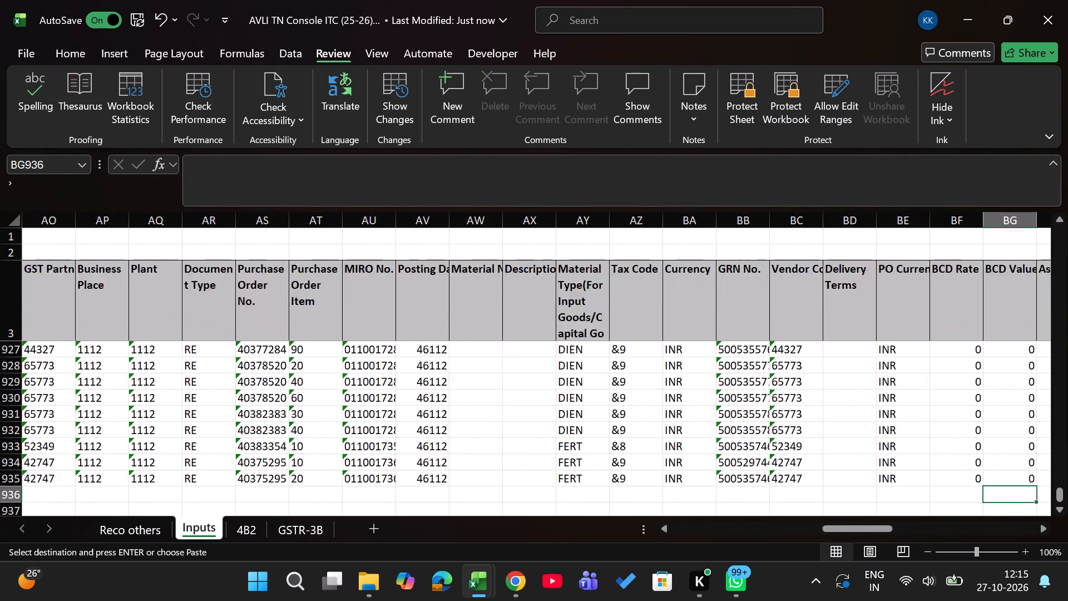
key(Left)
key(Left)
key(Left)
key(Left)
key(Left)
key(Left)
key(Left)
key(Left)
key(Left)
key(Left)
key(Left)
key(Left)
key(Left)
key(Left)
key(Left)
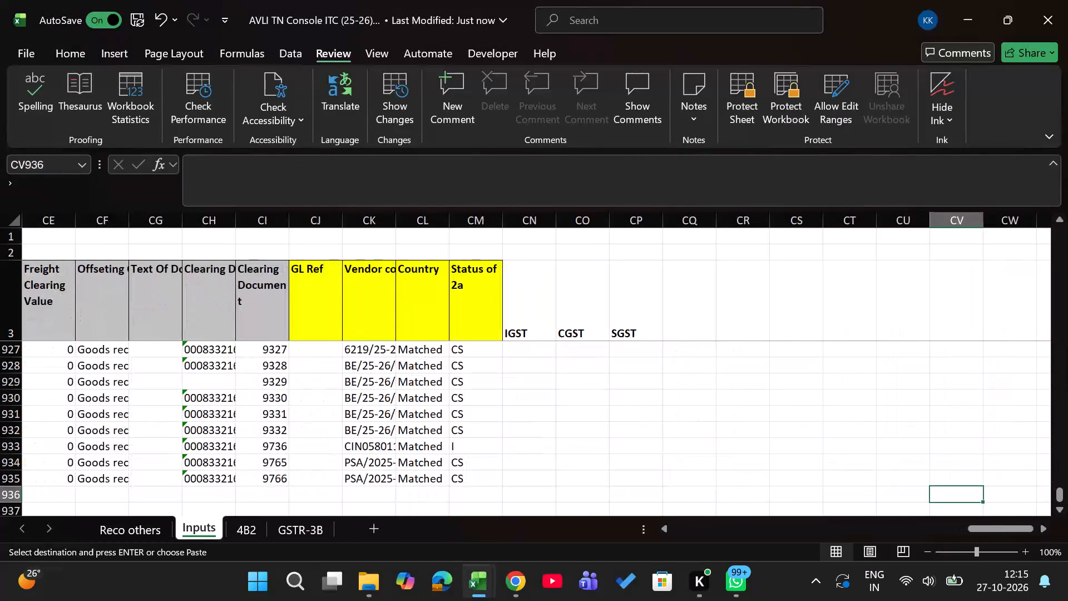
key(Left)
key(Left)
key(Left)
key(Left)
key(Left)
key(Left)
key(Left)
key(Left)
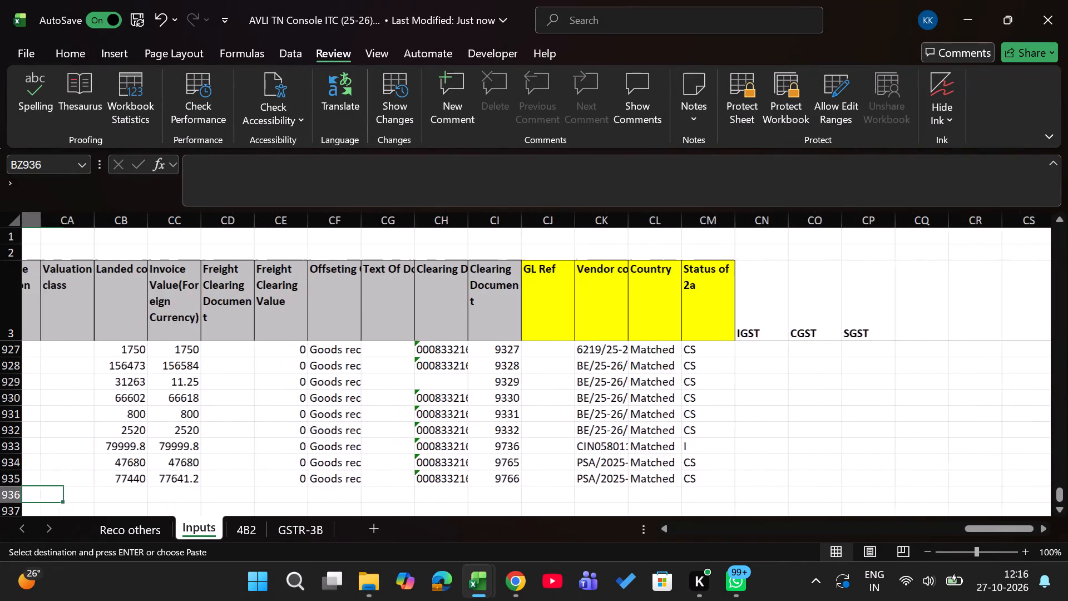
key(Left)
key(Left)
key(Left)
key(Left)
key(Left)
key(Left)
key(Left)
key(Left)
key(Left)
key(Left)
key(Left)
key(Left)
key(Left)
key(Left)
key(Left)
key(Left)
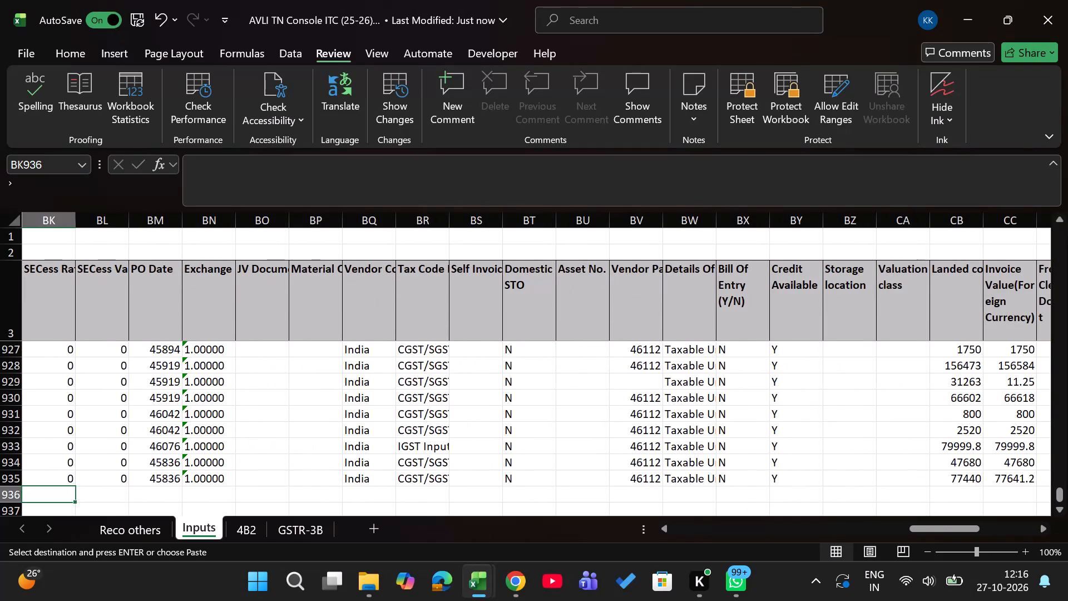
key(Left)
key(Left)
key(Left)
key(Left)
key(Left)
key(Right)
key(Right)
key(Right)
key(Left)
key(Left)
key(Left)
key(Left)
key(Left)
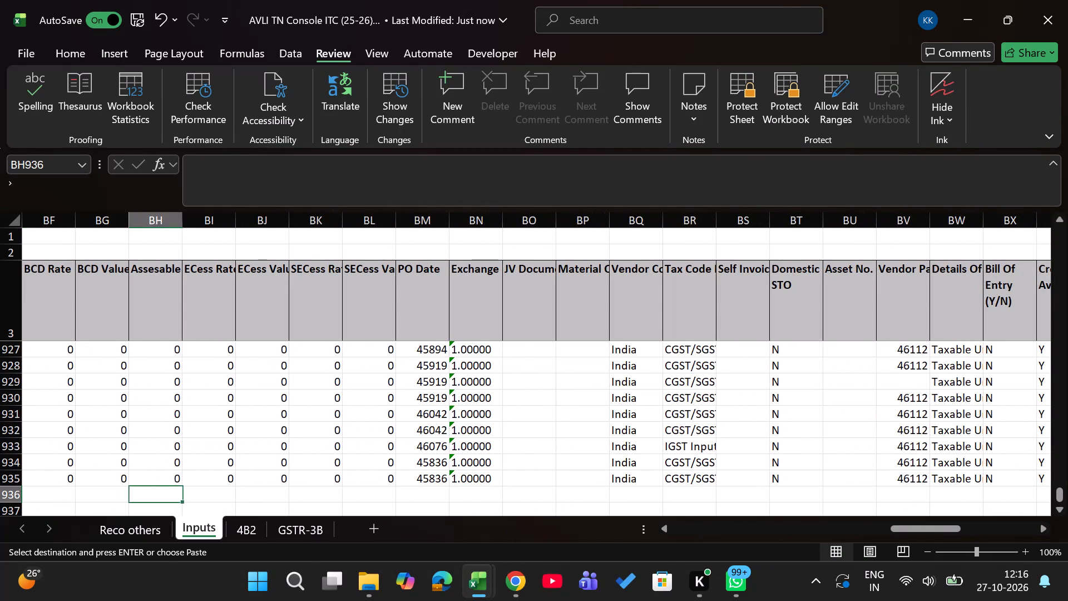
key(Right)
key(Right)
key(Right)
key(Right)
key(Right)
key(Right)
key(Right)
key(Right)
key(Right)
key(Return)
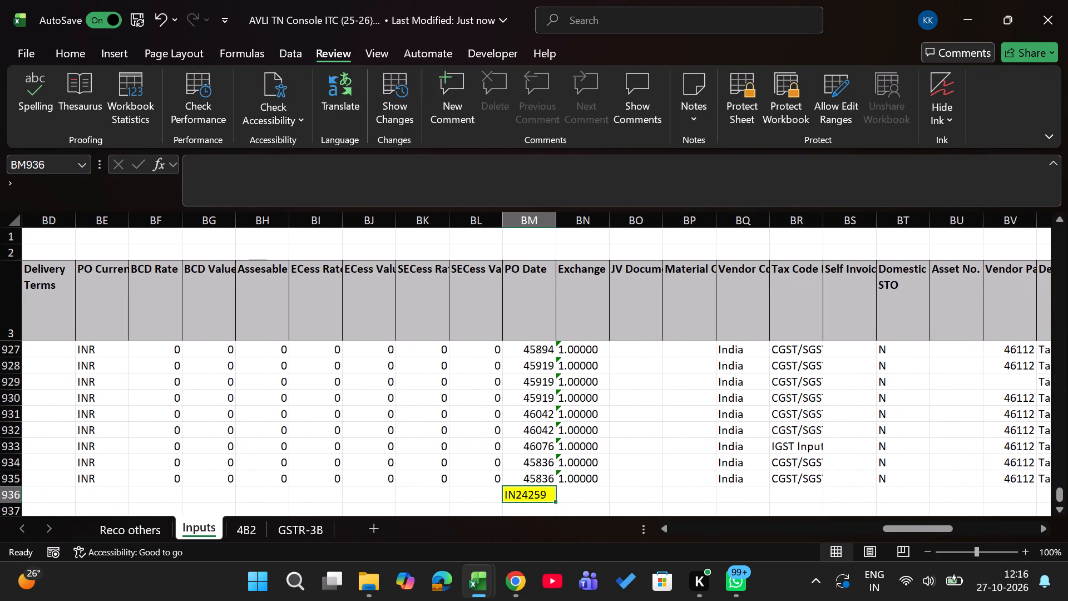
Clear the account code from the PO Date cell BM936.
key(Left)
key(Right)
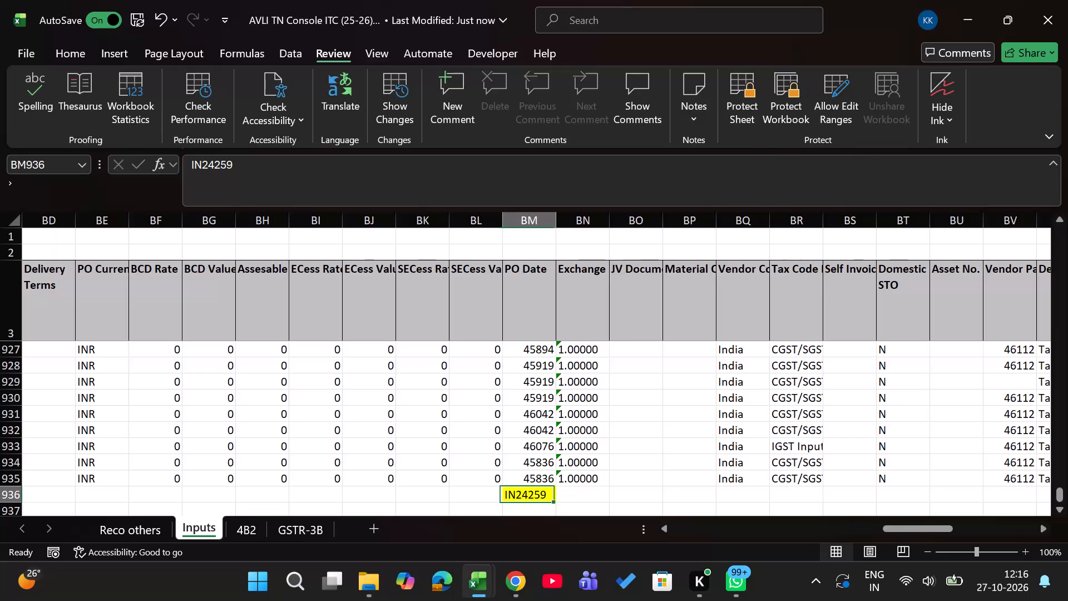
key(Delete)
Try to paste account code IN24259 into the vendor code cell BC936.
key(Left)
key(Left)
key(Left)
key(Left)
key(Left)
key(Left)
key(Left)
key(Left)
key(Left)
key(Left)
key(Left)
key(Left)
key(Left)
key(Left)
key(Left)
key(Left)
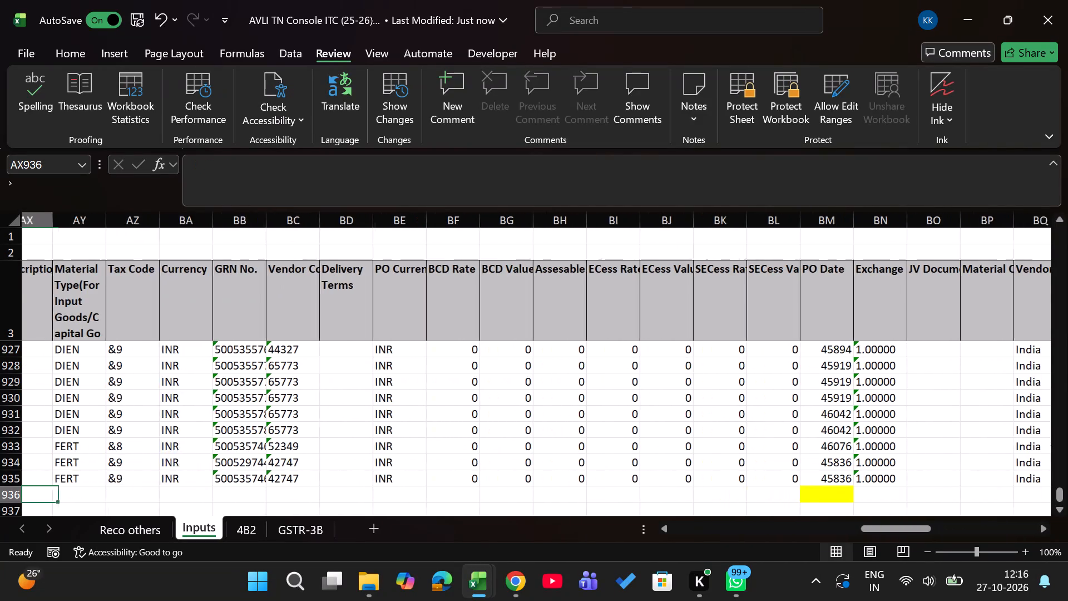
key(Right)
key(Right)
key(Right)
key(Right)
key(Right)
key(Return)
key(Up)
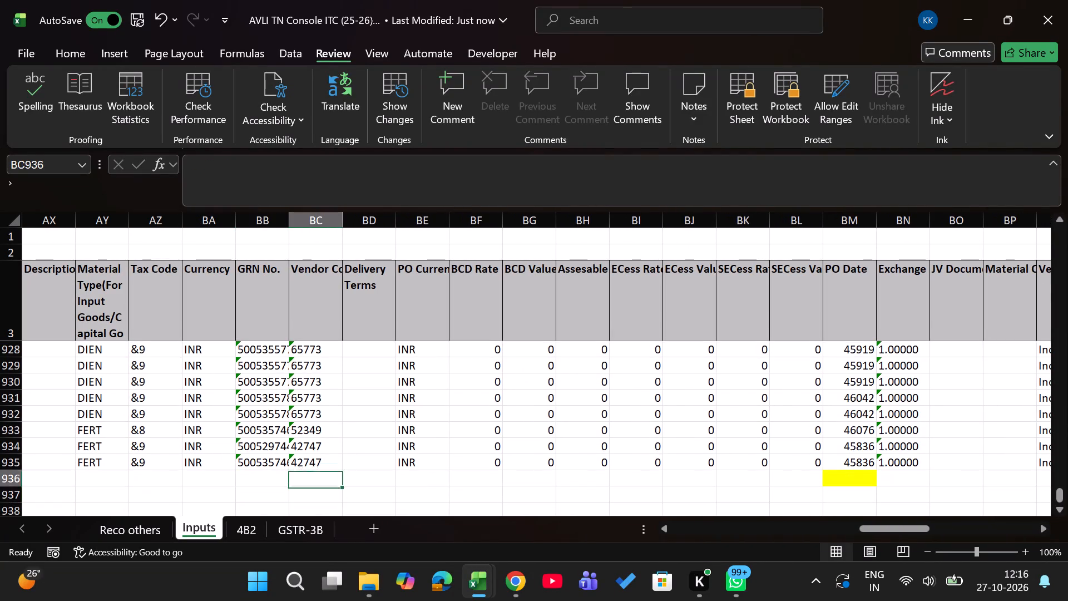
Copy account code IN24259 again from the Input Manual sheet of the AVLI TN 3b Mar-26 workbook.
key(alt+Tab)
key(ctrl+c)
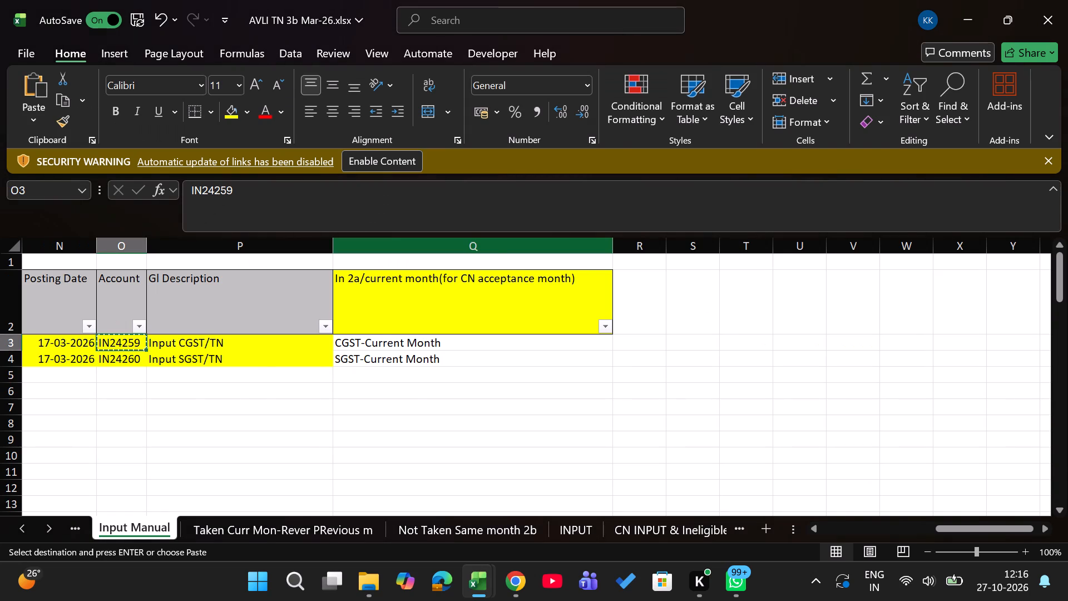
Back in the Console workbook, examine row 936 of the Inputs sheet and its column headers back to the first column.
key(alt+Tab)
key(Left)
key(Left)
key(Left)
key(Left)
key(Left)
key(Left)
key(Left)
key(Left)
key(Left)
key(Left)
key(Left)
key(Left)
key(Left)
key(Left)
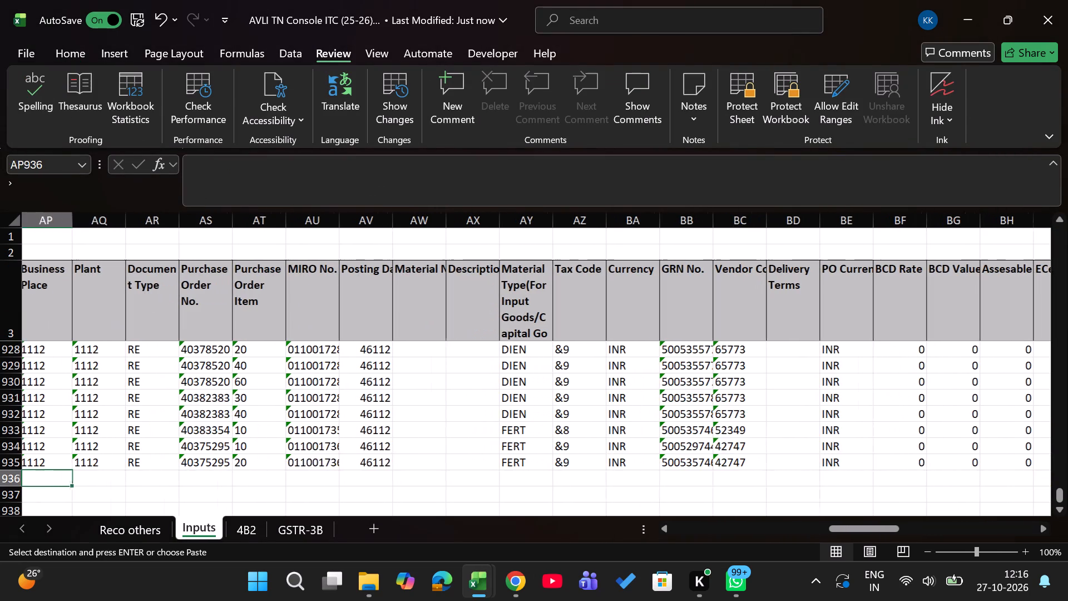
key(Right)
key(Right)
key(Left)
key(Left)
key(Left)
key(Left)
key(Left)
key(Left)
key(Left)
key(Left)
key(Left)
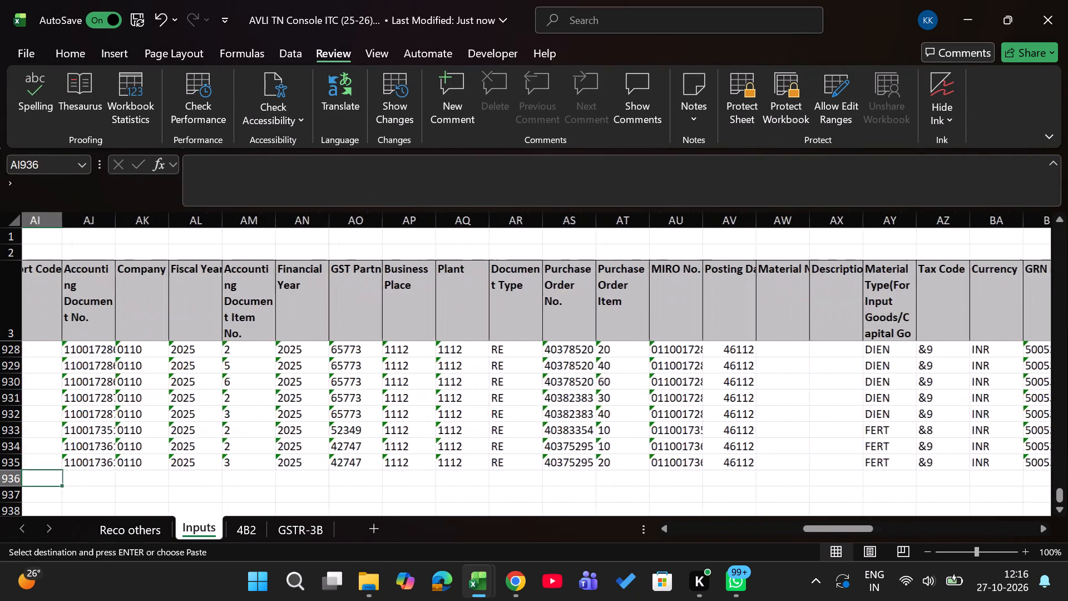
key(Left)
key(Left)
key(Left)
key(Right)
key(Right)
key(Left)
key(Left)
key(Left)
key(Left)
key(Left)
key(Left)
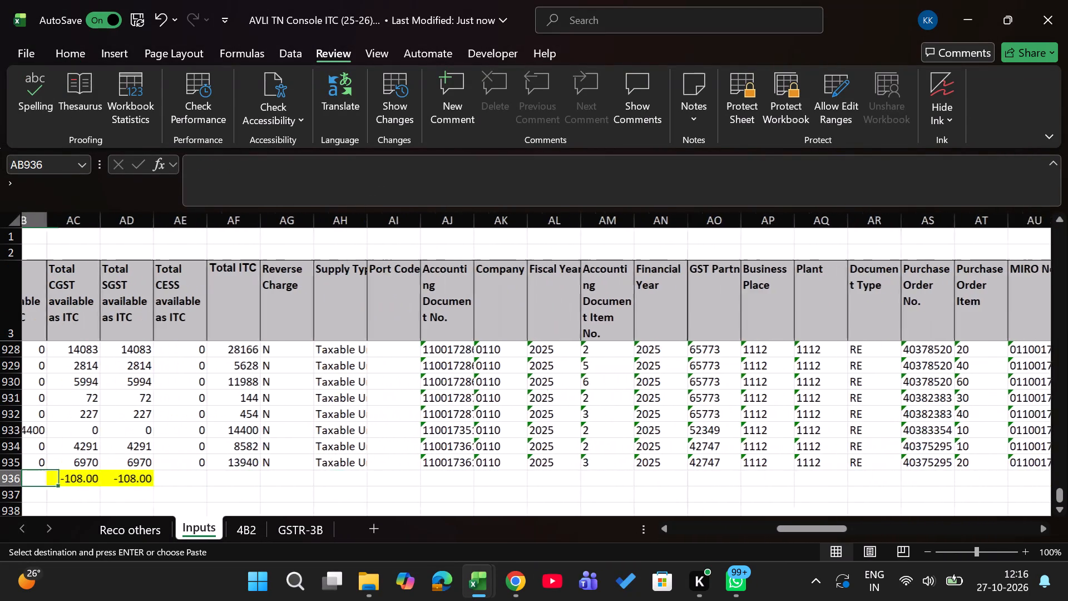
key(Left)
key(Left)
key(Left)
key(Left)
key(Left)
key(Left)
key(Left)
key(Left)
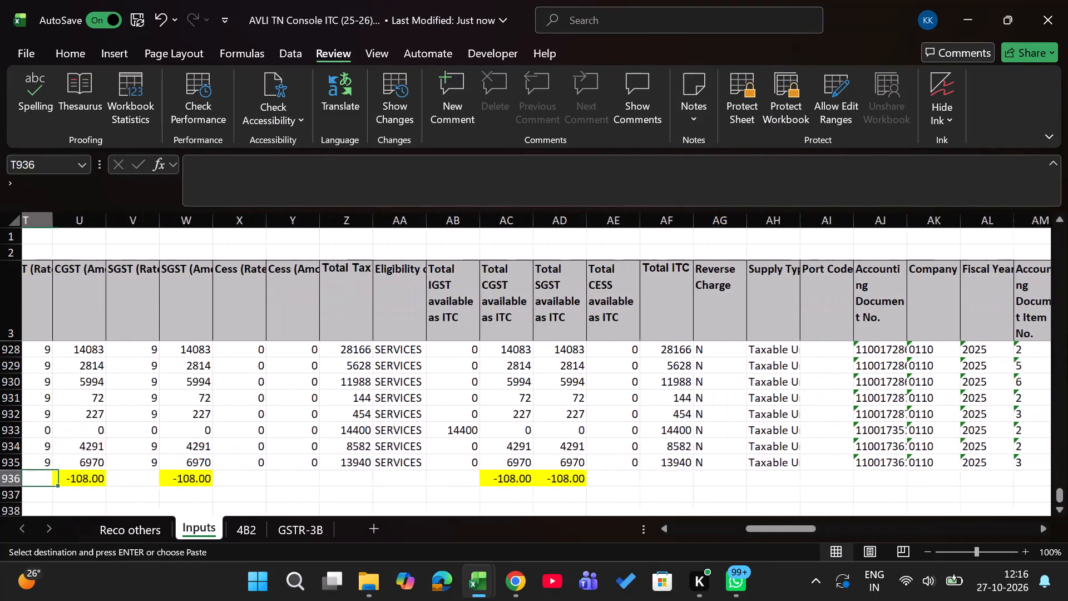
key(Left)
key(Left)
key(Left)
key(Left)
key(Left)
key(Left)
key(Left)
key(Left)
key(Left)
key(Left)
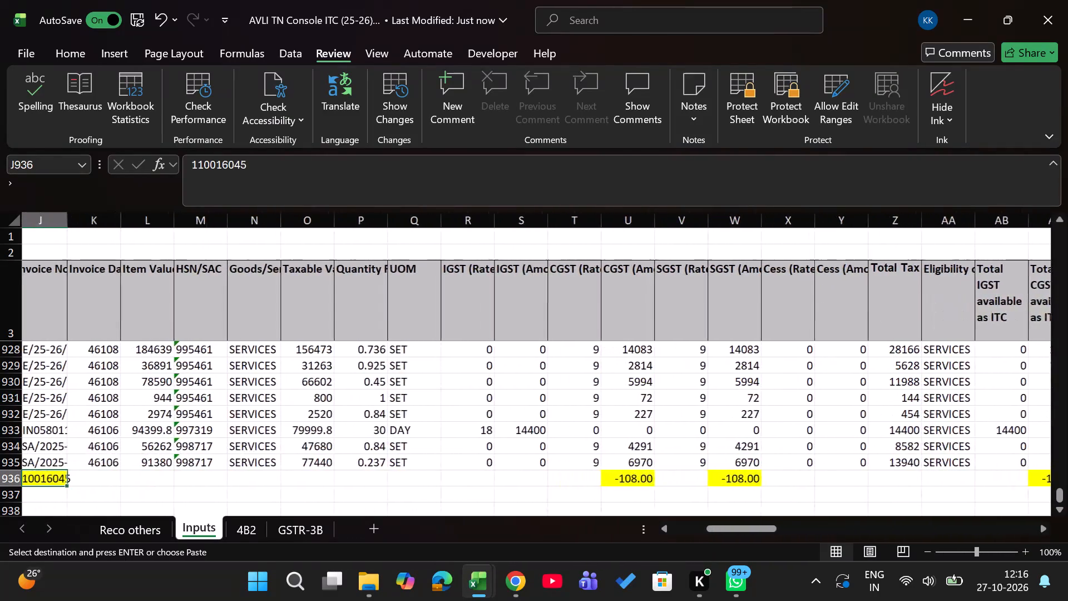
key(Left)
key(Left)
key(Left)
key(Left)
key(Left)
key(Left)
key(Left)
key(Left)
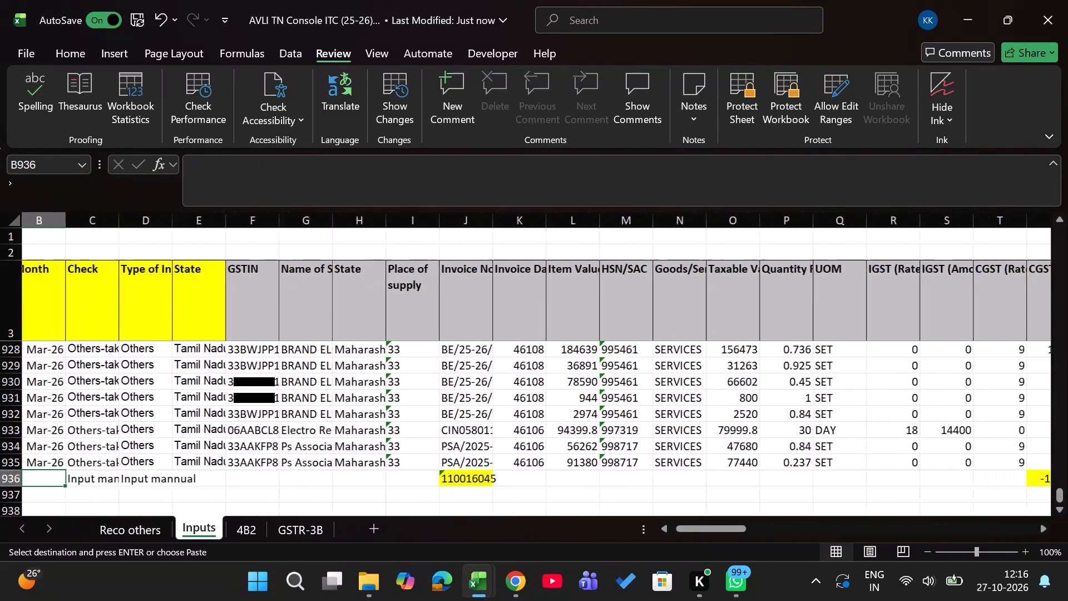
key(Left)
Paste account code IN24259 into the Vendor Code cell BC936 of the Inputs sheet.
key(Right)
key(Right)
key(Right)
key(Right)
key(Right)
key(Right)
key(Right)
key(Right)
key(Right)
key(Right)
key(Right)
key(Right)
key(Right)
key(Right)
key(Right)
key(Right)
key(Right)
key(Right)
key(Right)
key(Right)
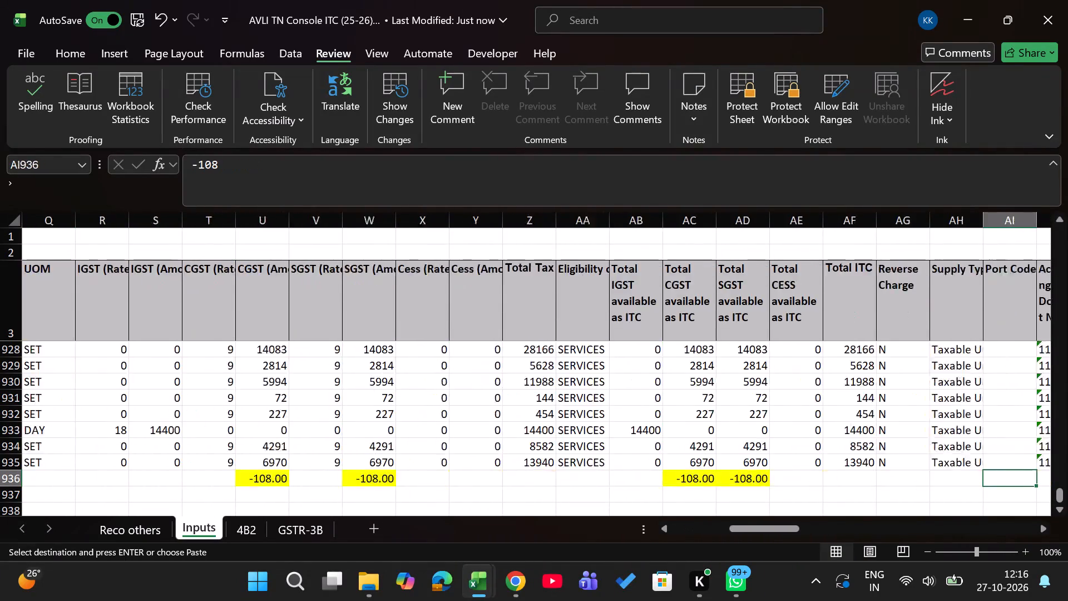
key(Right)
key(Left)
key(Left)
key(Left)
key(Left)
key(Left)
key(Left)
key(Left)
key(Left)
key(Left)
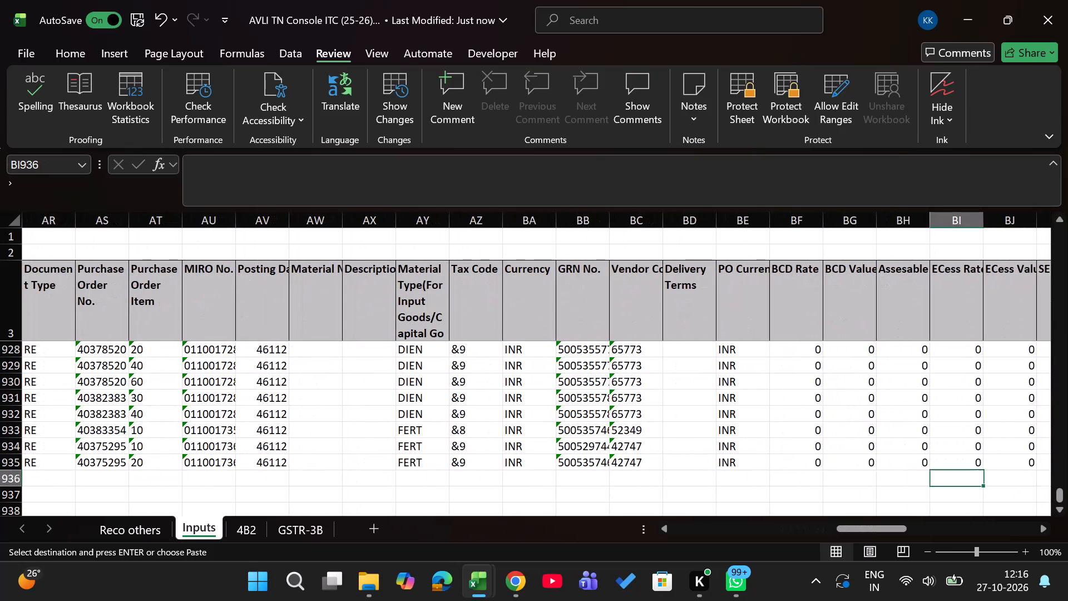
key(Right)
key(Right)
key(Return)
Review the remaining cells of the manual input entry in row 936, back to the CGST rate column.
key(Right)
key(Right)
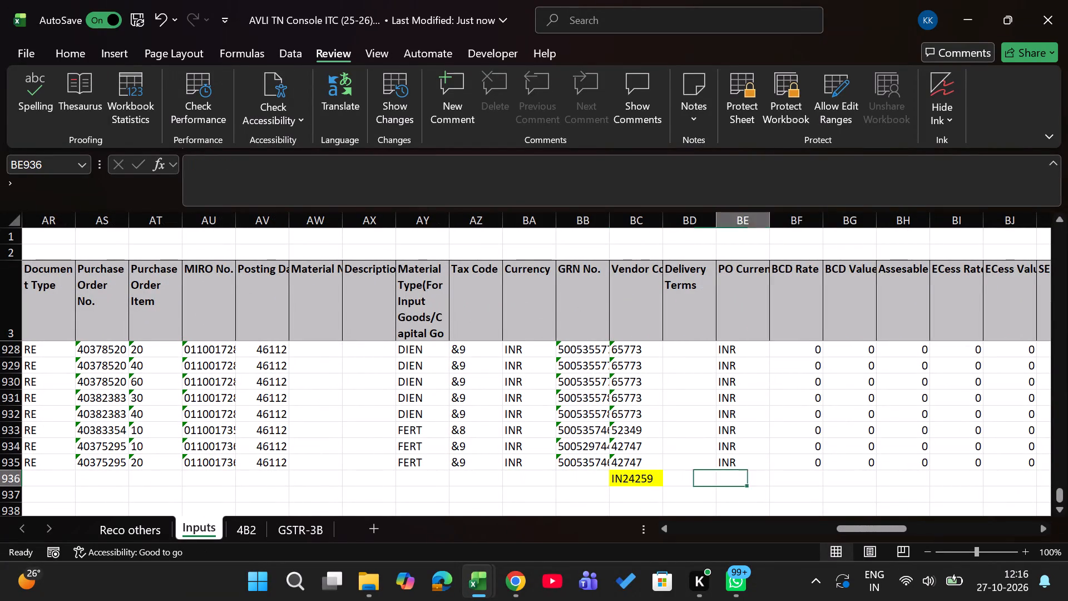
key(Right)
key(Right)
key(Right)
key(ctrl+Right)
key(Left)
key(ctrl+Left)
key(ctrl+Left)
key(Left)
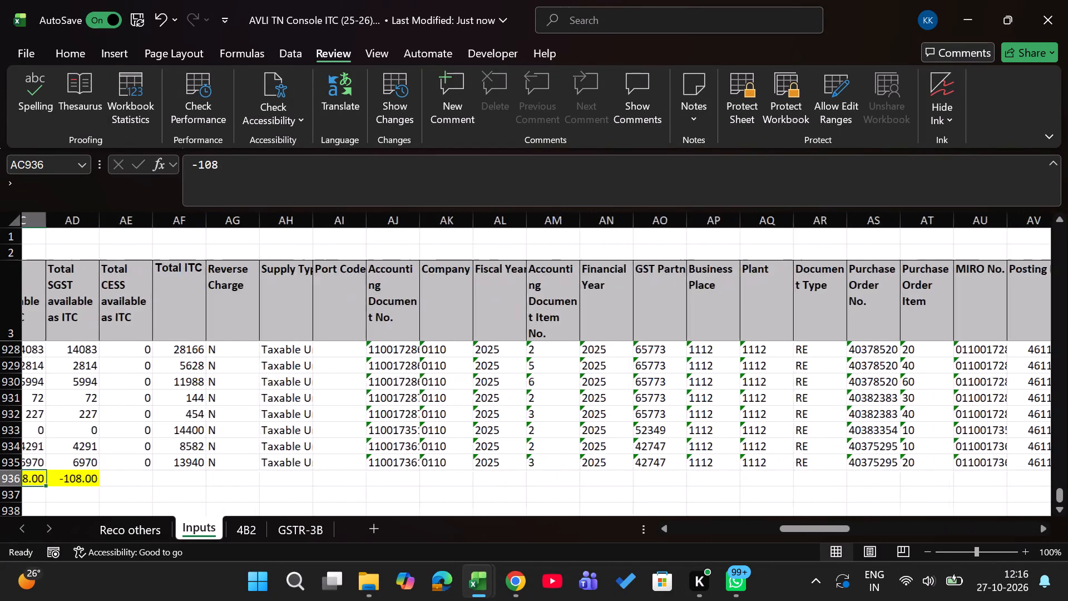
key(Left)
key(Left)
key(Left)
key(Left)
key(Left)
key(Left)
key(Left)
key(Left)
key(Left)
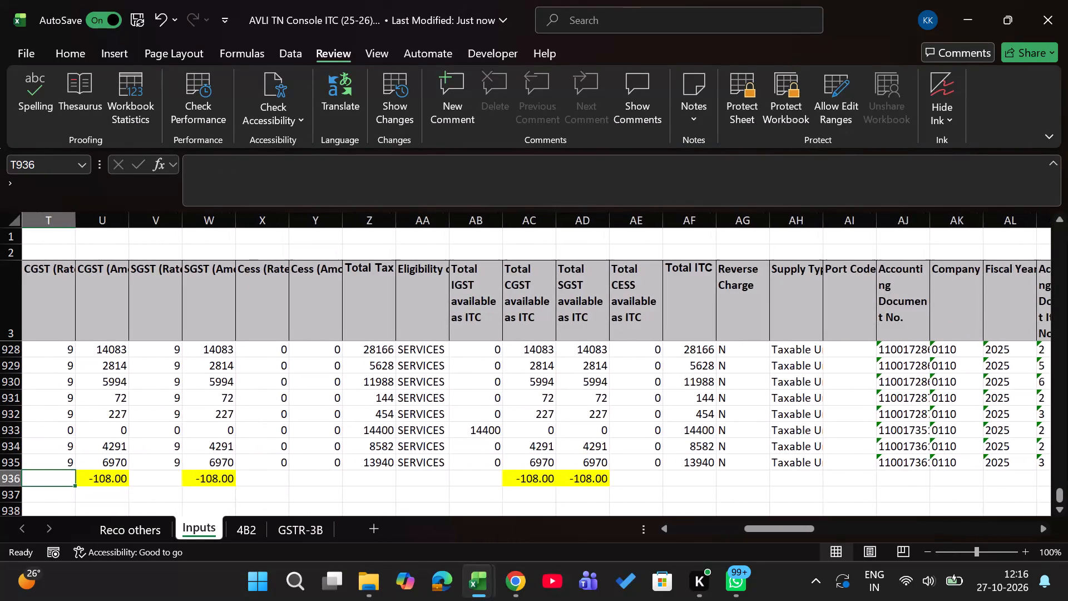
Check the Mar-26 tax differences in row 15 of the Reco others sheet.
key(ctrl+Page_Up)
key(Right)
key(Right)
key(Right)
key(Left)
key(Left)
key(Left)
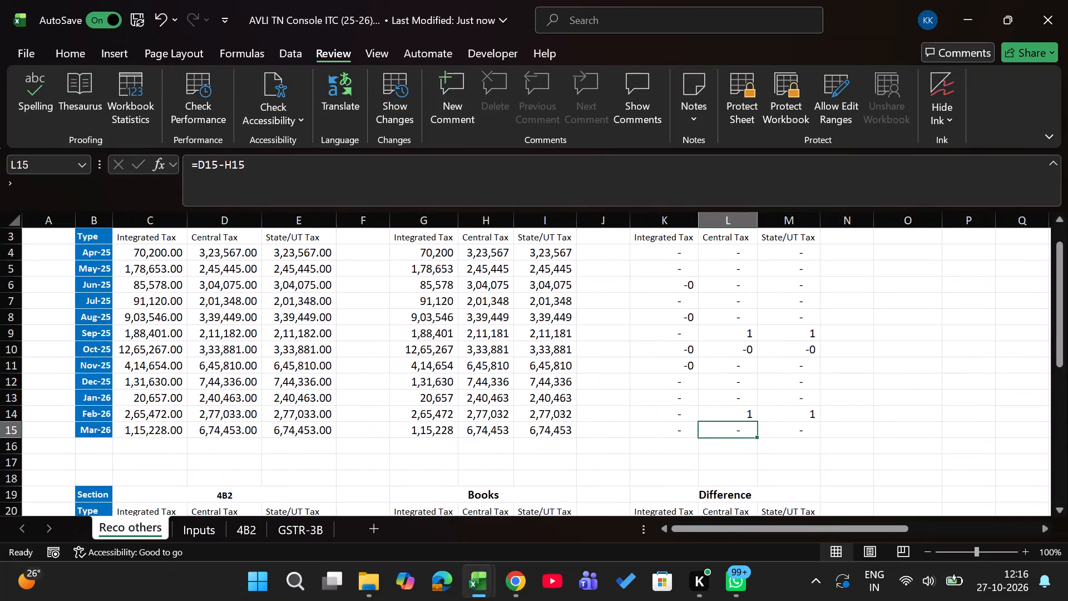
Copy the table from column B onward, headers included, from Mar-26 workbook's Not Taken Same month 2b sheet to 4B2 cell B988.
key(ctrl+Page_Down)
key(ctrl+Page_Down)
key(Left)
key(Left)
key(Right)
key(Down)
key(Down)
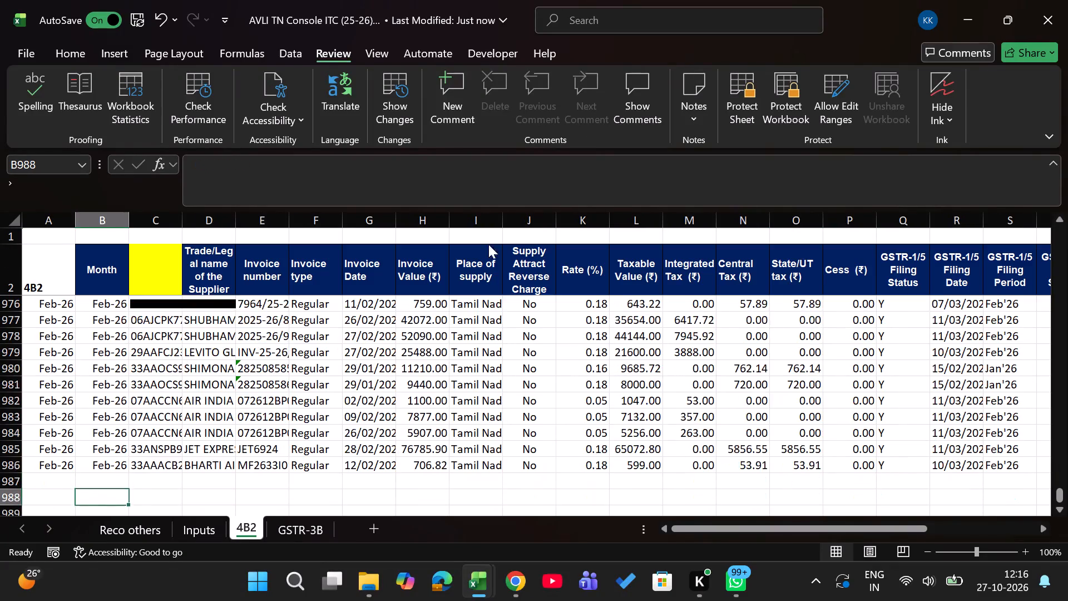
key(alt+Tab)
key(ctrl+Page_Down)
key(ctrl+Page_Down)
key(Left)
key(Left)
key(Left)
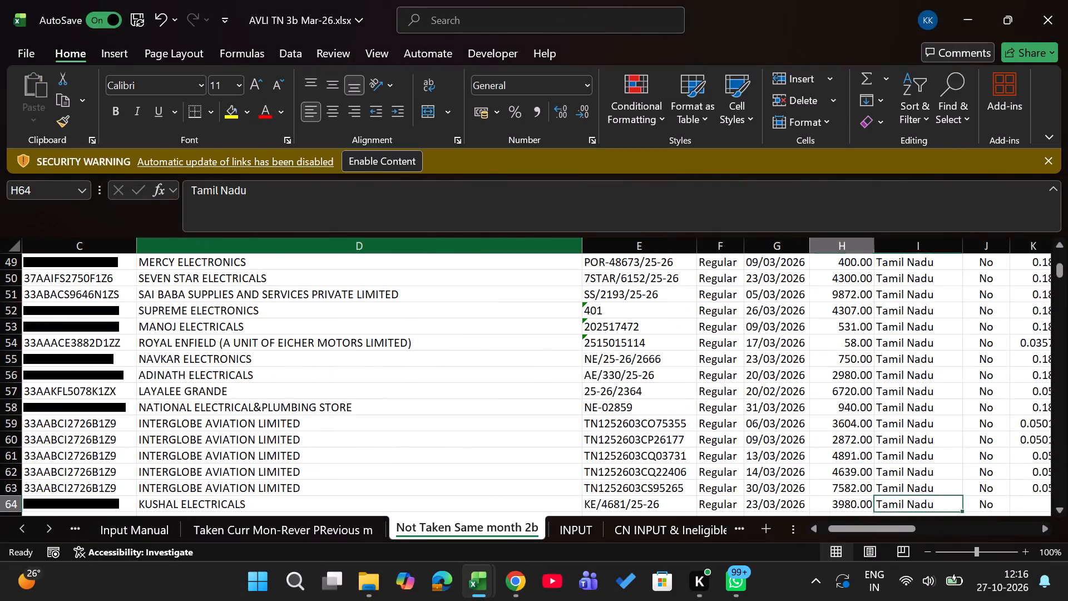
key(Left)
key(ctrl+Left)
key(ctrl+Left)
key(ctrl+Left)
key(ctrl+Up)
key(Right)
key(ctrl+shift+Down)
key(ctrl+shift+Right)
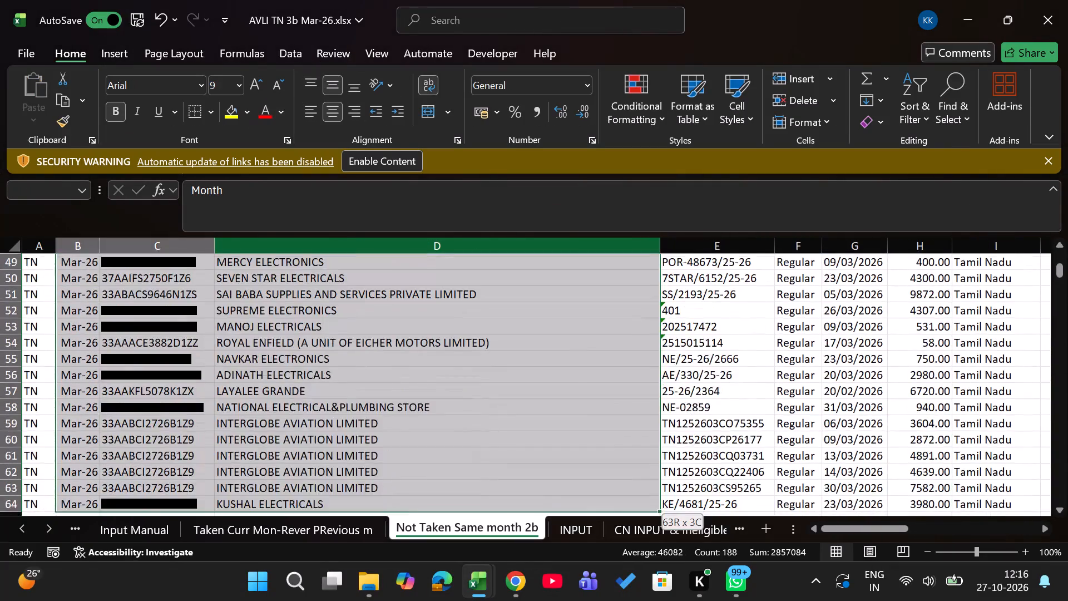
key(ctrl+shift+Right)
key(ctrl+c)
key(alt+Tab)
key(Return)
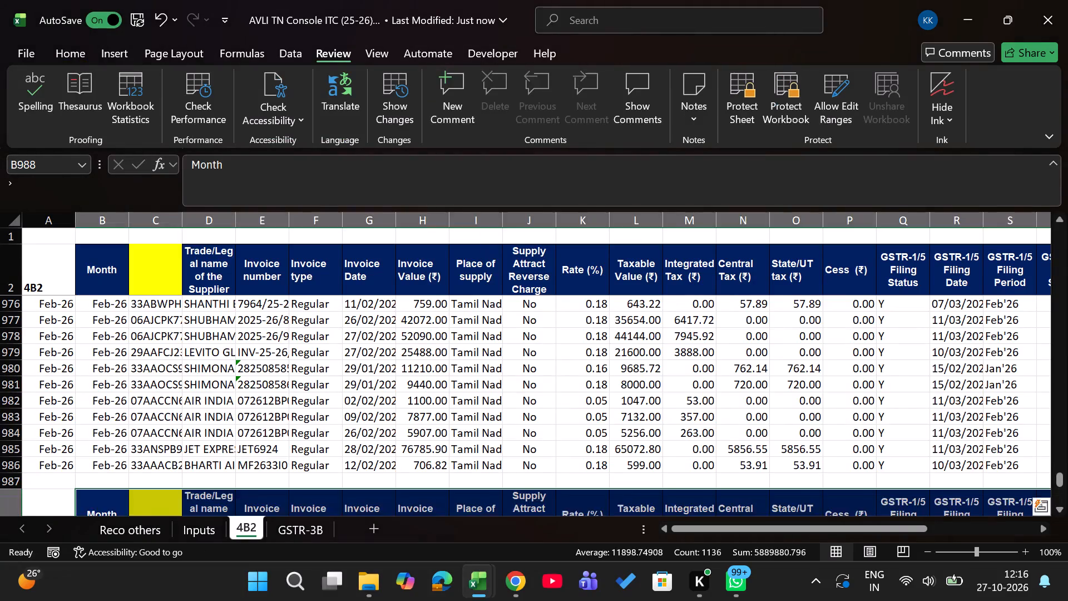
Copy the Mar-26 month value from B989 into cell A989 beside the first pasted record.
key(Right)
key(Down)
key(Left)
key(ctrl+c)
key(Left)
key(Return)
key(Right)
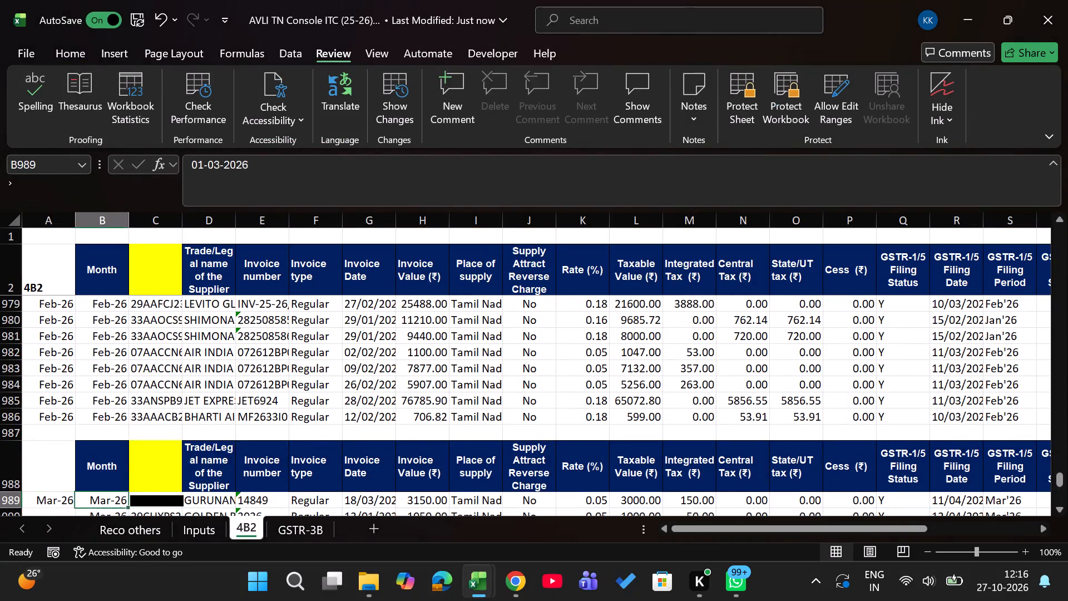
Fill the Mar-26 month from A989 down column A to the last pasted record of the 4B2 sheet.
key(ctrl+Down)
key(Left)
key(ctrl+shift+Up)
key(ctrl+d)
Delete blank row 987 and the repeated header row 988 above the Mar-26 records in the 4B2 sheet.
key(ctrl+Up)
key(Up)
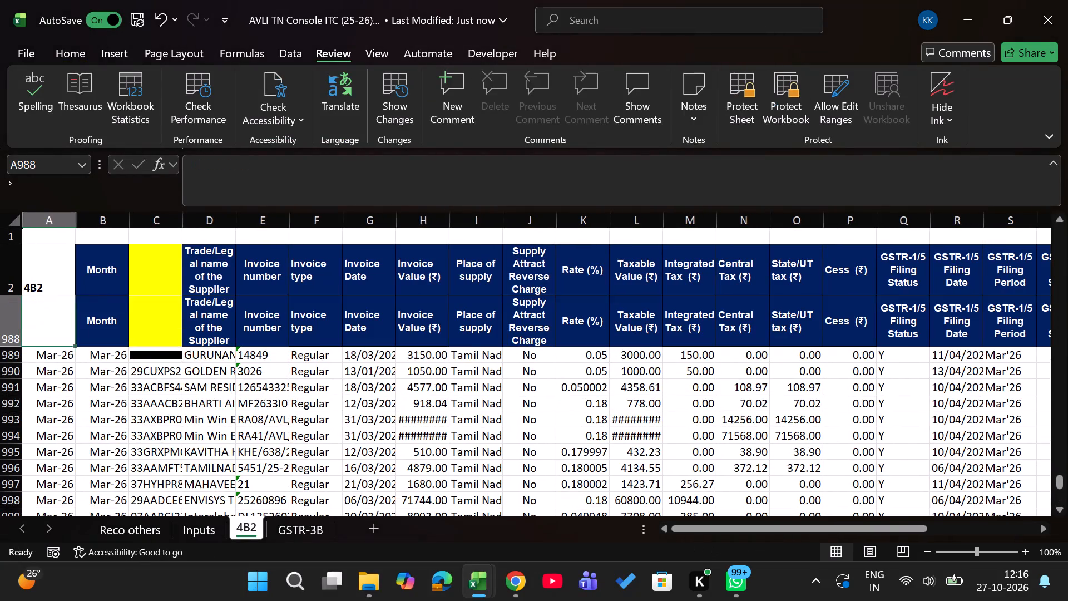
key(Up)
key(shift+space)
key(shift+Down)
key(ctrl+minus)
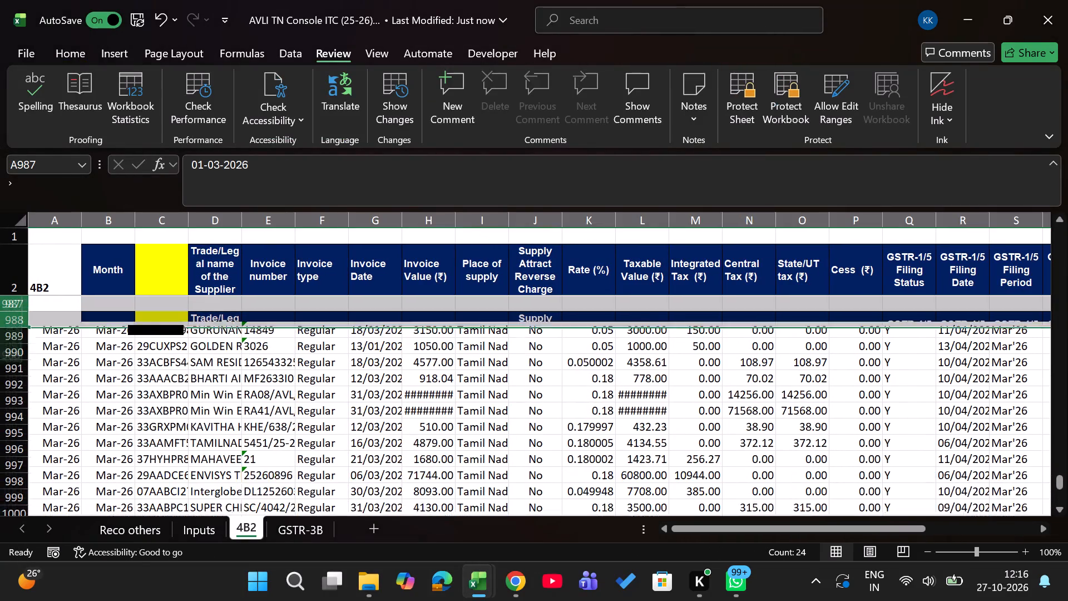
key(Up)
key(Up)
key(Up)
key(Up)
Check the monthly tax differences of the 4B2 section through Mar-26 in the Reco others sheet.
key(ctrl+Page_Up)
key(ctrl+Page_Up)
key(ctrl+Page_Up)
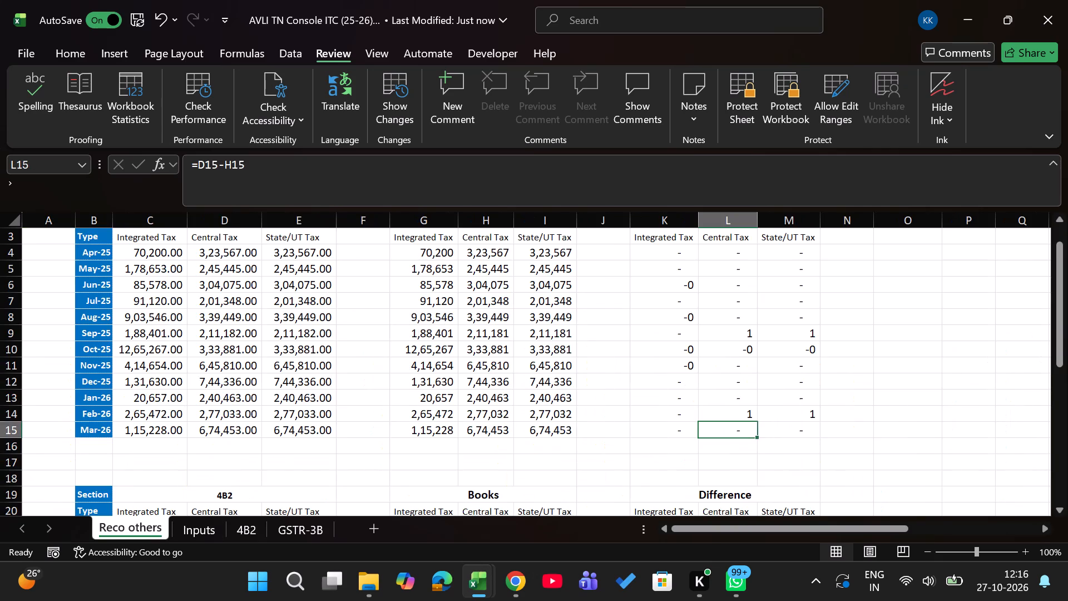
key(Down)
key(Down)
key(Down)
key(Down)
key(Down)
key(Down)
key(Down)
key(Down)
key(Down)
key(Down)
key(Down)
key(Down)
key(Down)
key(Down)
key(Down)
key(Down)
key(Down)
key(Down)
key(Down)
key(Down)
key(Up)
key(Up)
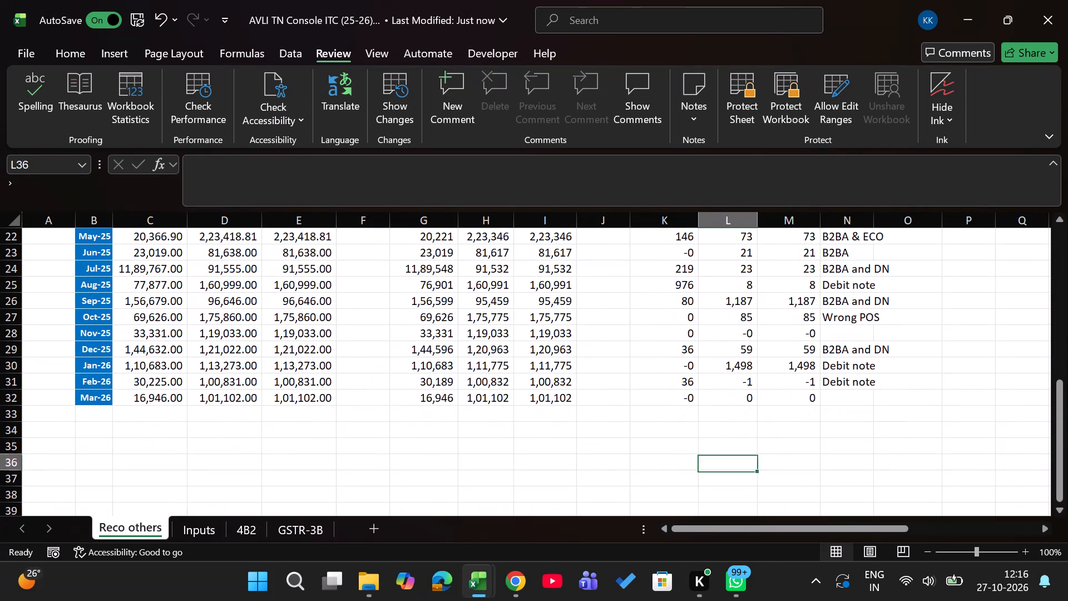
key(Up)
key(Up)
key(Up)
Save the AVLI TN Console ITC (25-26) workbook.
key(ctrl+s)
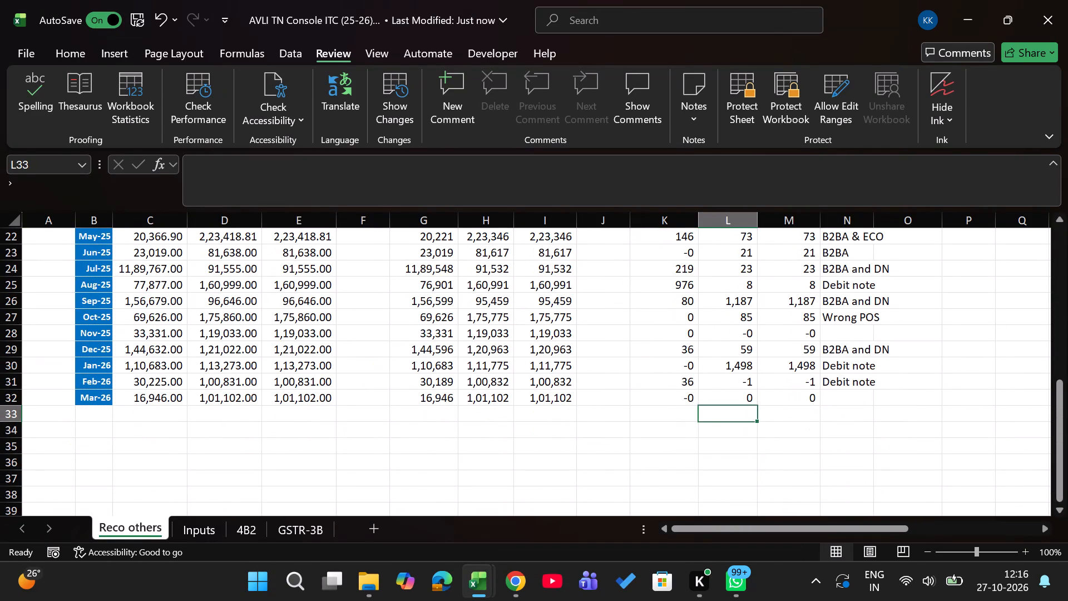
Save a copy of the workbook as AVLI TN Console ITC (25-26).xlsx in APRA > AVL > GSTR-9 & 9C for FY 2025-26 > Consol on the E: drive.
click(28, 52)
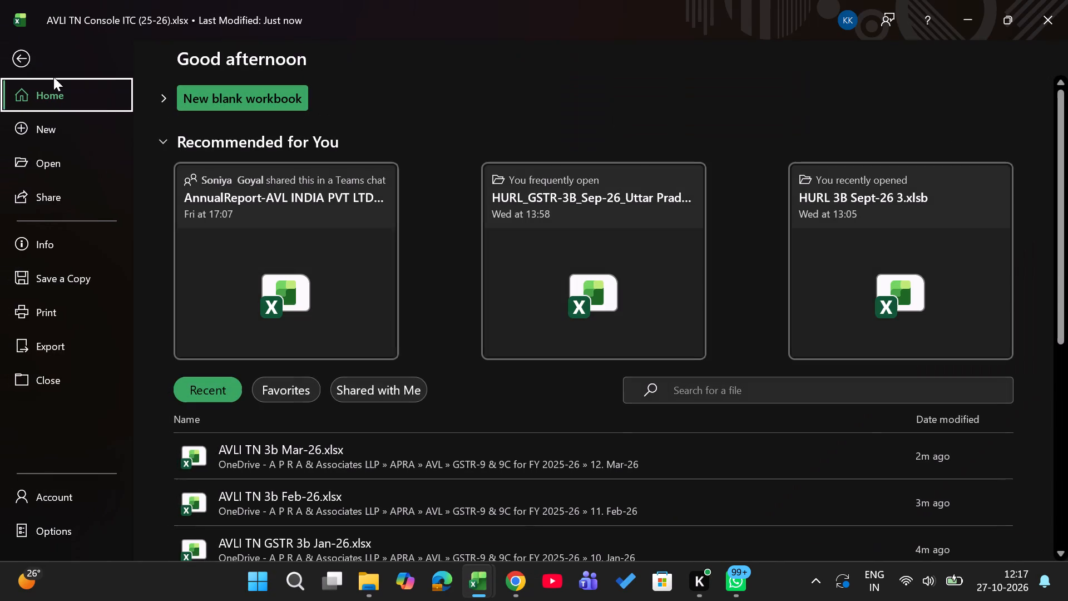
click(76, 295)
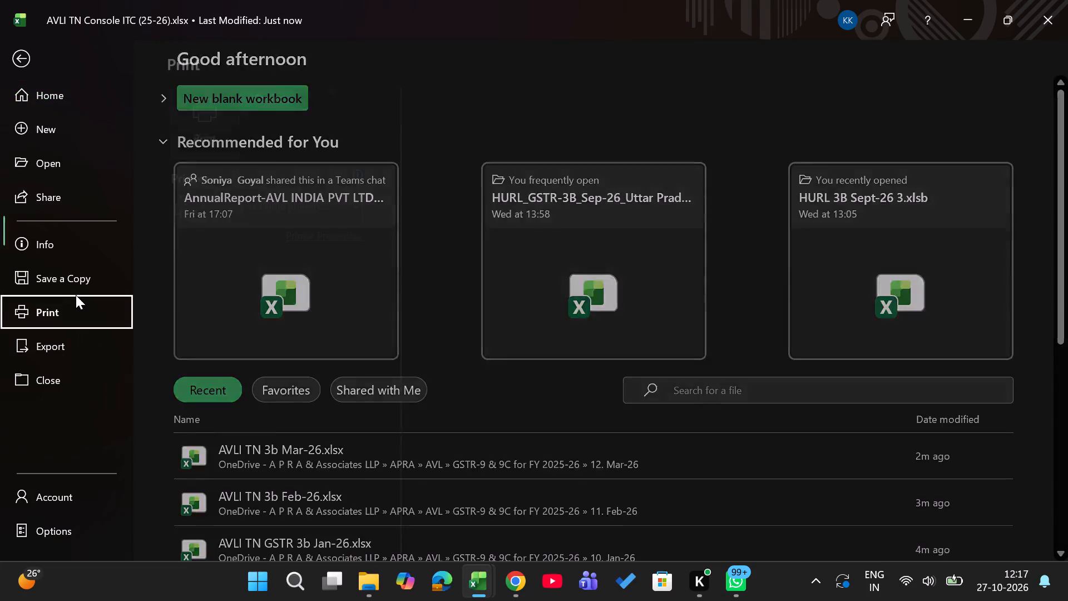
click(55, 286)
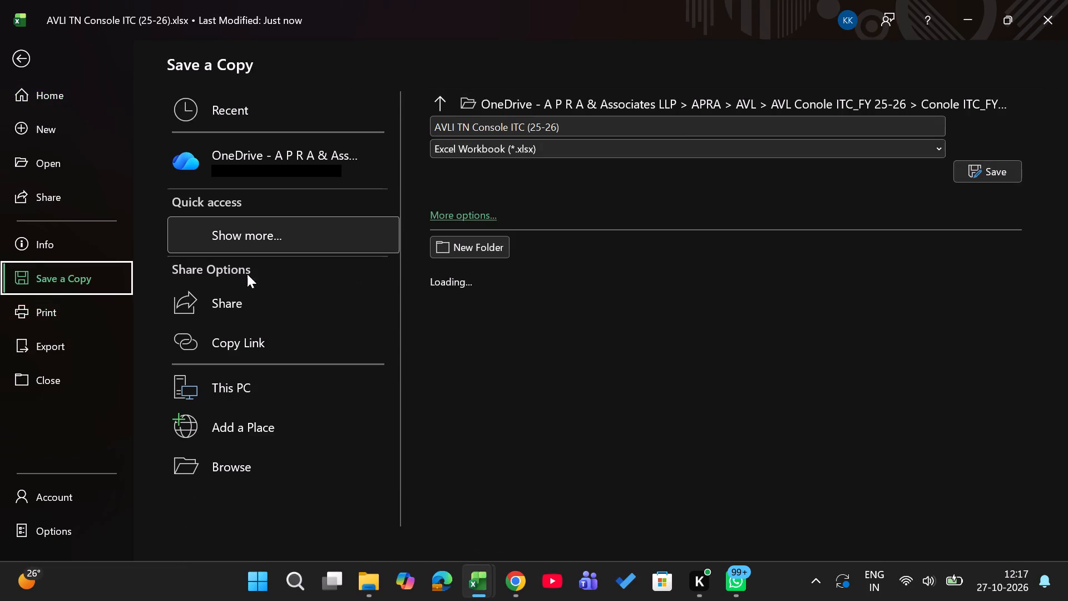
click(262, 457)
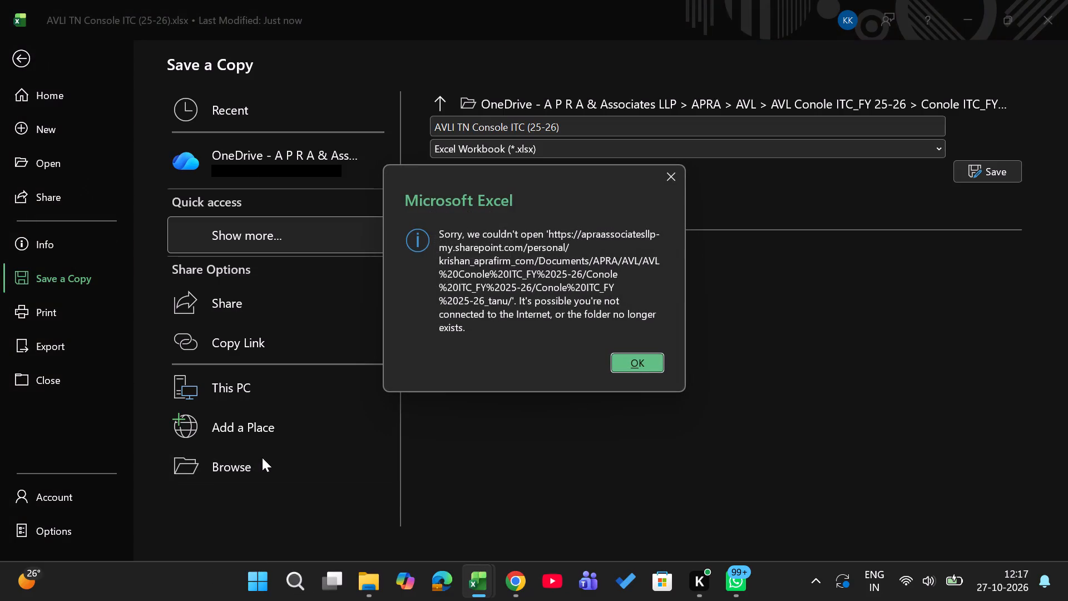
click(627, 358)
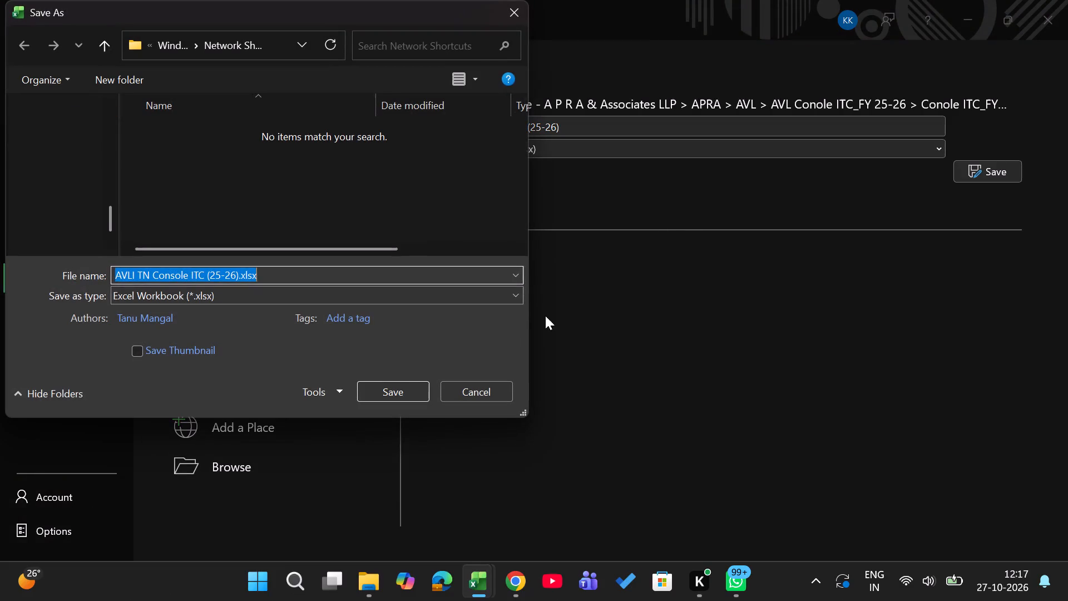
click(37, 221)
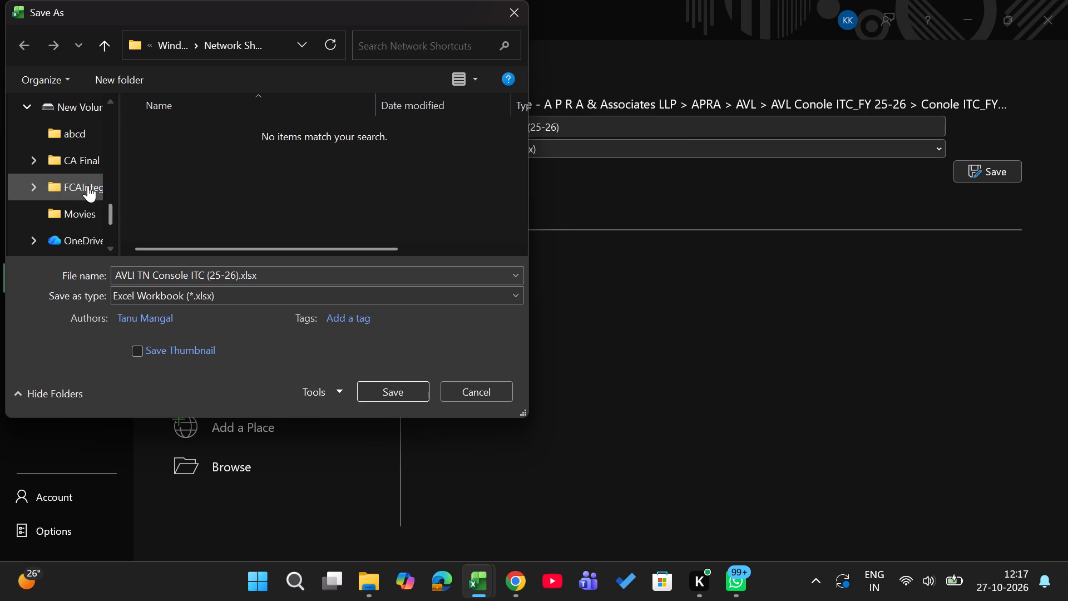
scroll(75, 183, up, 2)
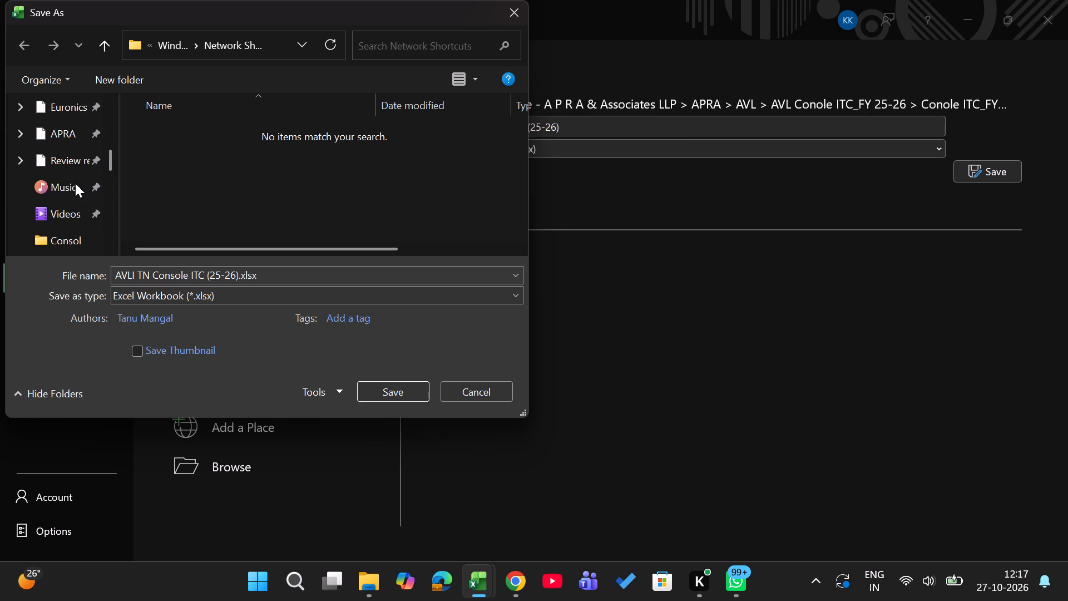
scroll(75, 183, down, 4)
scroll(75, 183, up, 1)
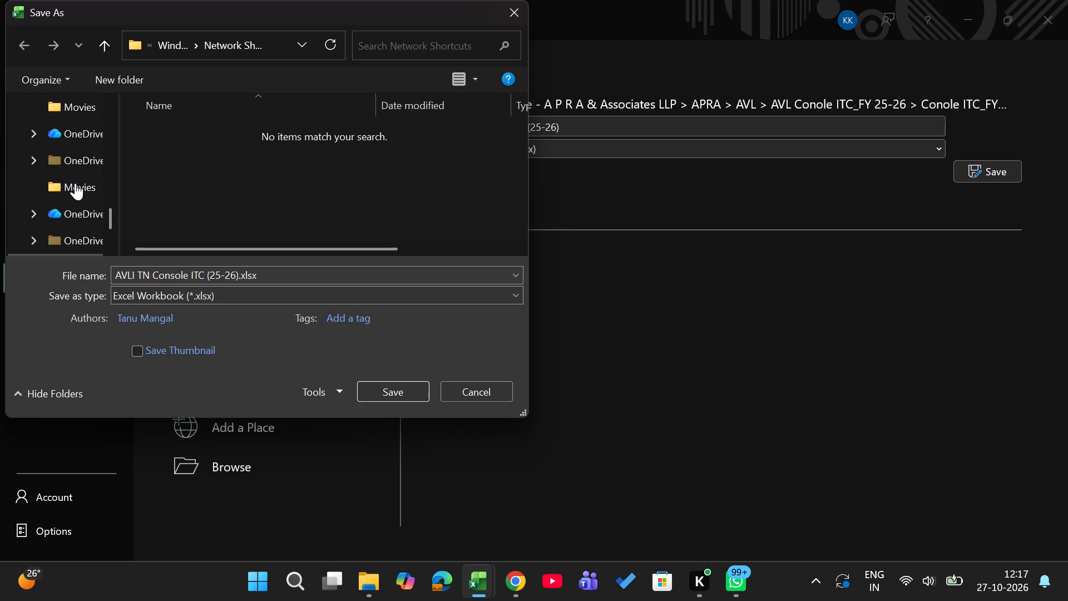
scroll(75, 183, up, 1)
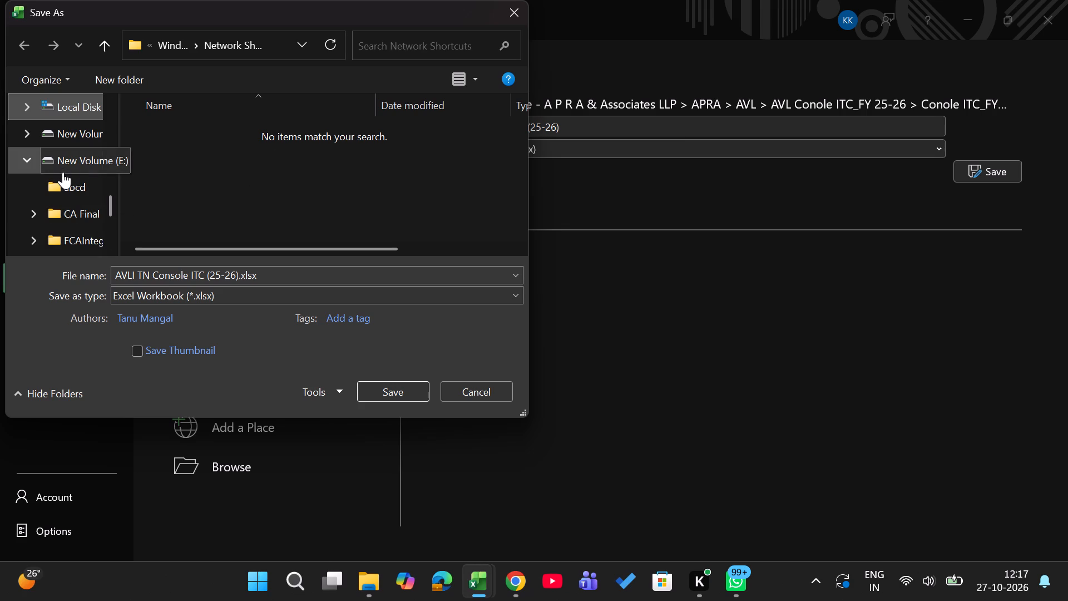
click(63, 172)
double_click(207, 223)
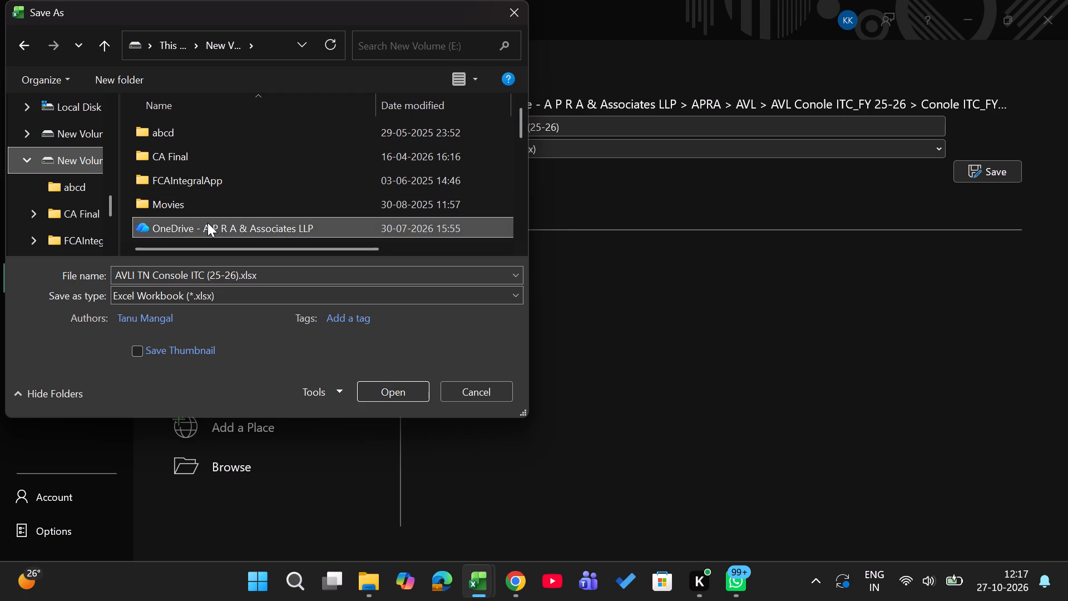
double_click(236, 140)
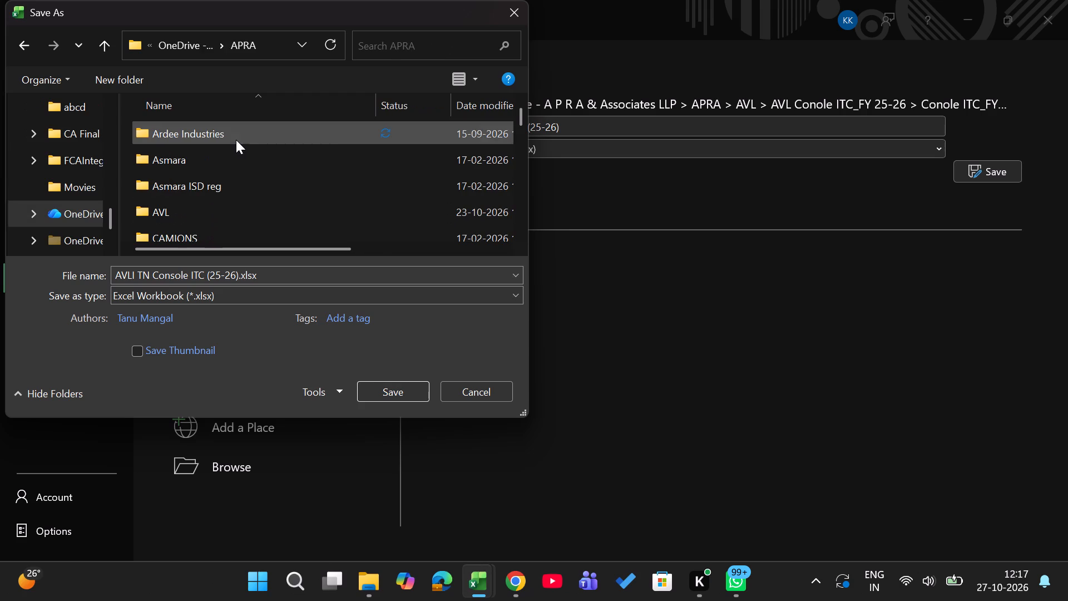
scroll(231, 185, down, 1)
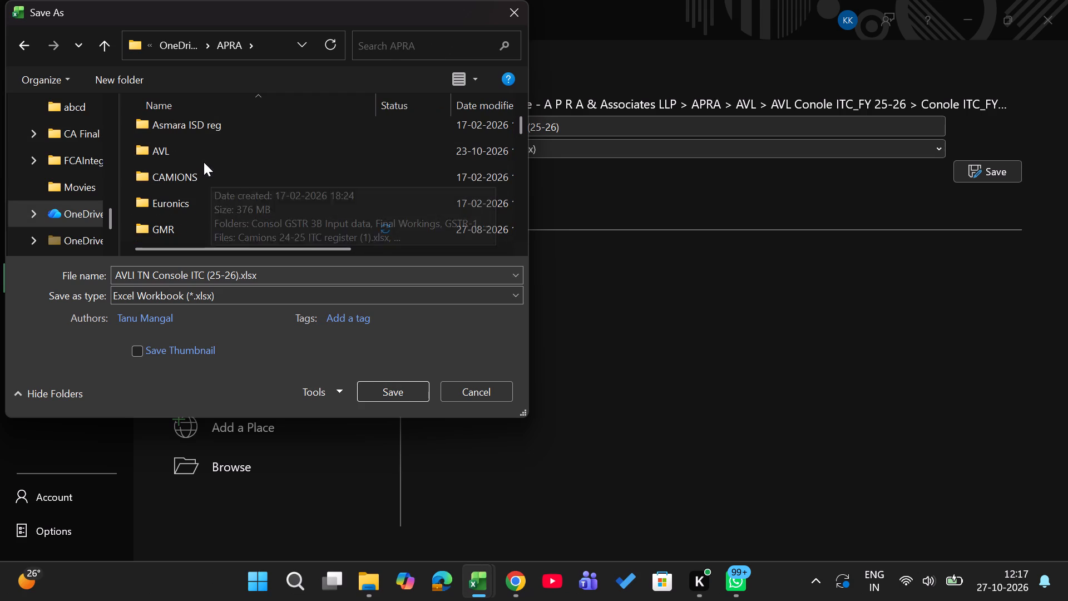
double_click(204, 162)
double_click(178, 161)
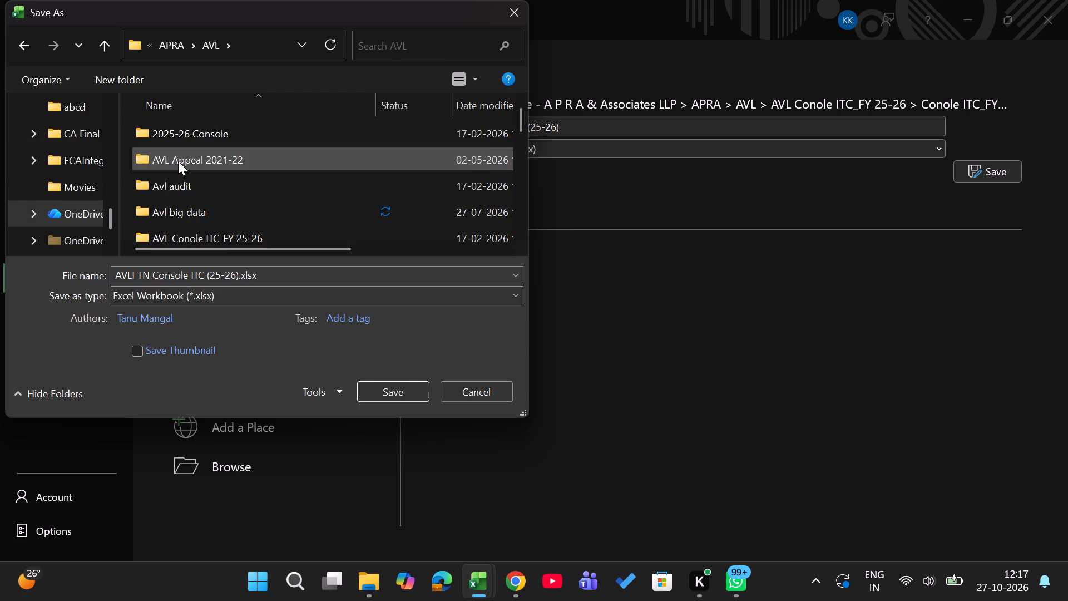
scroll(234, 200, down, 2)
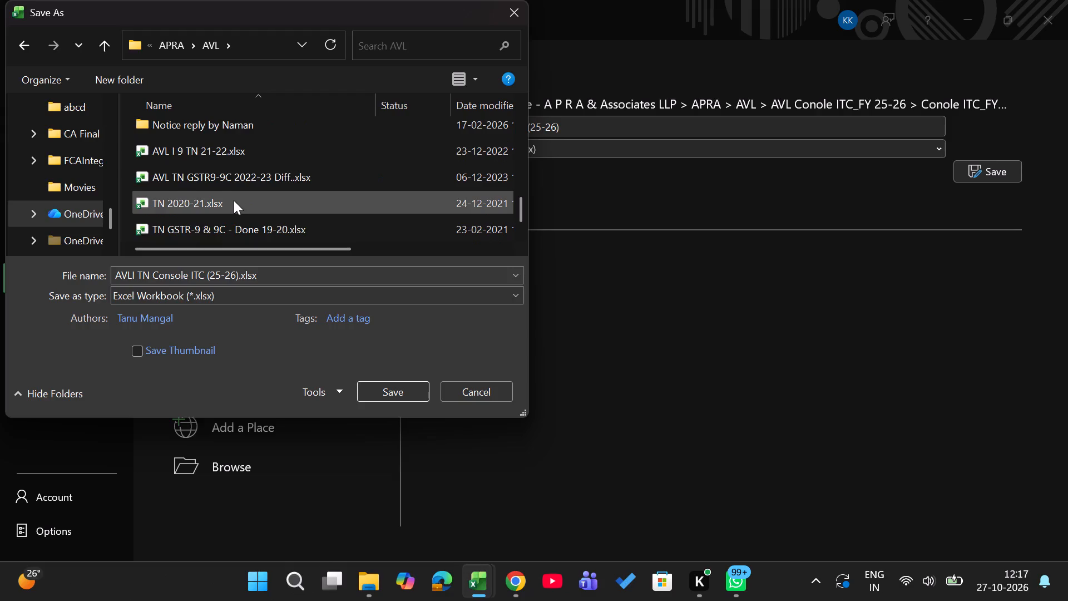
scroll(234, 200, up, 1)
double_click(246, 153)
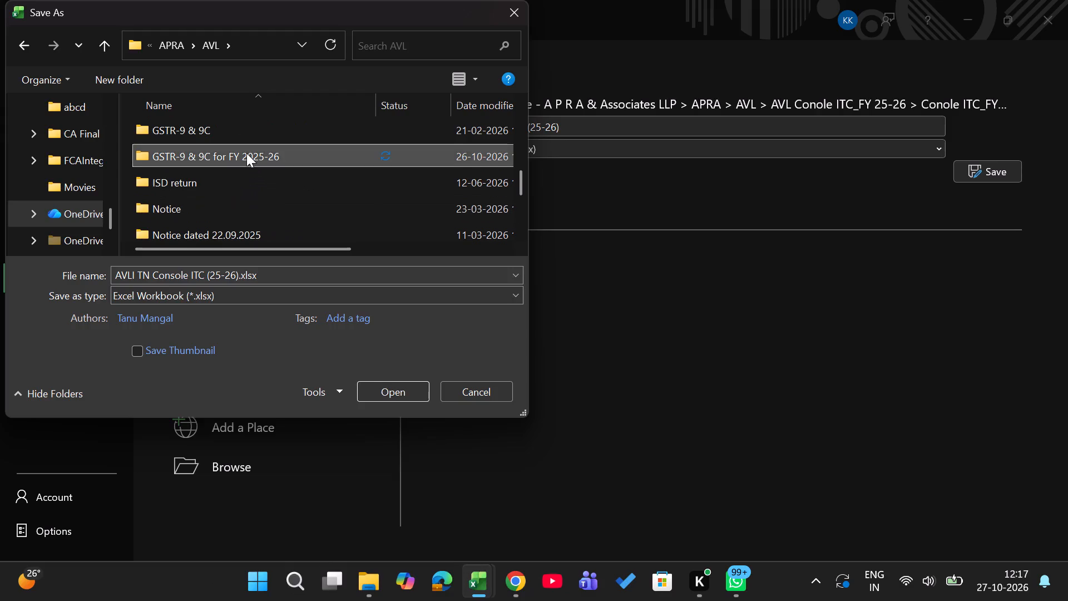
scroll(246, 223, down, 4)
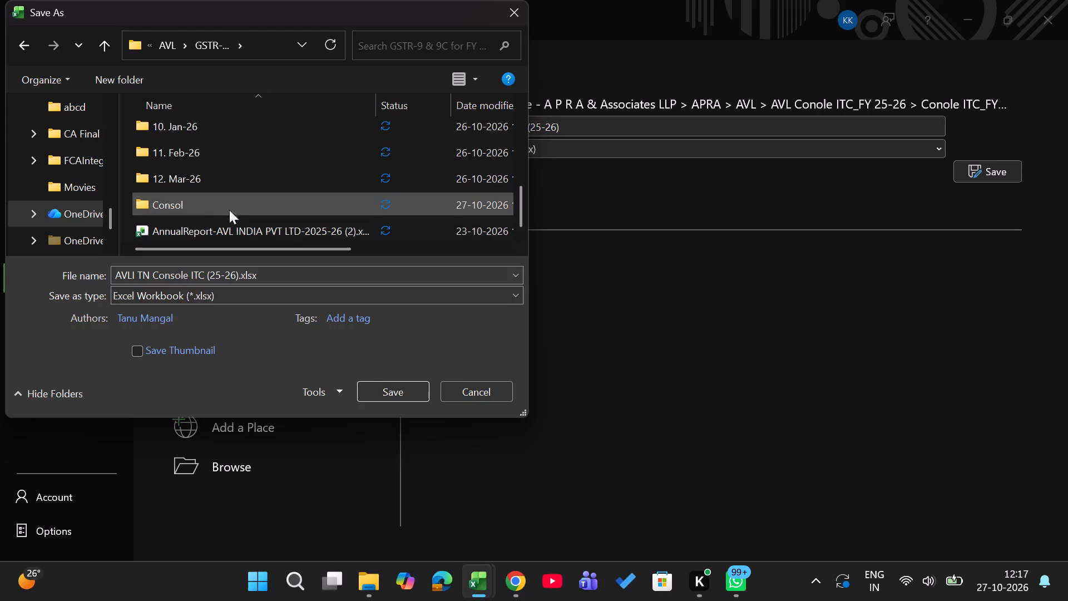
double_click(229, 210)
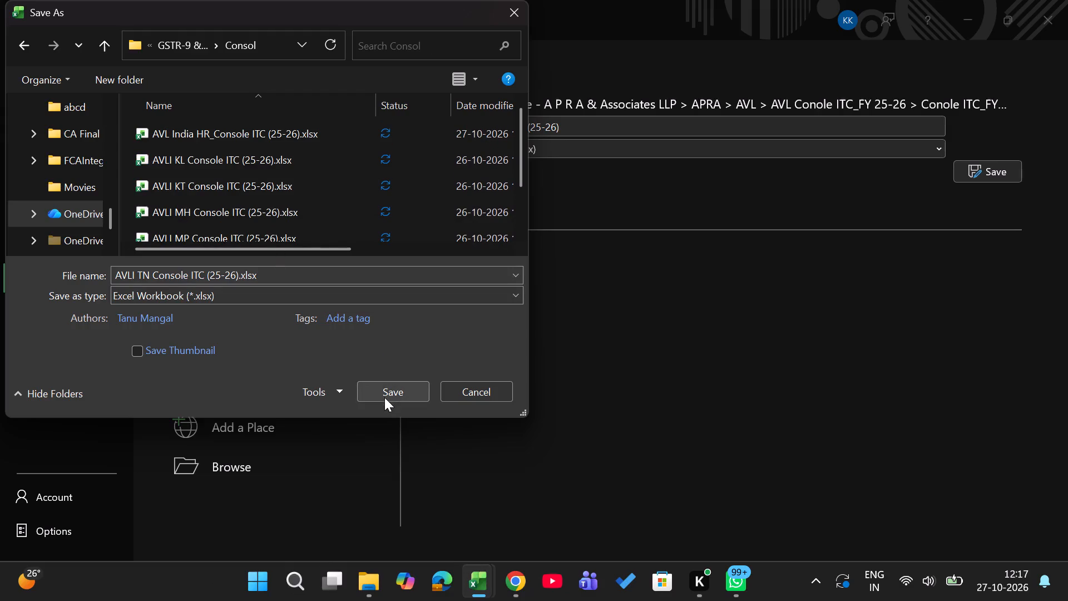
click(384, 397)
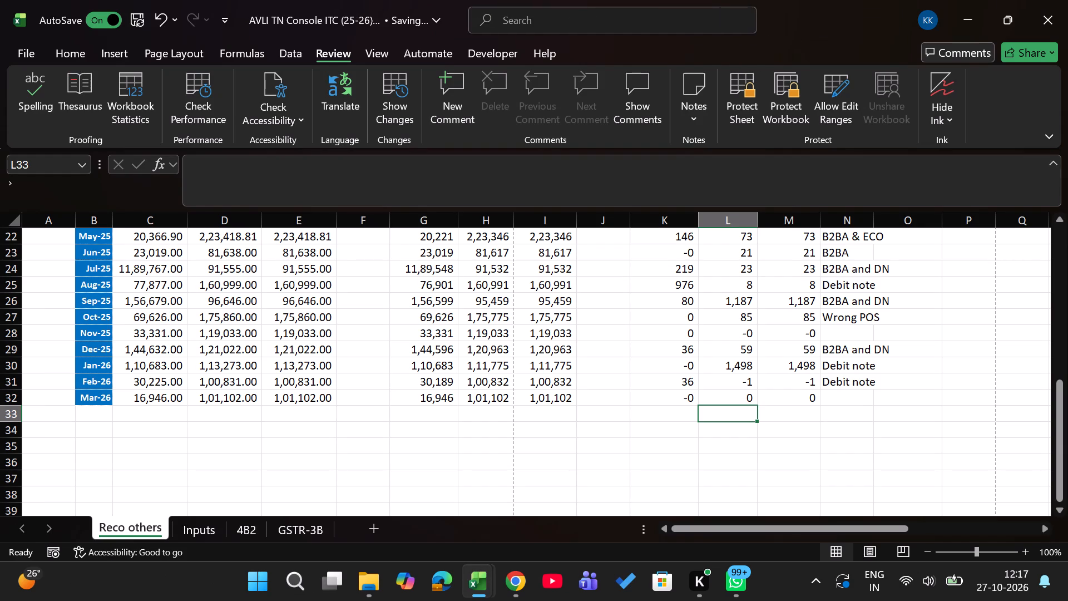
Save the AVLI TN Console workbook and close it together with the AVLI TN 3b Mar-26 workbook.
scroll(384, 397, up, 8)
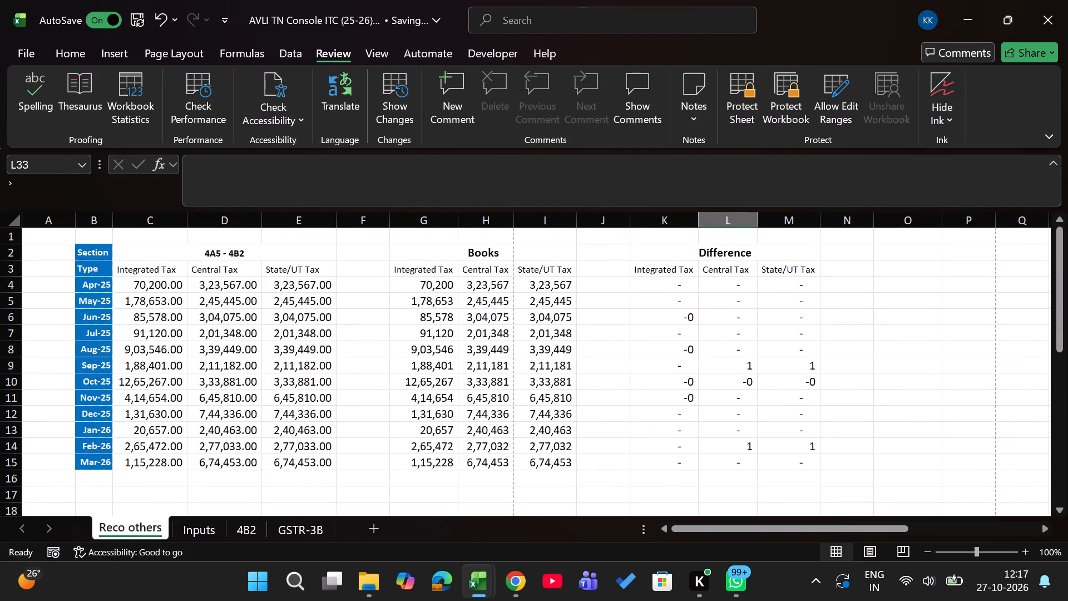
key(ctrl+s)
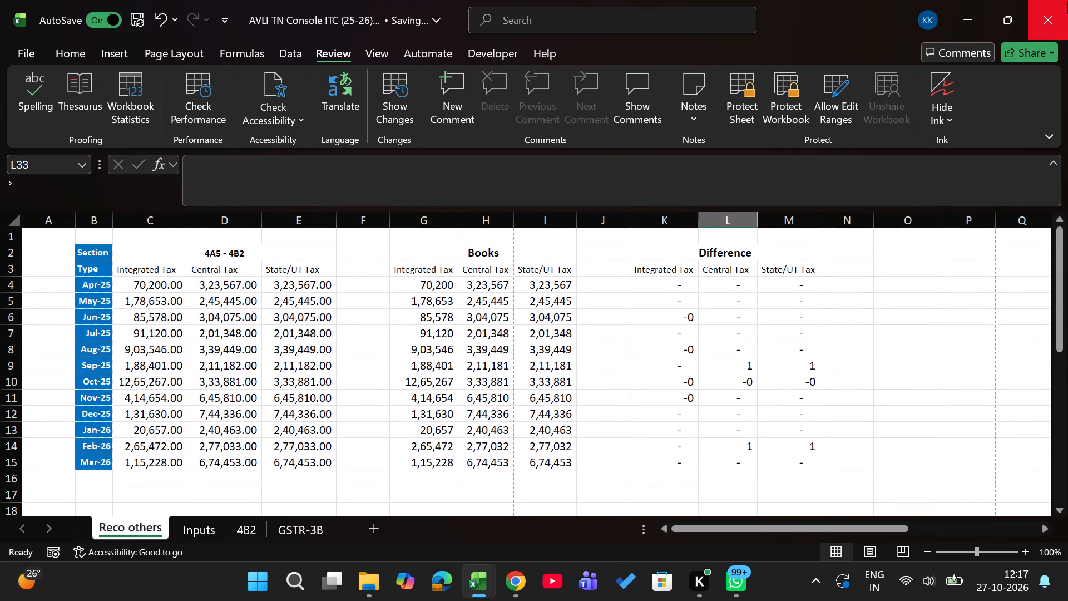
click(1067, 1)
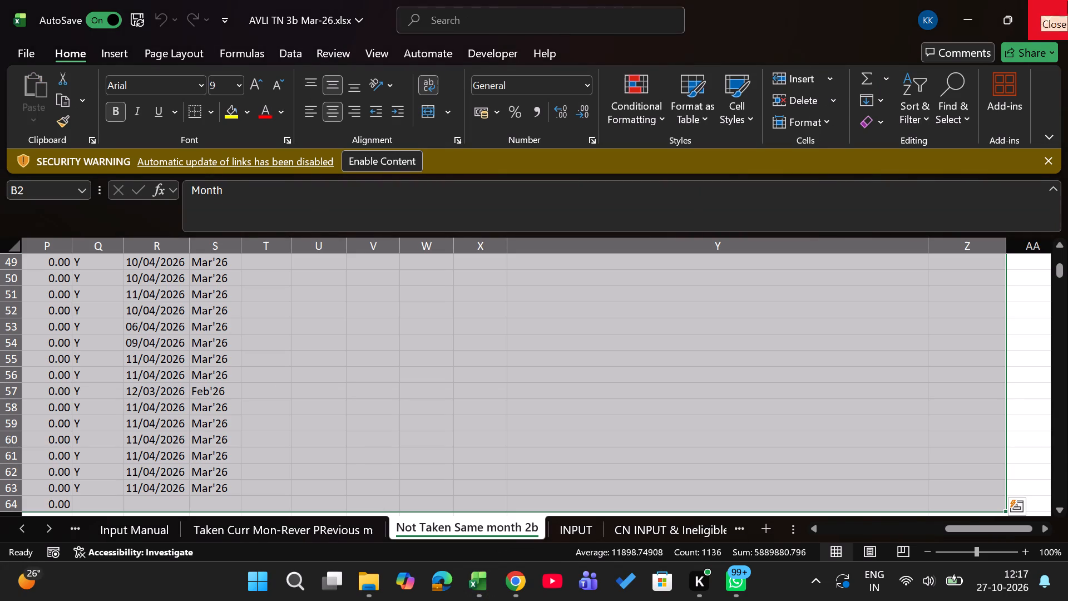
click(1067, 1)
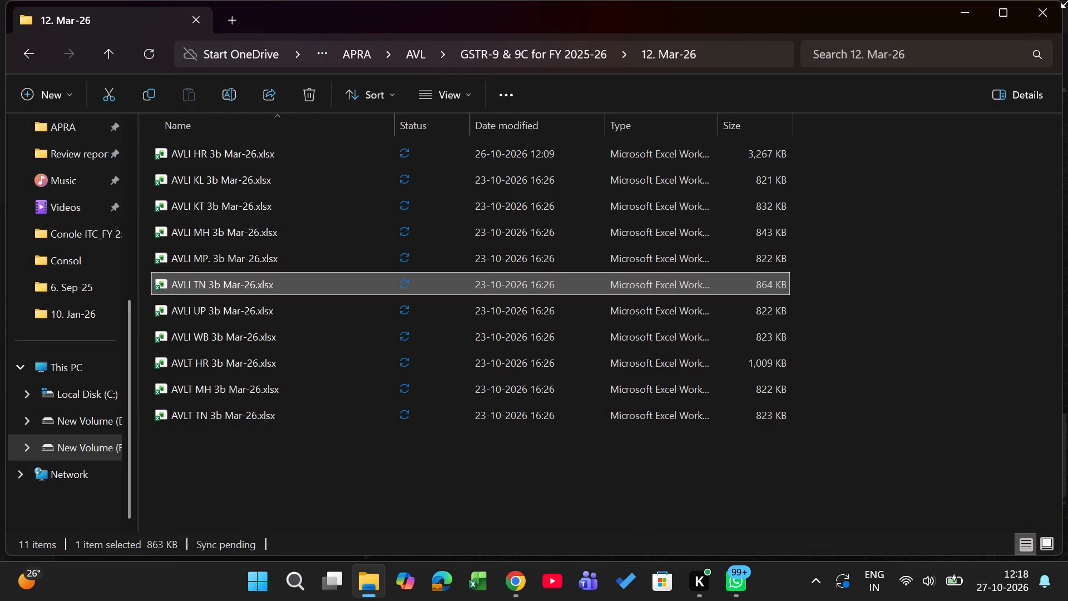